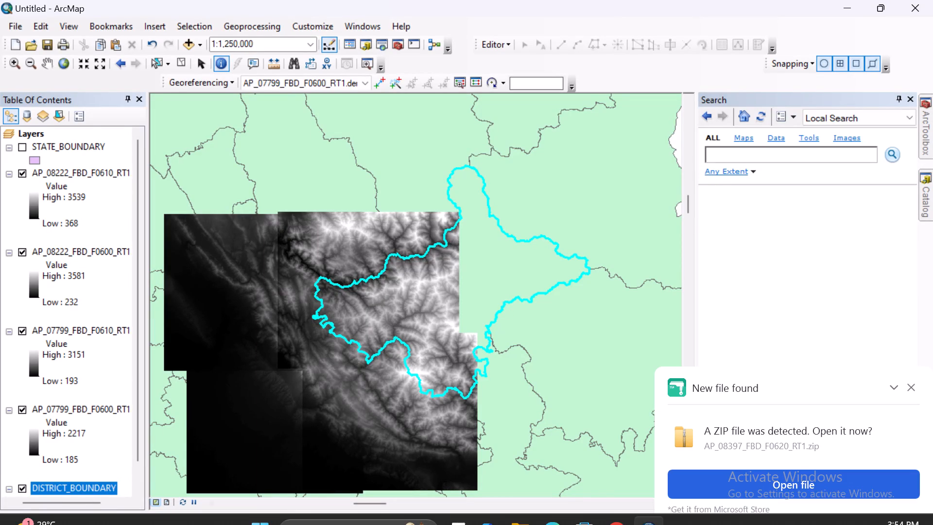
# Switch to Chrome, open the download folder of AP_08397_FBD_F0610_RT1.zip, and extract that archive into its own subfolder.
pyautogui.click(606, 505)
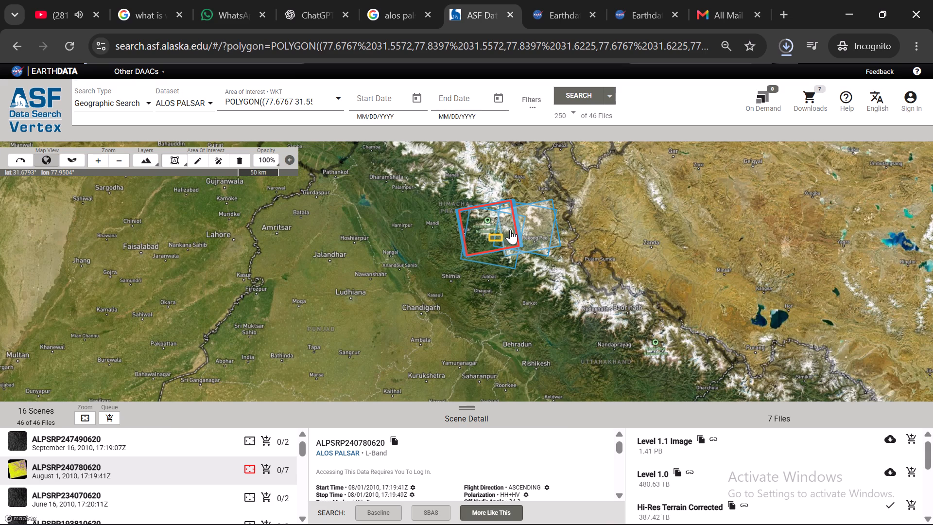
pyautogui.click(792, 47)
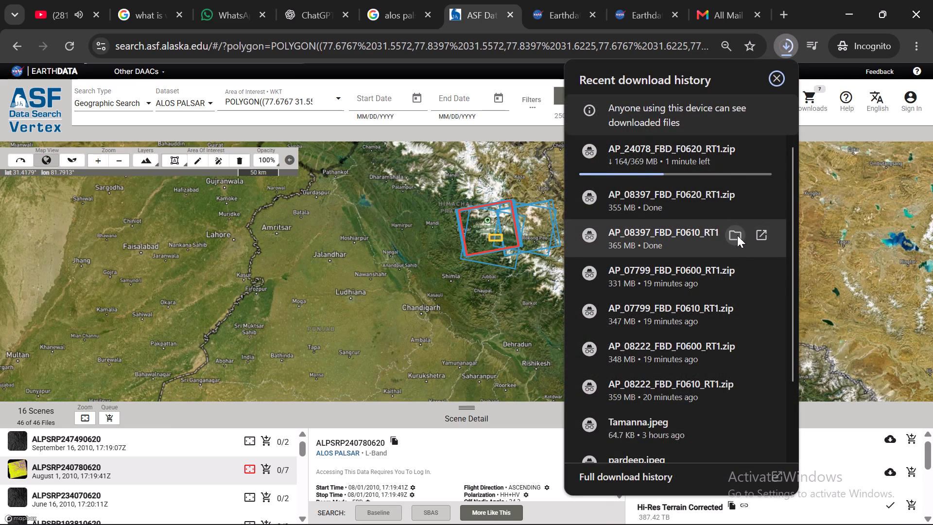
pyautogui.click(735, 236)
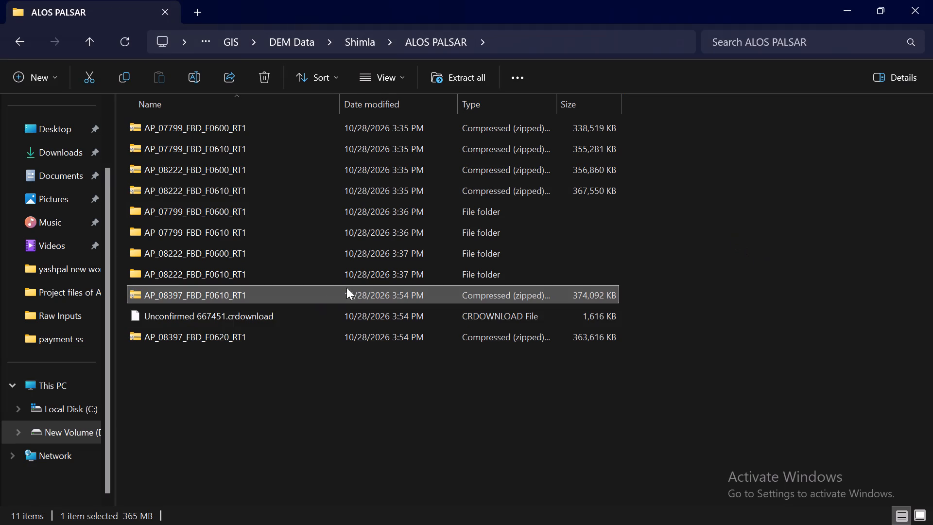
pyautogui.click(331, 398)
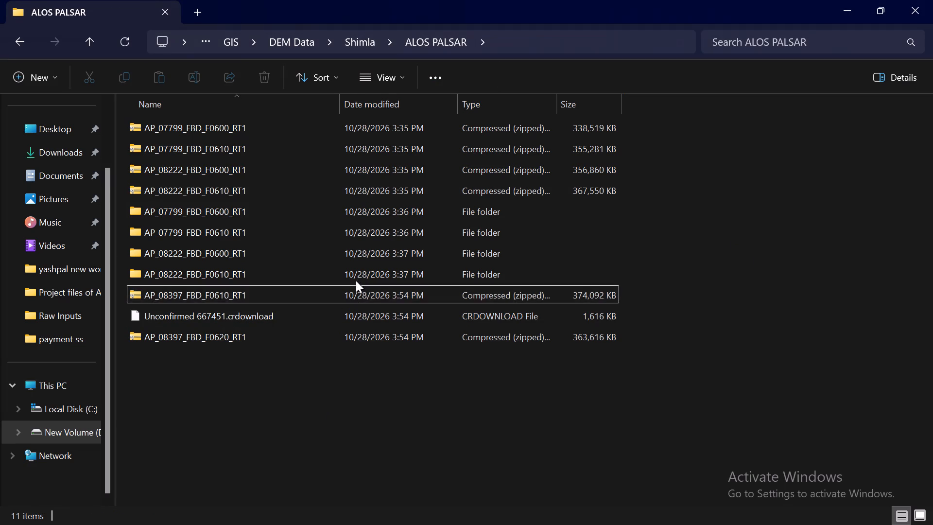
pyautogui.click(359, 301)
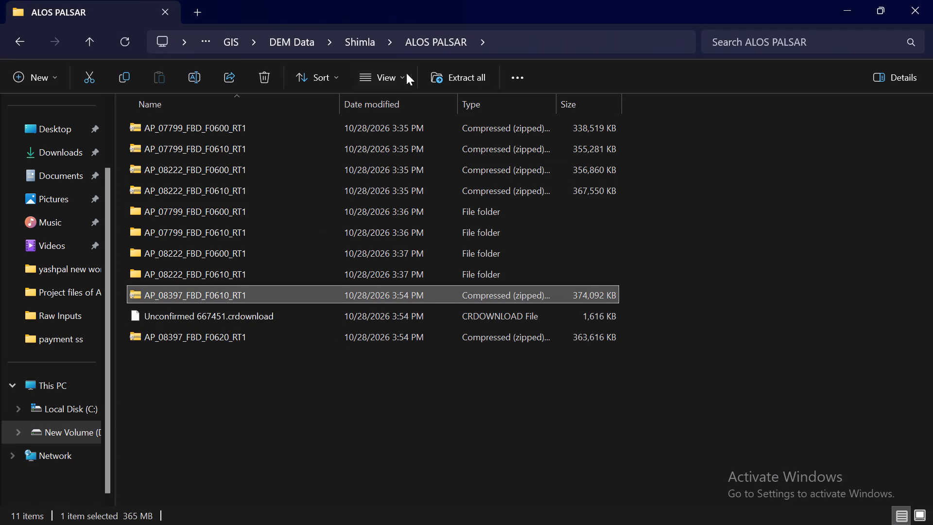
pyautogui.click(445, 76)
pyautogui.click(590, 421)
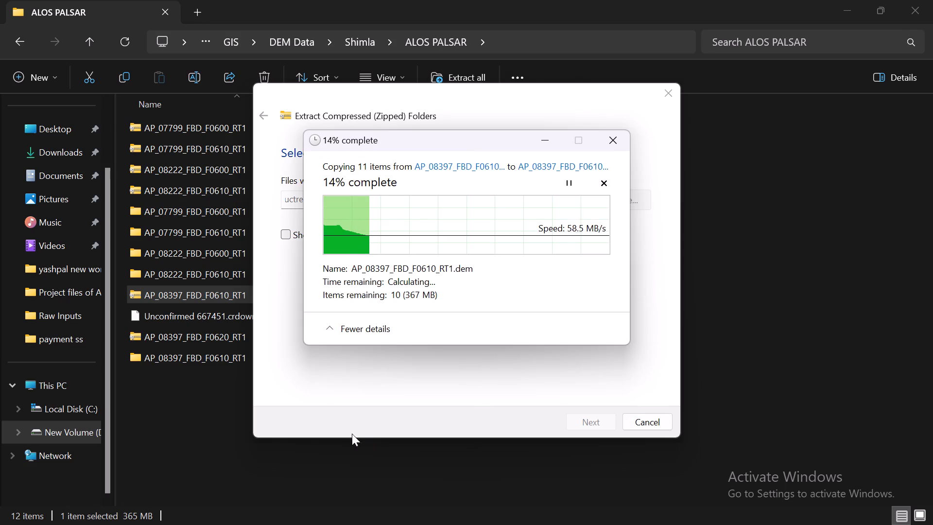
pyautogui.click(207, 397)
# Extract the AP_08397_FBD_F0620_RT1 archive into its own subfolder of ALOS PALSAR.
pyautogui.click(424, 337)
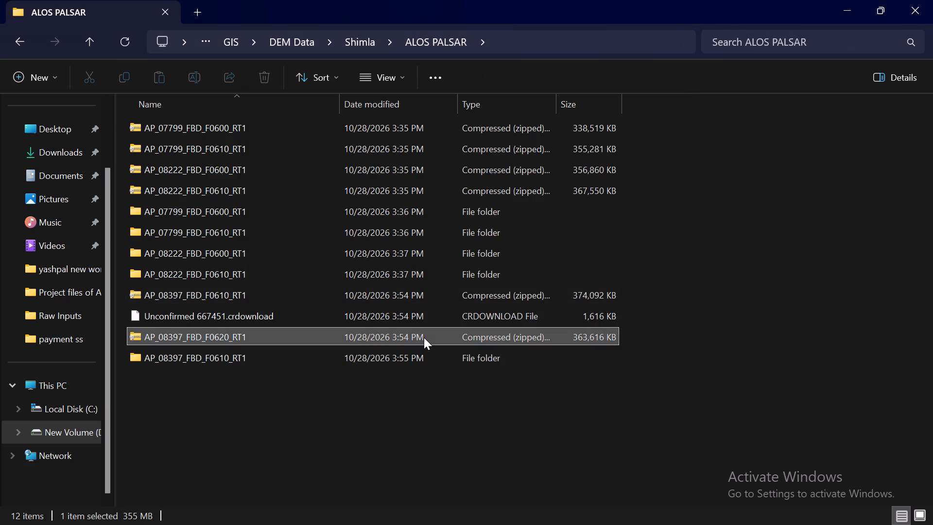
pyautogui.click(458, 82)
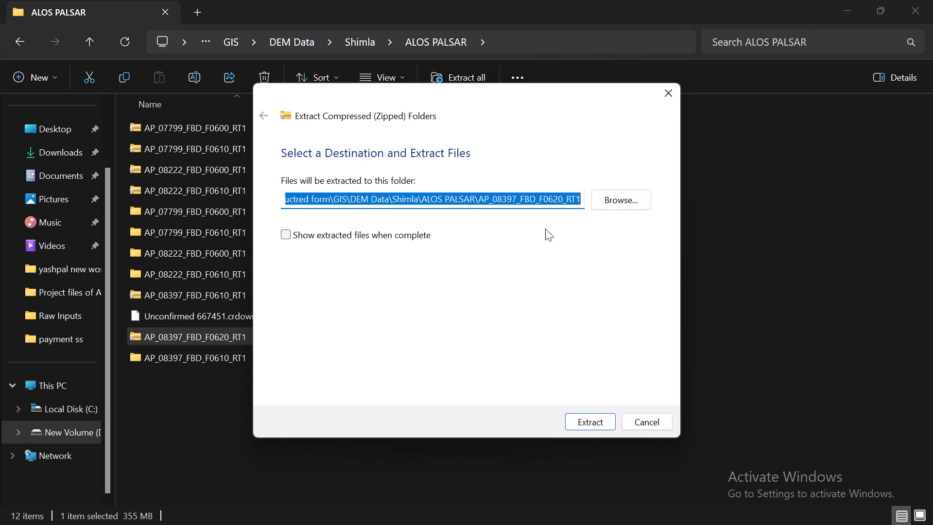
pyautogui.click(592, 418)
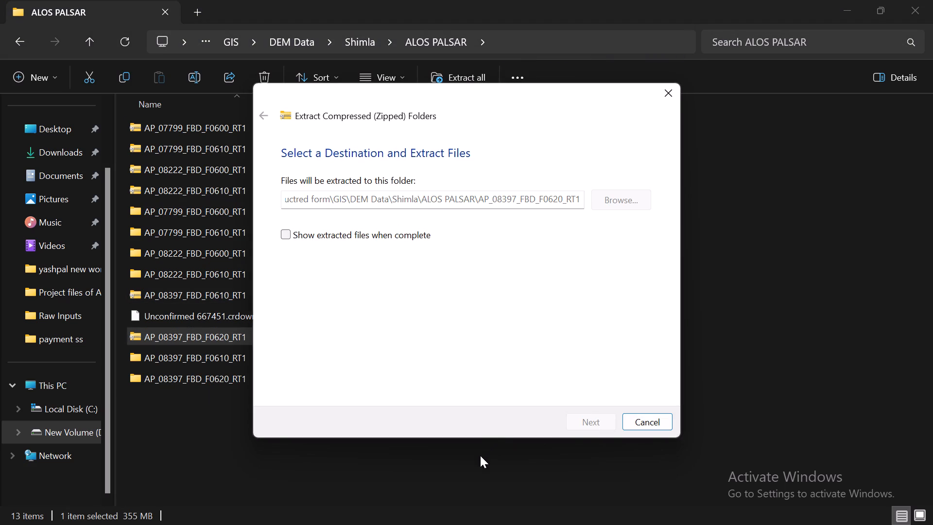
pyautogui.click(454, 468)
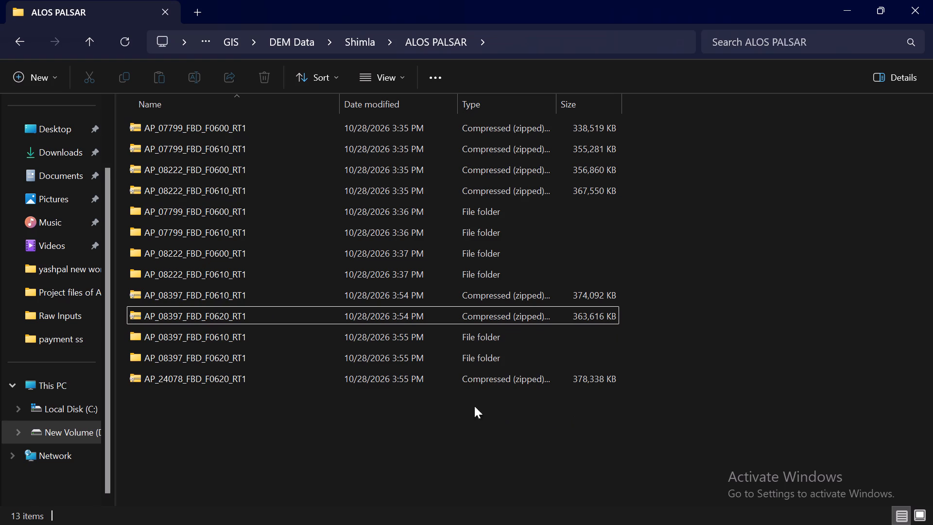
# Extract the AP_24078_FBD_F0620_RT1 archive into its own subfolder of ALOS PALSAR.
pyautogui.click(410, 383)
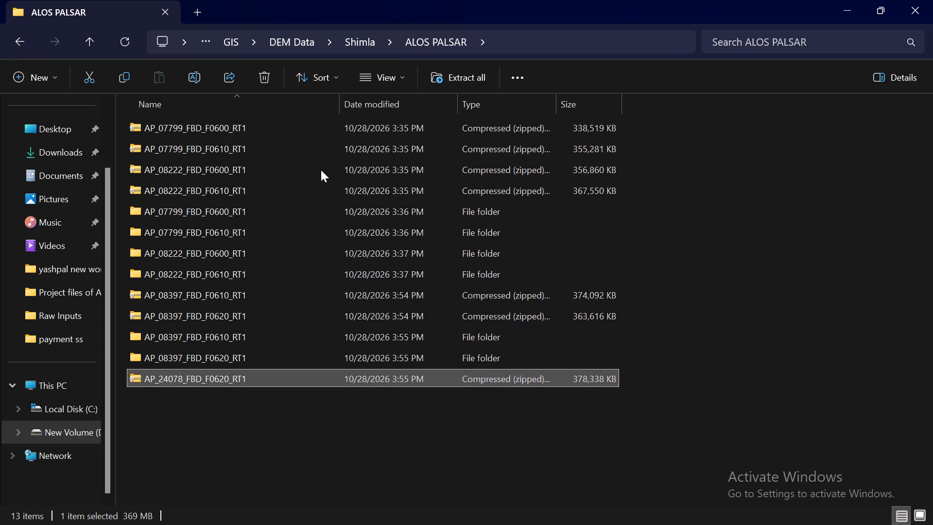
pyautogui.click(458, 71)
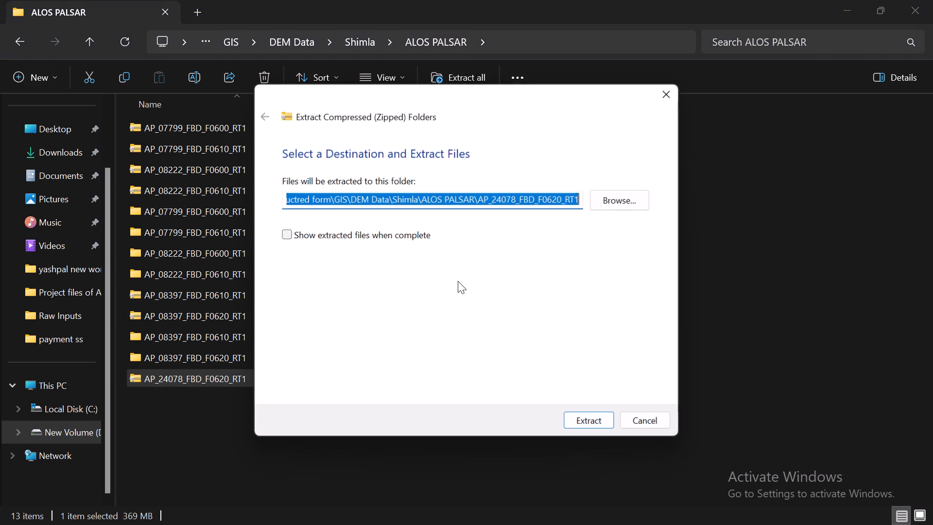
pyautogui.click(594, 422)
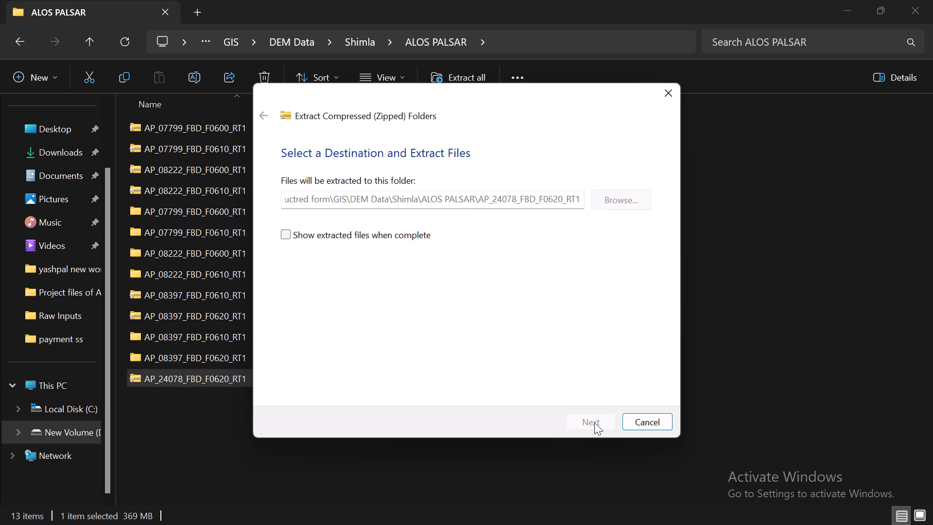
pyautogui.click(714, 379)
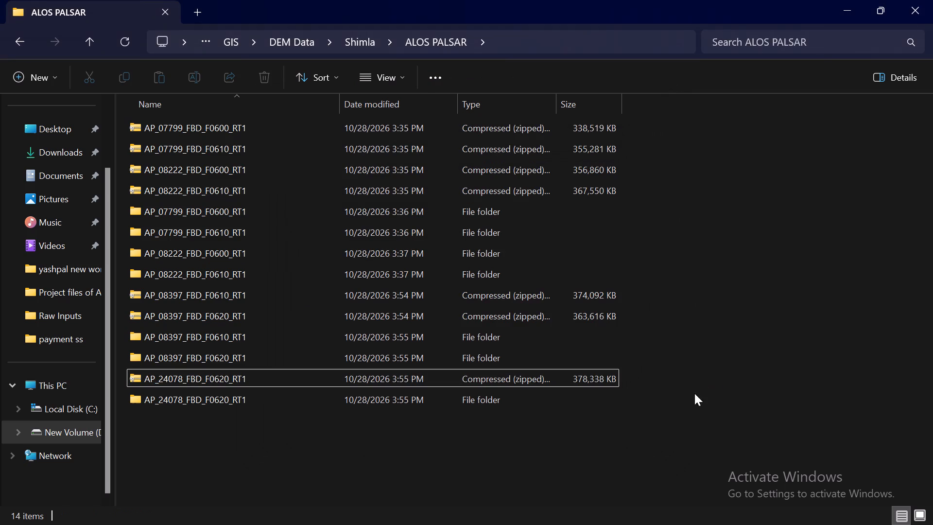
# Permanently delete all seven zipped archives from the ALOS PALSAR folder, keeping the extracted folders.
pyautogui.keyDown('ctrl'); pyautogui.click(261, 317); pyautogui.keyUp('ctrl')
pyautogui.keyDown('ctrl'); pyautogui.click(275, 298); pyautogui.keyUp('ctrl')
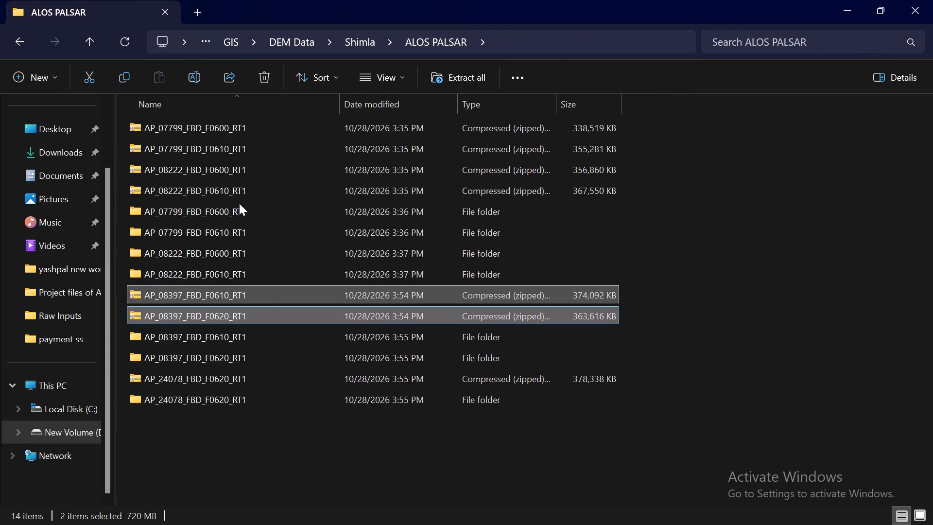
pyautogui.click(243, 195)
pyautogui.keyDown('ctrl'); pyautogui.click(255, 175); pyautogui.keyUp('ctrl')
pyautogui.keyDown('ctrl'); pyautogui.click(261, 149); pyautogui.keyUp('ctrl')
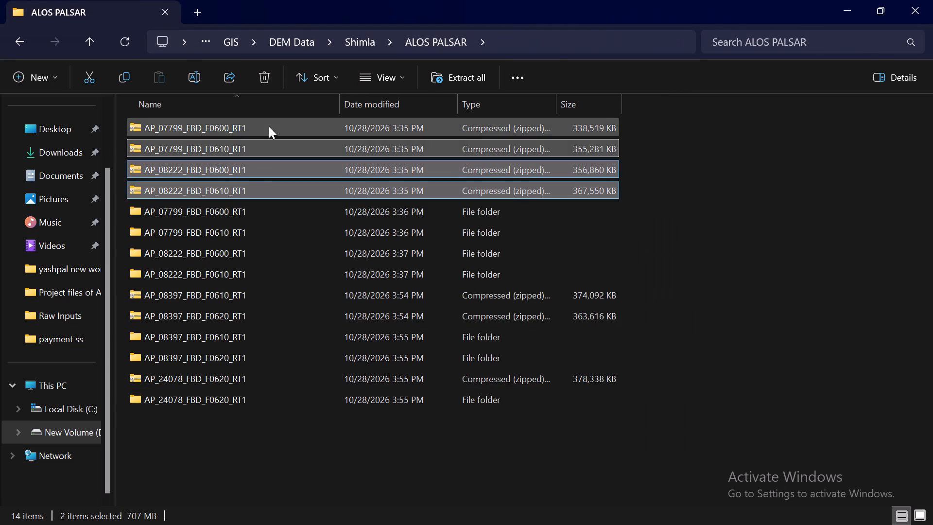
pyautogui.keyDown('ctrl'); pyautogui.click(269, 126); pyautogui.keyUp('ctrl')
pyautogui.keyDown('ctrl'); pyautogui.click(217, 375); pyautogui.keyUp('ctrl')
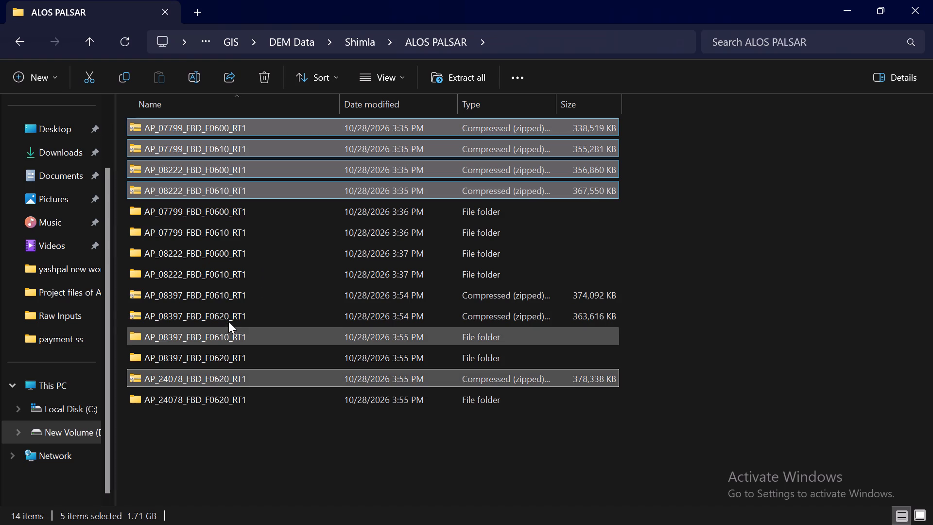
pyautogui.keyDown('ctrl'); pyautogui.click(229, 320); pyautogui.keyUp('ctrl')
pyautogui.keyDown('ctrl'); pyautogui.click(241, 299); pyautogui.keyUp('ctrl')
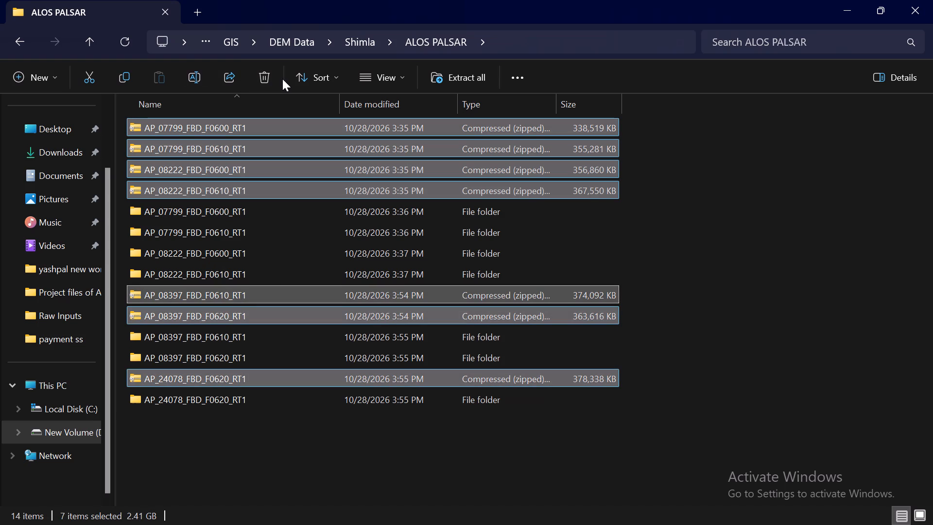
pyautogui.hotkey('shift', 'Delete')
pyautogui.press('Return')
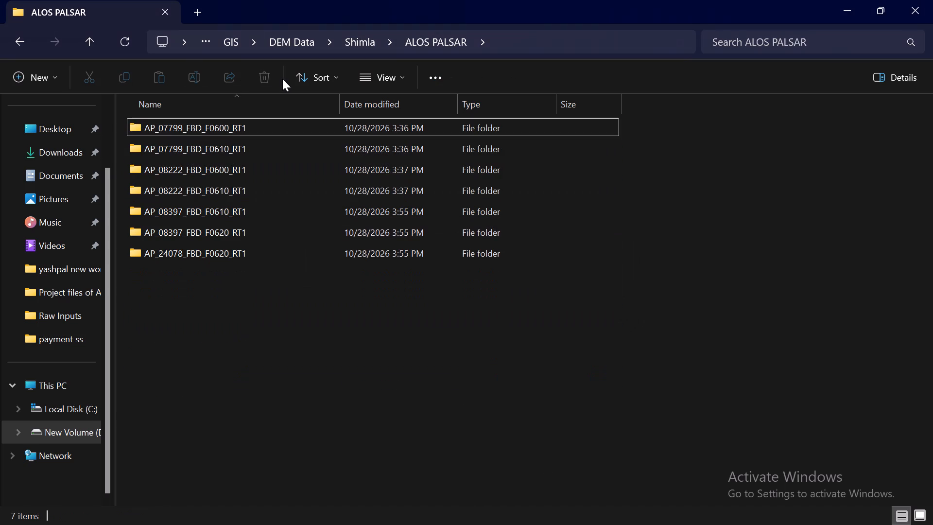
pyautogui.click(293, 348)
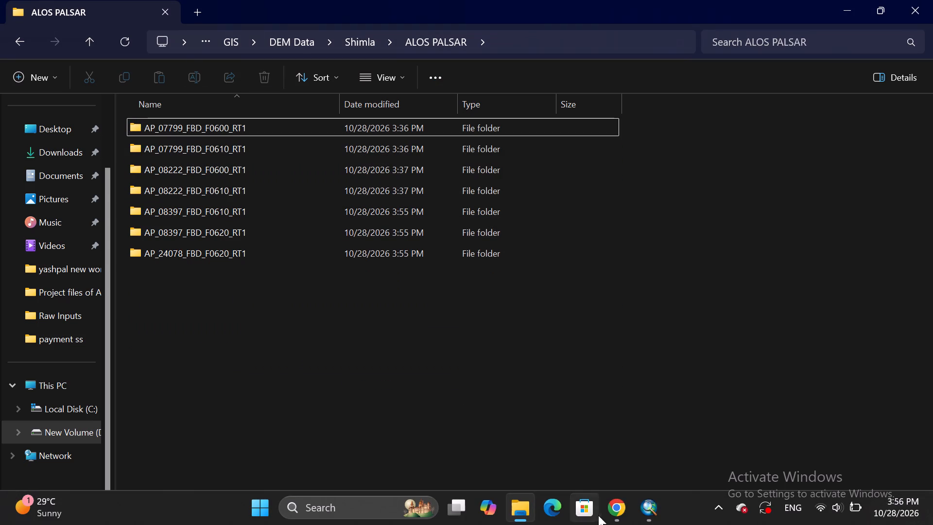
# Switch to ArcMap and add AP_24078_FBD_F0620_RT1.dem.tif from DEM Data\Shimla\ALOS PALSAR, building its pyramids.
pyautogui.click(642, 509)
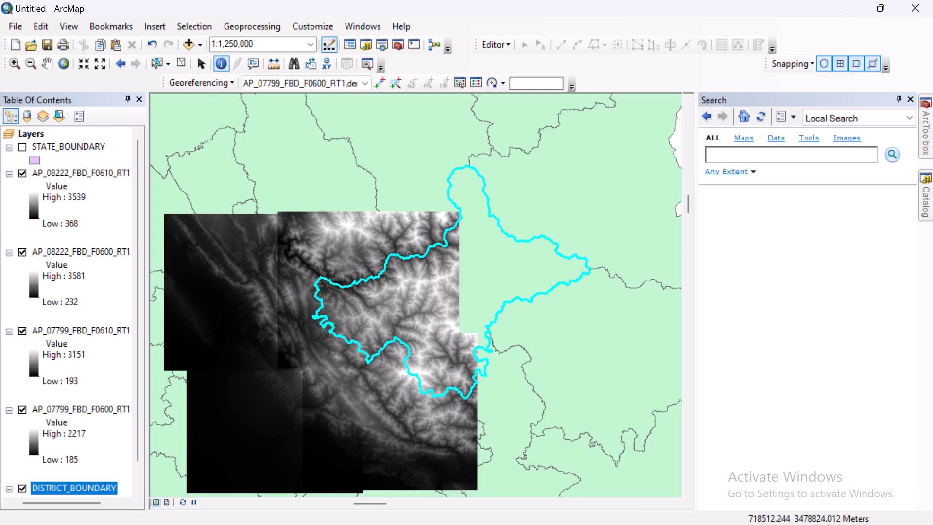
pyautogui.click(189, 38)
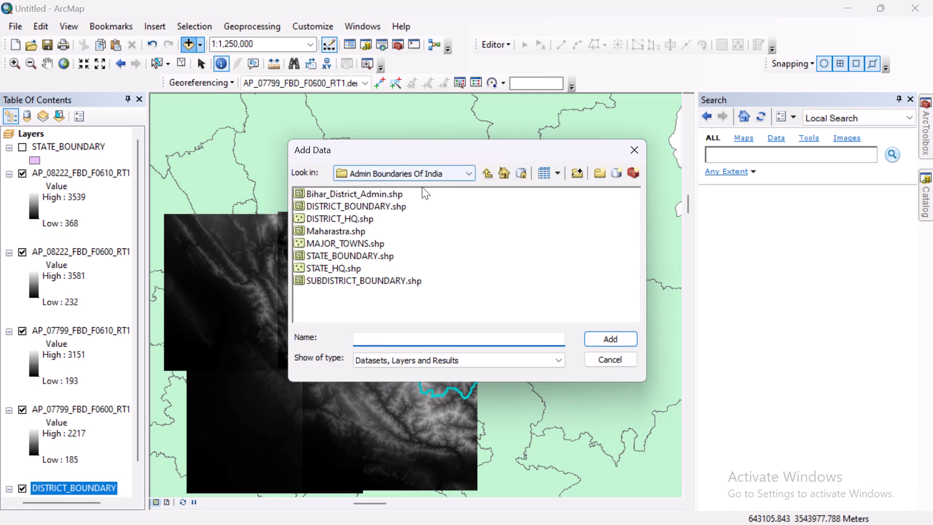
pyautogui.doubleClick(484, 173)
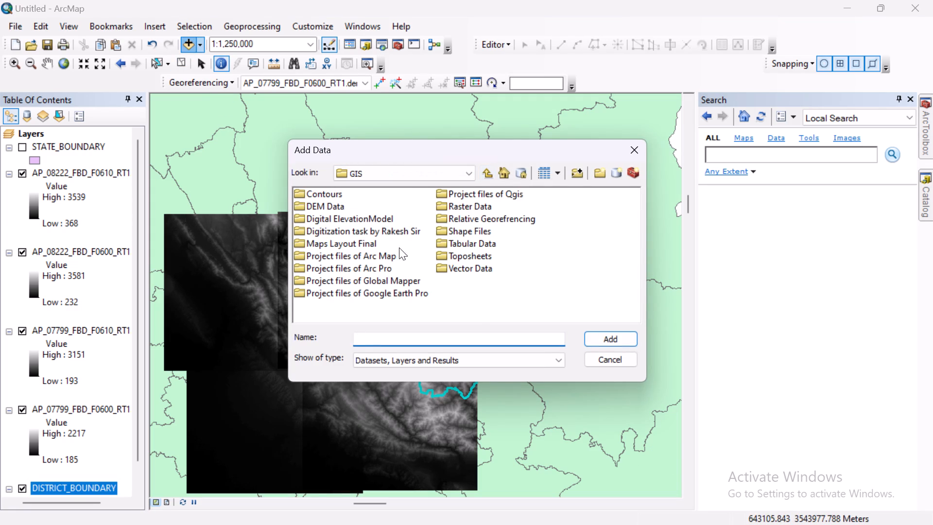
pyautogui.doubleClick(332, 207)
pyautogui.doubleClick(324, 192)
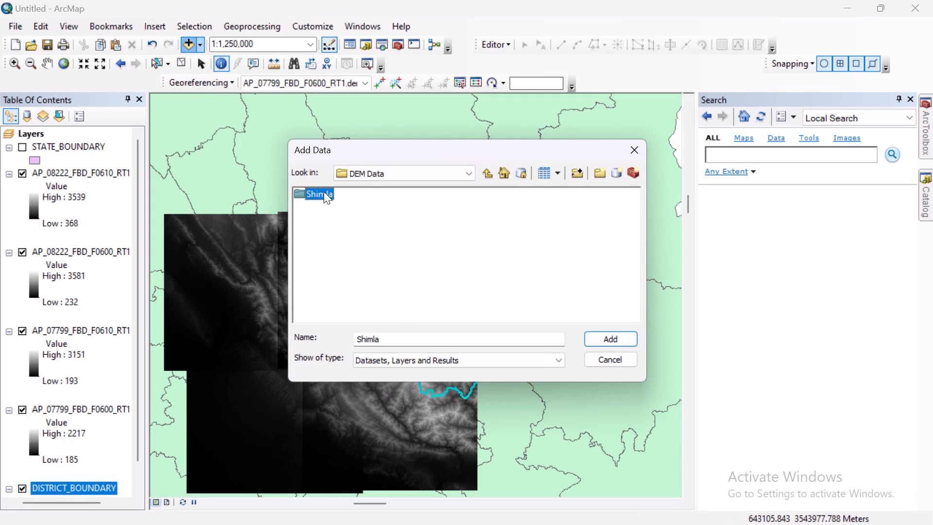
pyautogui.doubleClick(336, 192)
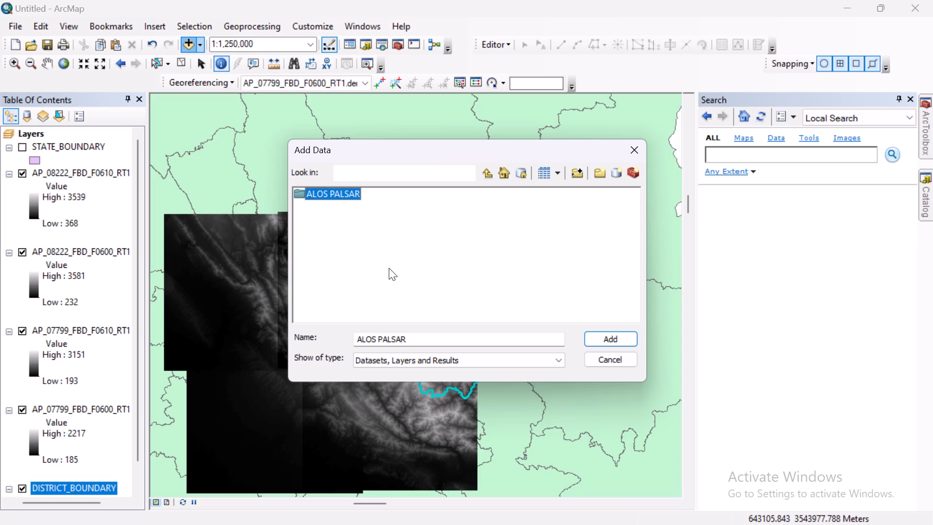
pyautogui.doubleClick(352, 265)
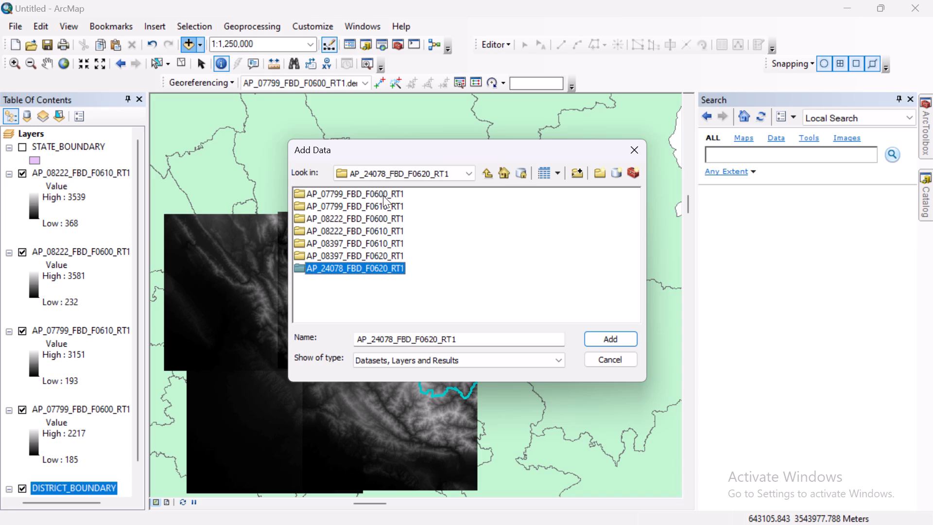
pyautogui.doubleClick(383, 195)
pyautogui.doubleClick(421, 193)
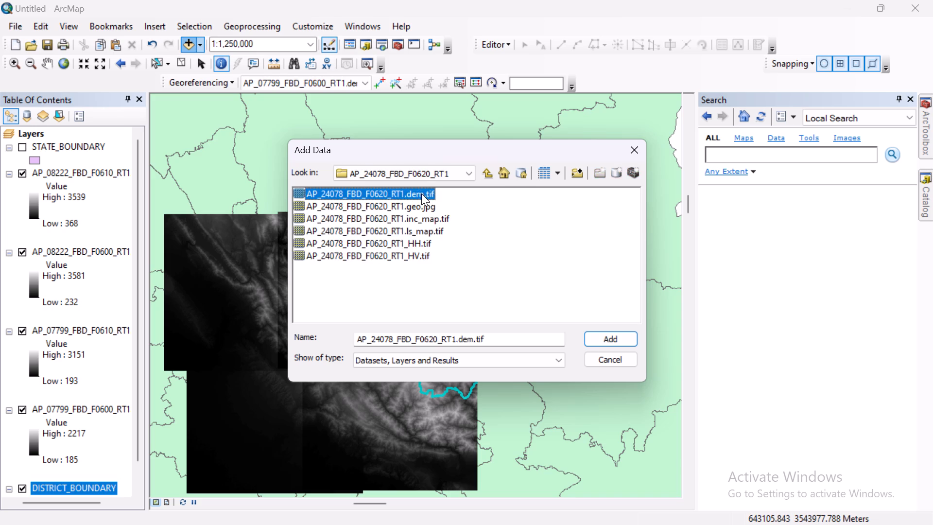
pyautogui.click(473, 251)
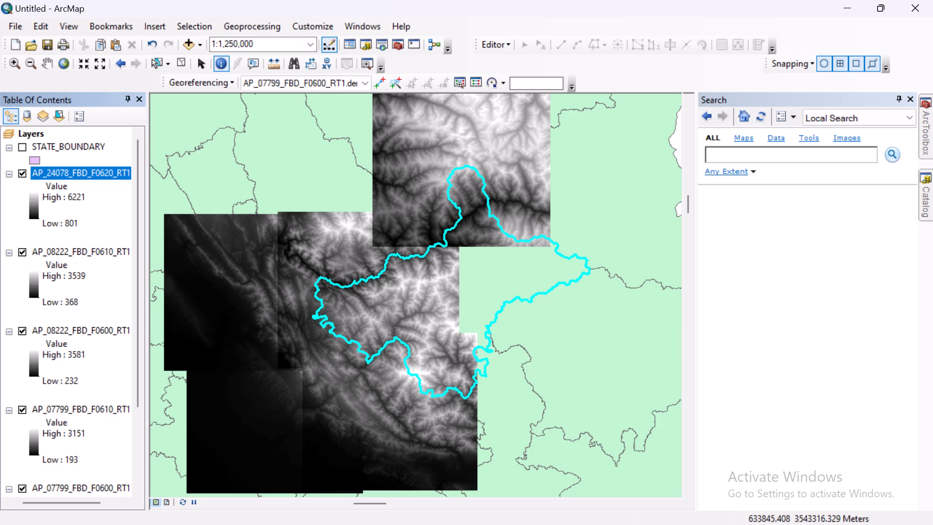
# Add AP_08397_FBD_F0620_RT1.dem.tif from the ALOS PALSAR folder to the map, building pyramids with Nearest Neighbor resampling.
pyautogui.click(195, 41)
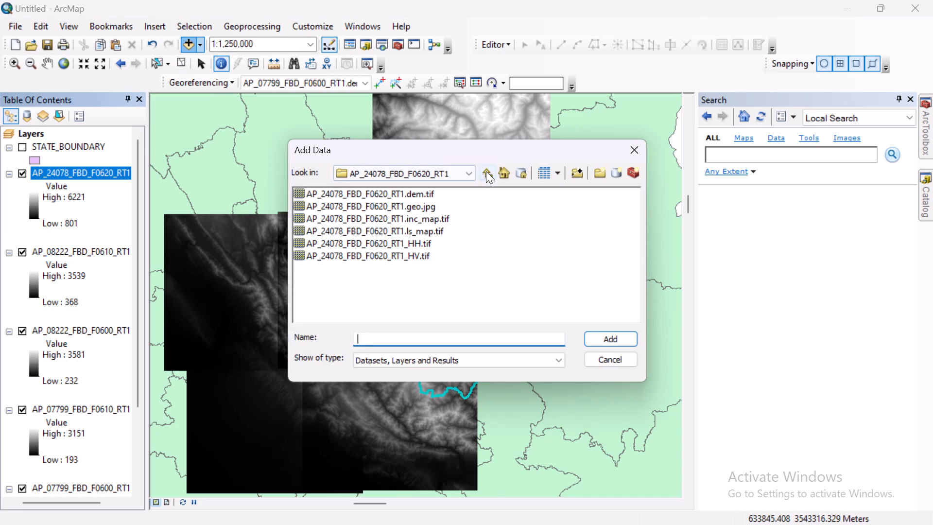
pyautogui.doubleClick(486, 171)
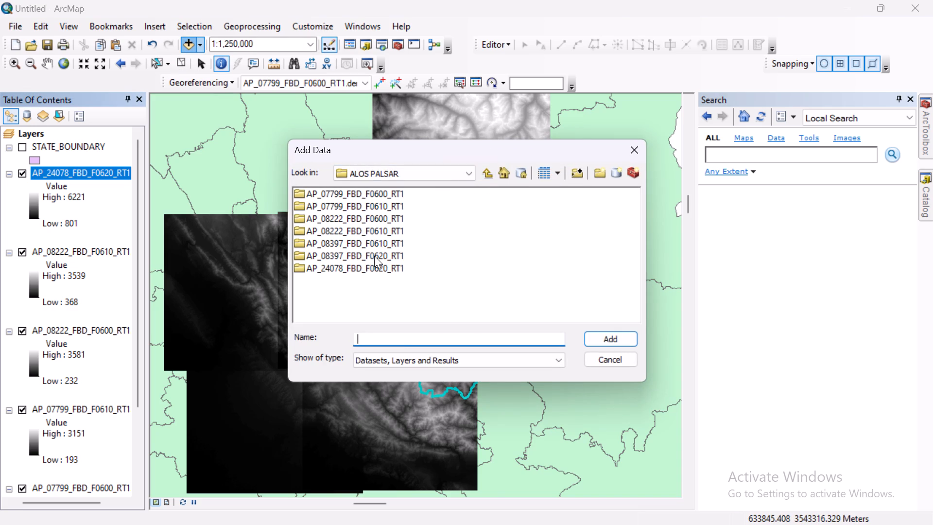
pyautogui.doubleClick(374, 256)
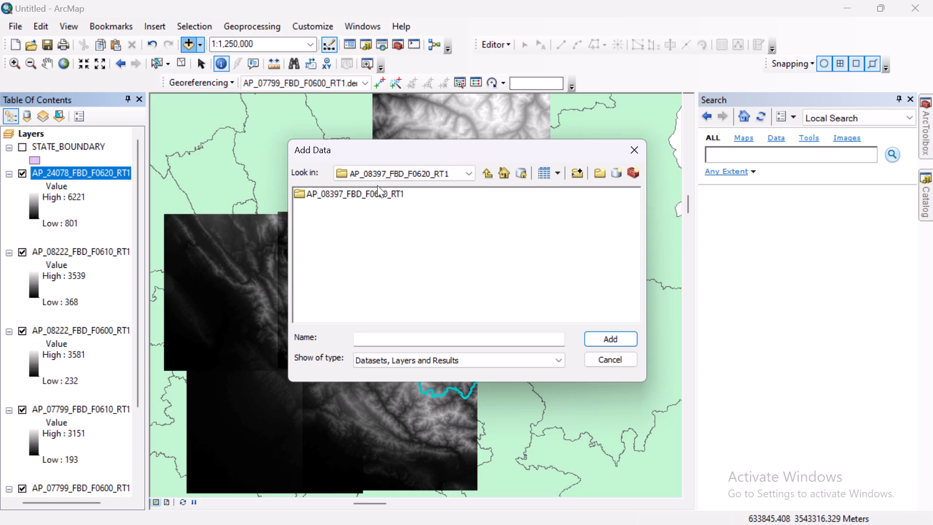
pyautogui.doubleClick(376, 195)
pyautogui.doubleClick(417, 193)
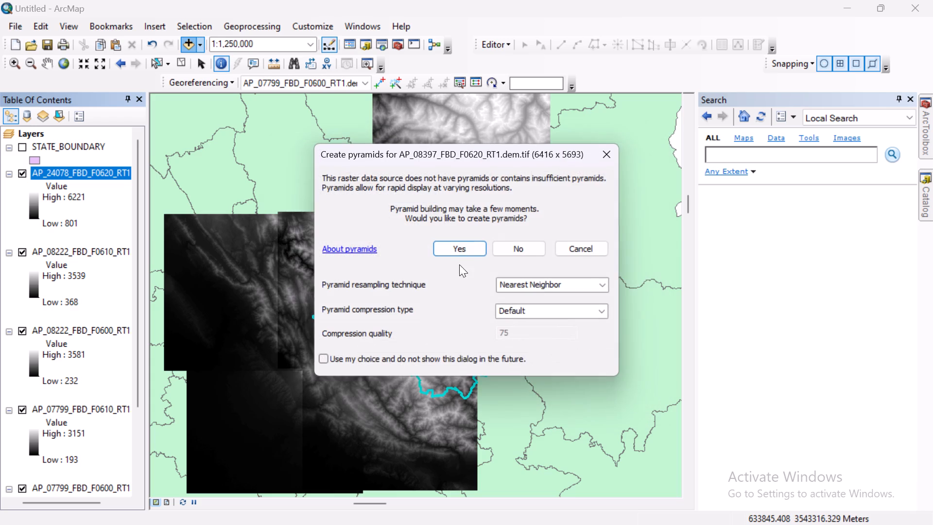
pyautogui.click(465, 245)
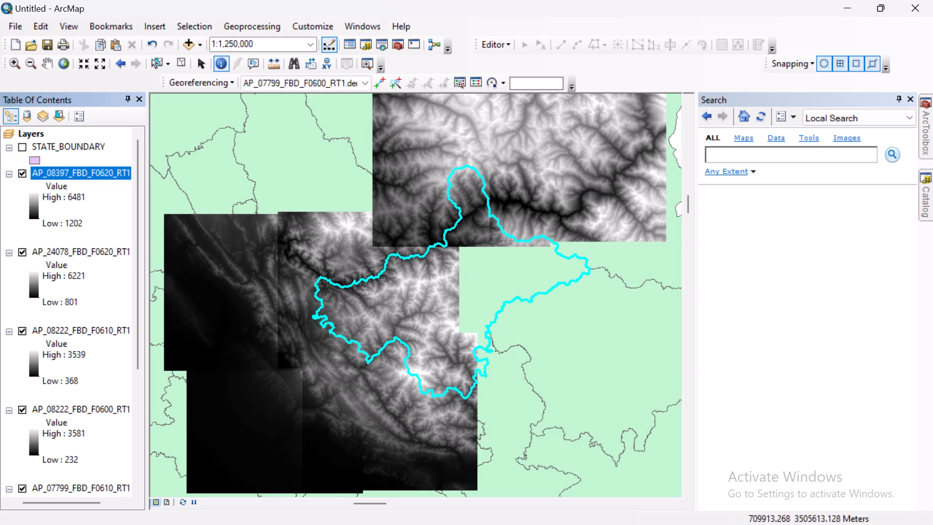
# Add AP_08397_FBD_F0610_RT1.dem.tif from its ALOS PALSAR subfolder to the map, building its pyramids.
pyautogui.click(190, 48)
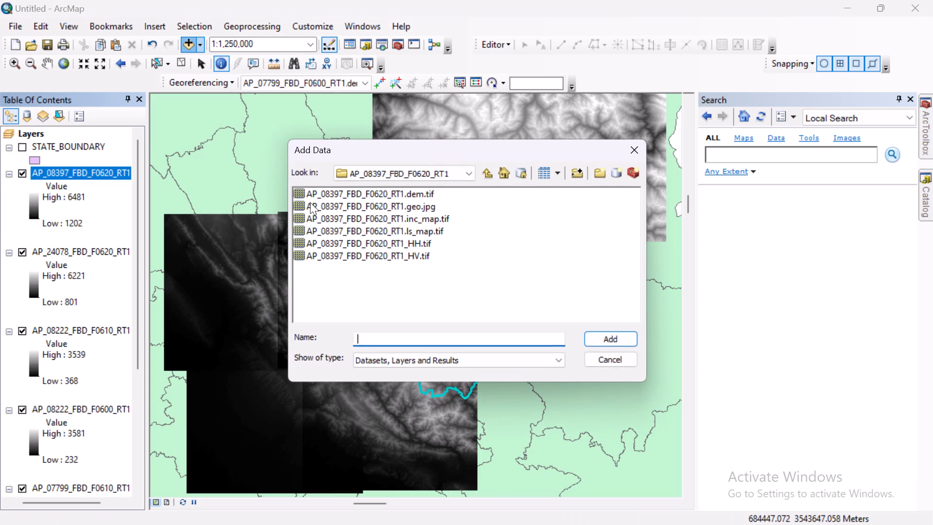
pyautogui.doubleClick(491, 173)
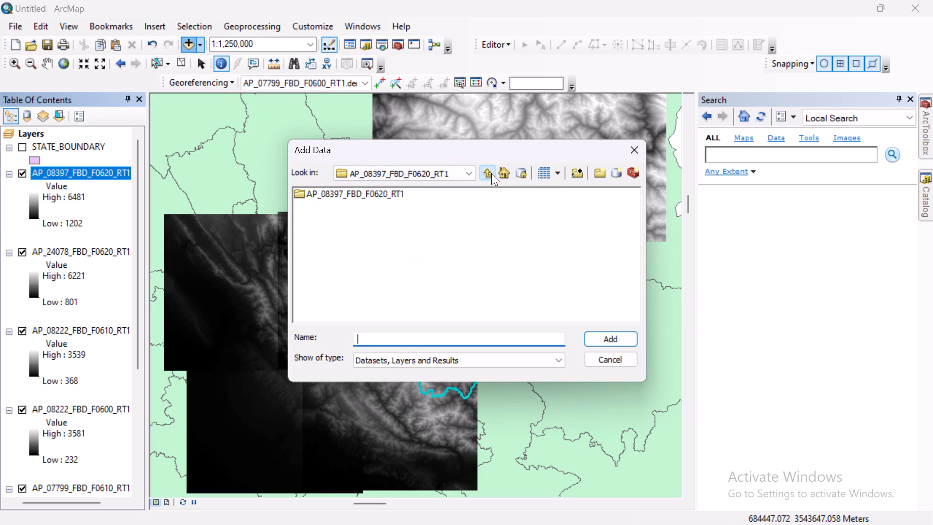
pyautogui.doubleClick(381, 244)
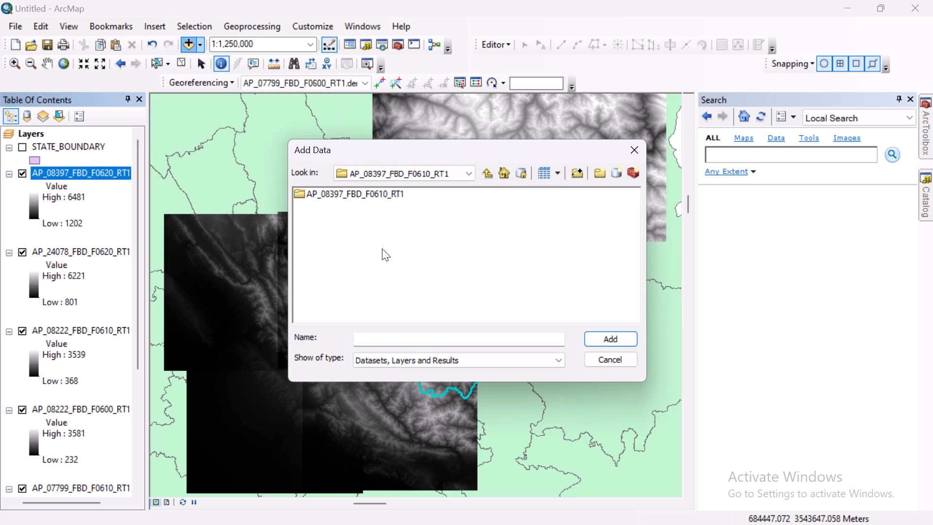
pyautogui.doubleClick(379, 192)
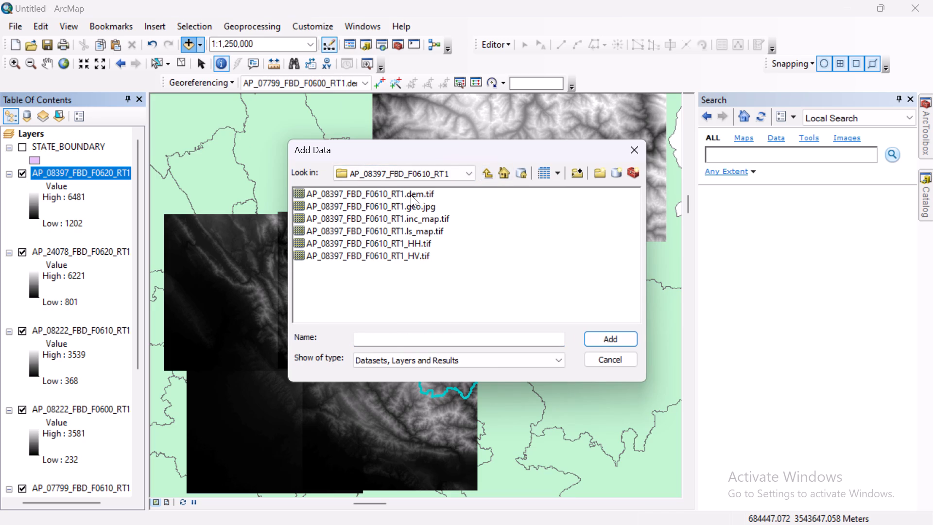
pyautogui.doubleClick(411, 195)
pyautogui.click(471, 245)
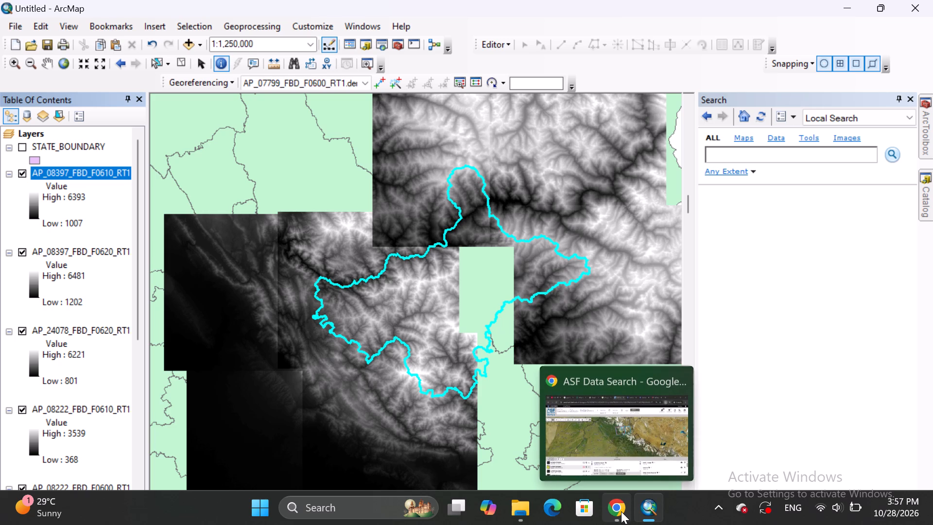
# Switch to ASF Data Search in Chrome and search ALOS PALSAR with a new rectangle, about 77.75–77.99° E, 30.92–31.03° N, replacing the old area.
pyautogui.click(621, 511)
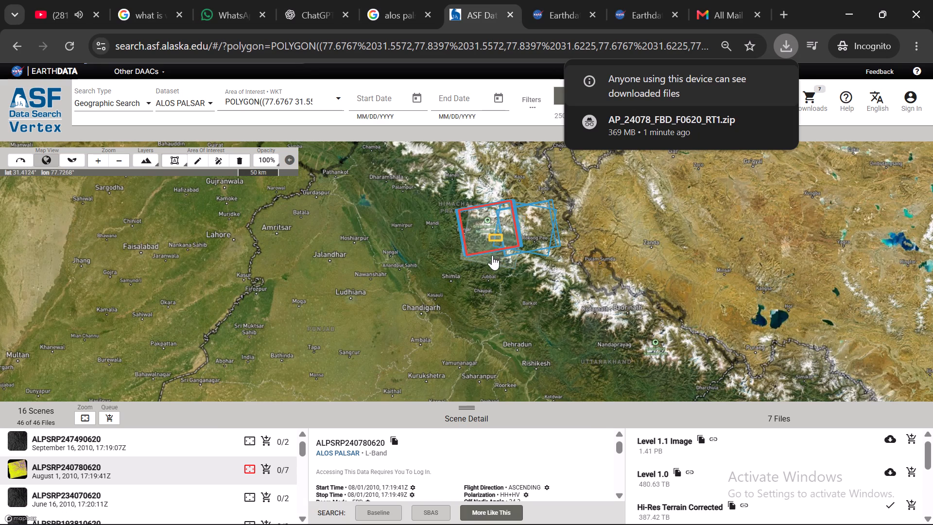
pyautogui.scroll(-2, 492, 255)
pyautogui.scroll(4, 492, 255)
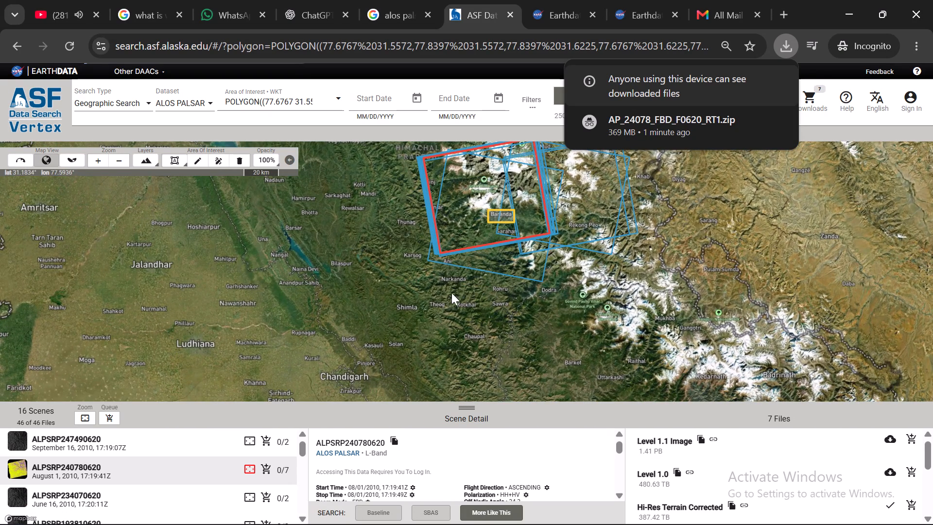
pyautogui.click(244, 162)
pyautogui.click(559, 91)
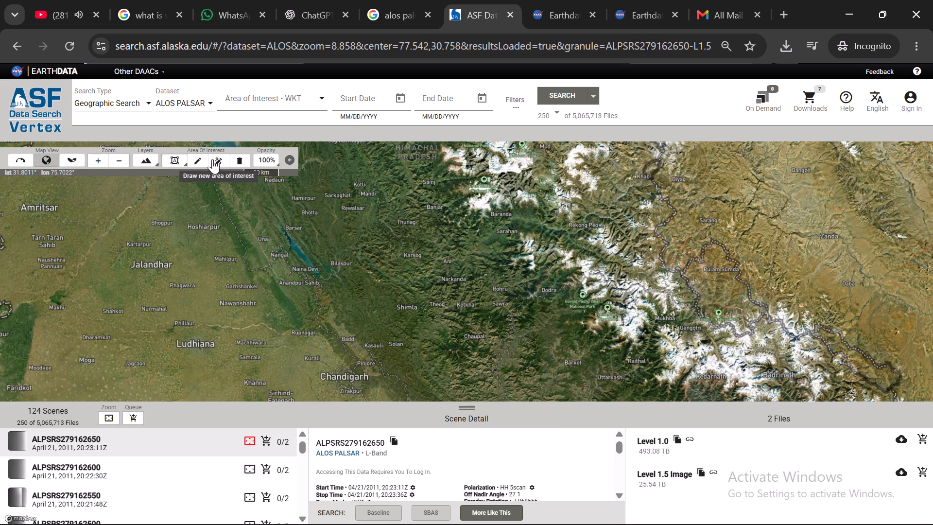
pyautogui.click(215, 159)
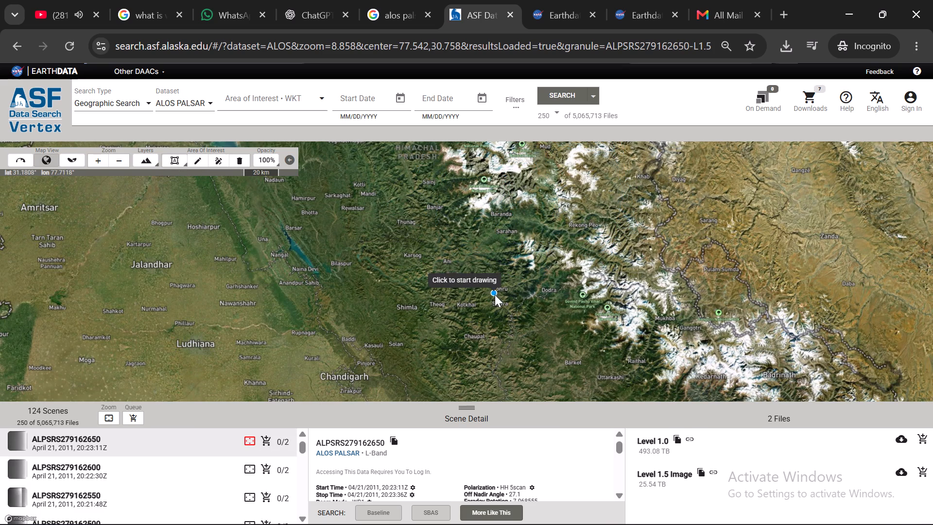
pyautogui.click(500, 321)
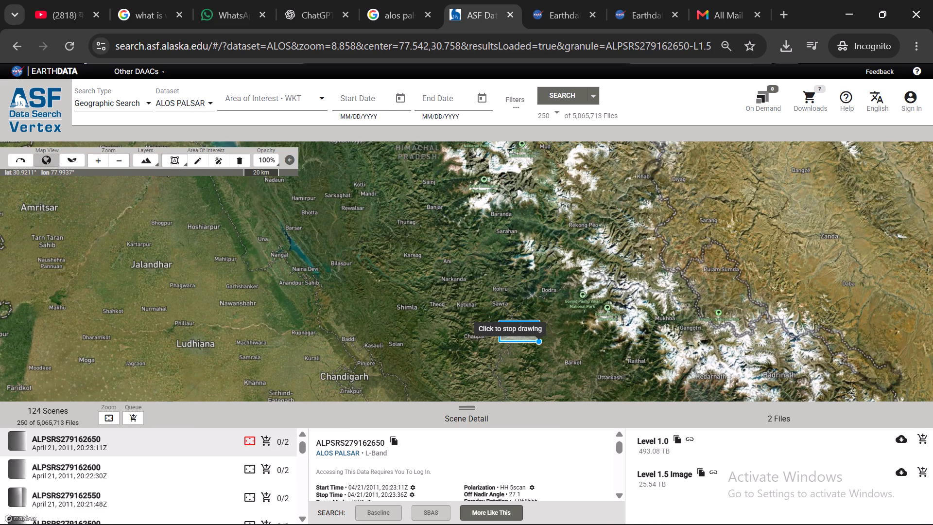
pyautogui.click(539, 342)
pyautogui.click(572, 93)
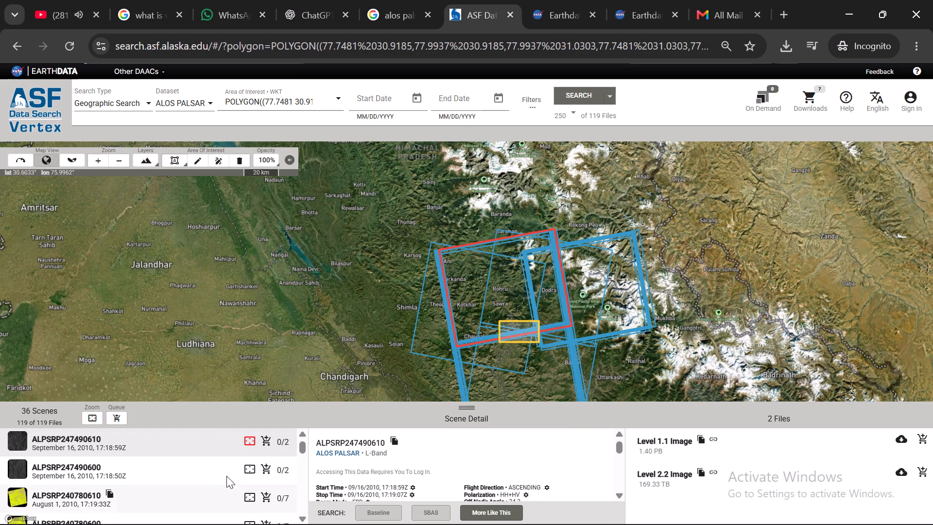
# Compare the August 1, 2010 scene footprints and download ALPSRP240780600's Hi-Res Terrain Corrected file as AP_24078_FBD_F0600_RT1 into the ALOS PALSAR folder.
pyautogui.click(251, 492)
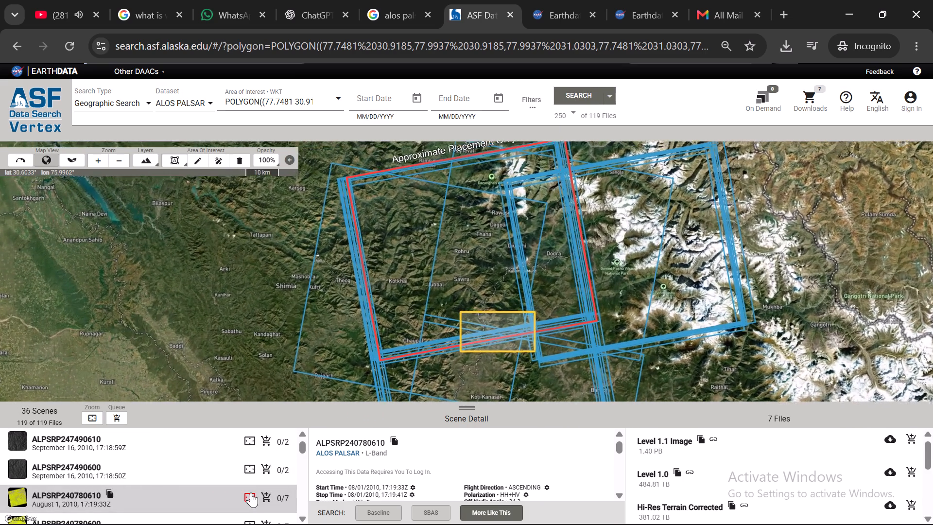
pyautogui.scroll(-1, 232, 495)
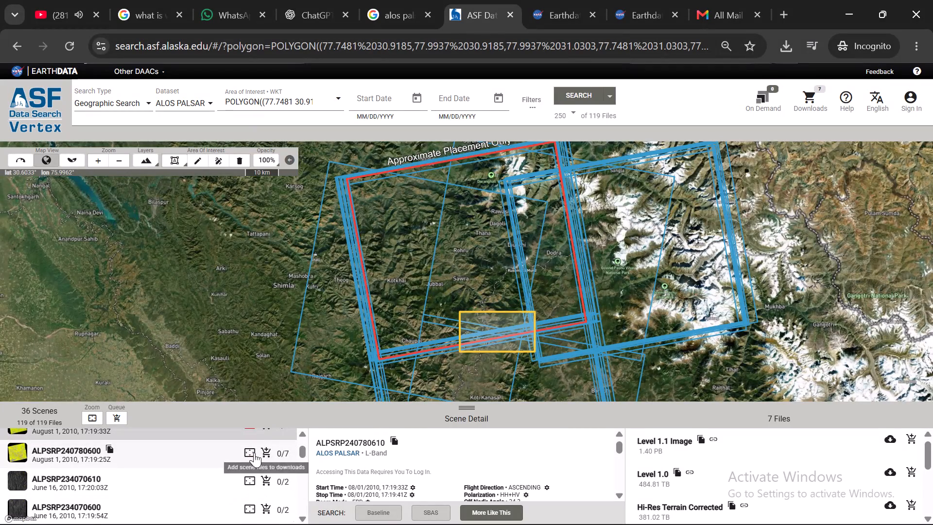
pyautogui.click(250, 453)
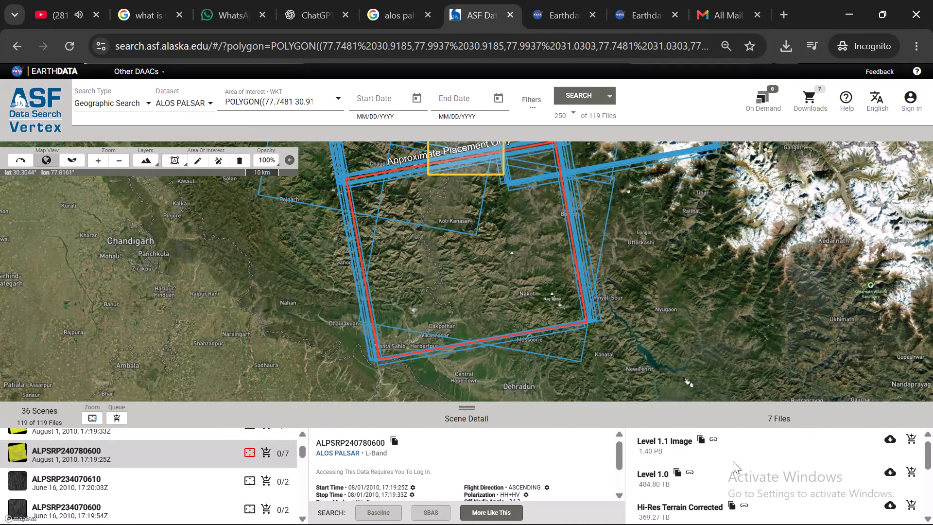
pyautogui.click(893, 507)
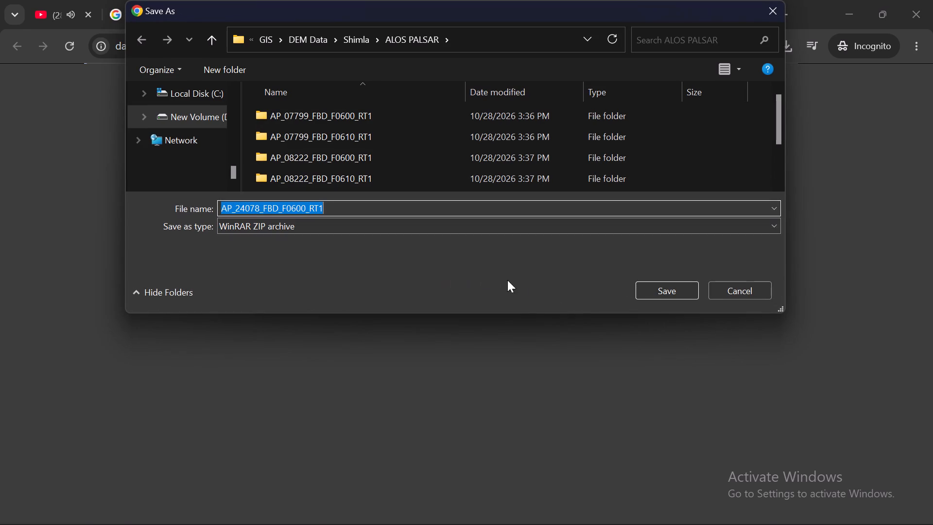
pyautogui.click(658, 293)
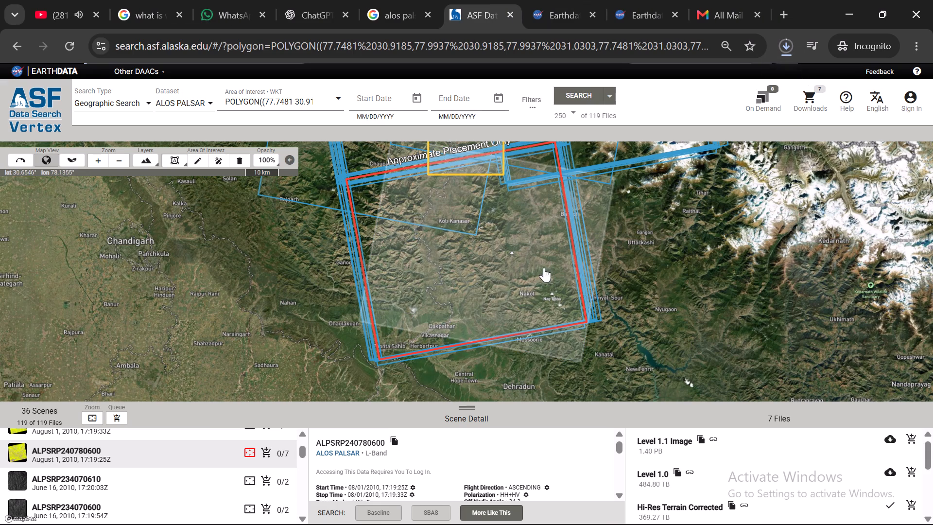
pyautogui.click(780, 44)
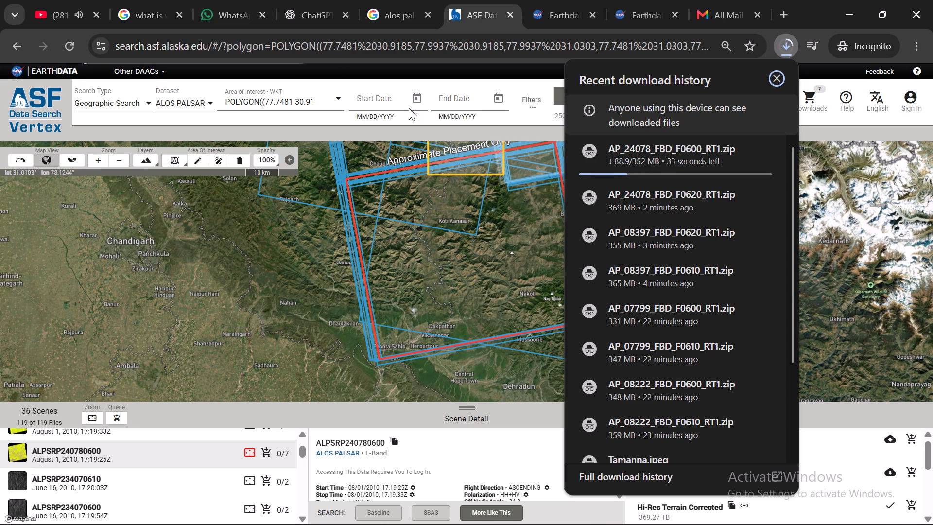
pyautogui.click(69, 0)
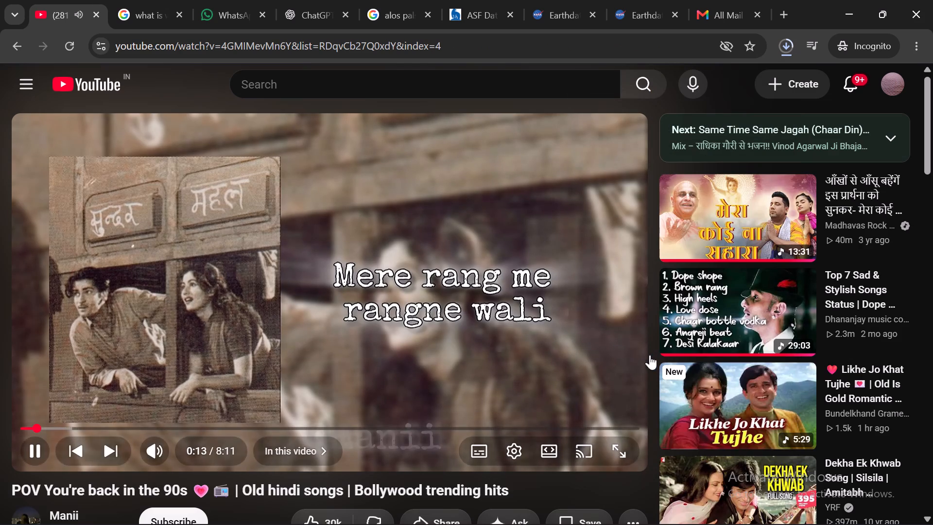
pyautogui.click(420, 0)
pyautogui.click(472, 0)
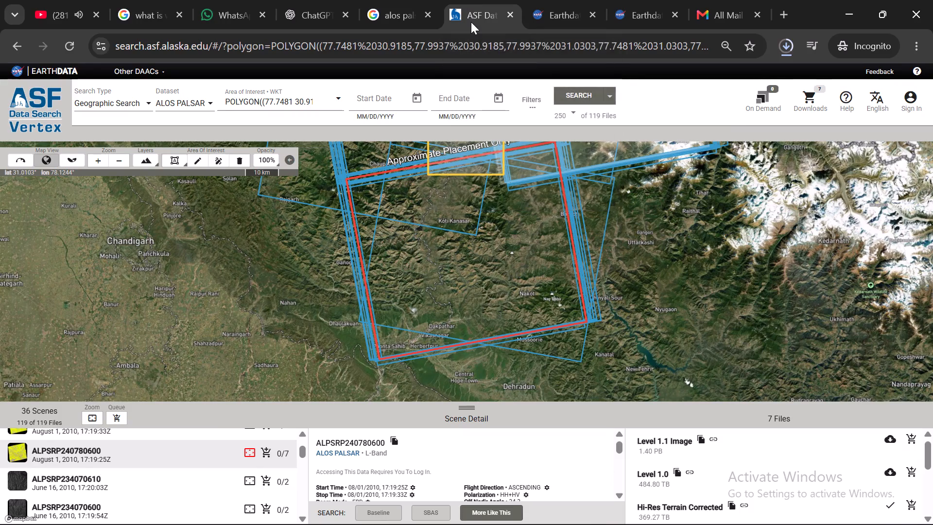
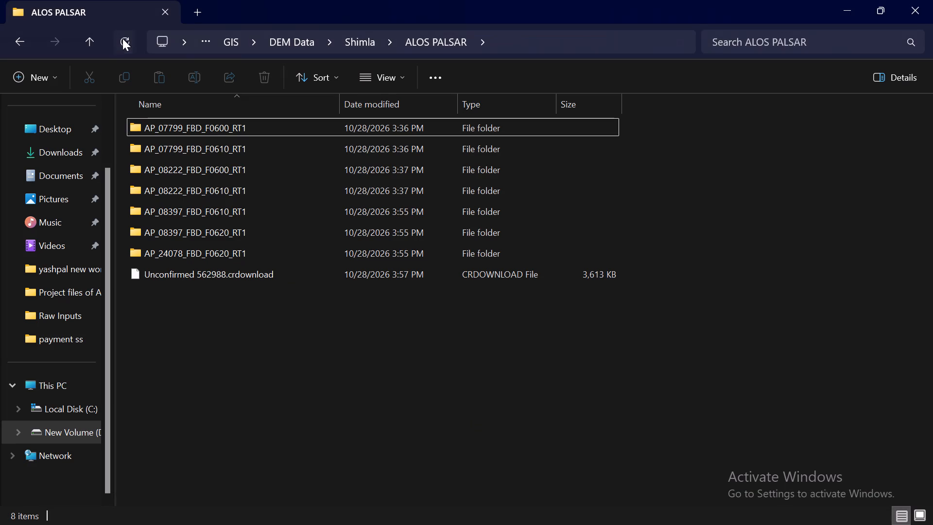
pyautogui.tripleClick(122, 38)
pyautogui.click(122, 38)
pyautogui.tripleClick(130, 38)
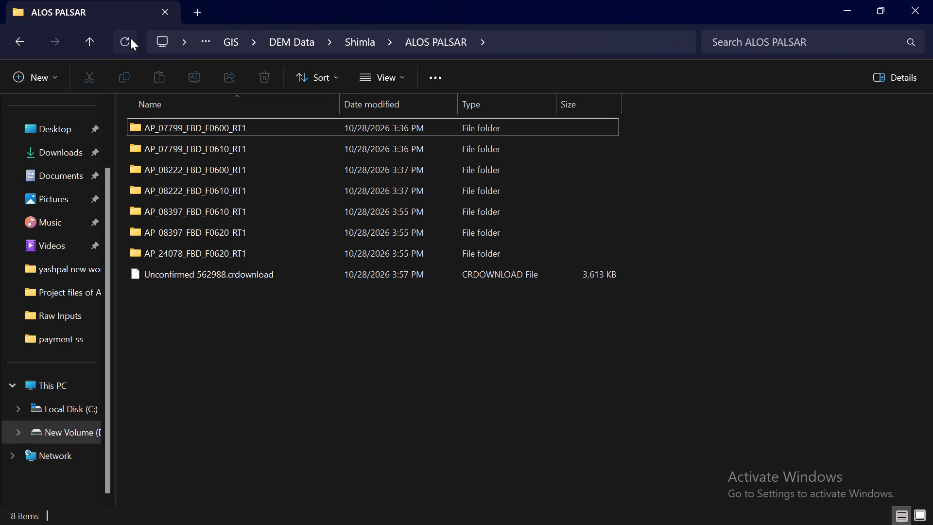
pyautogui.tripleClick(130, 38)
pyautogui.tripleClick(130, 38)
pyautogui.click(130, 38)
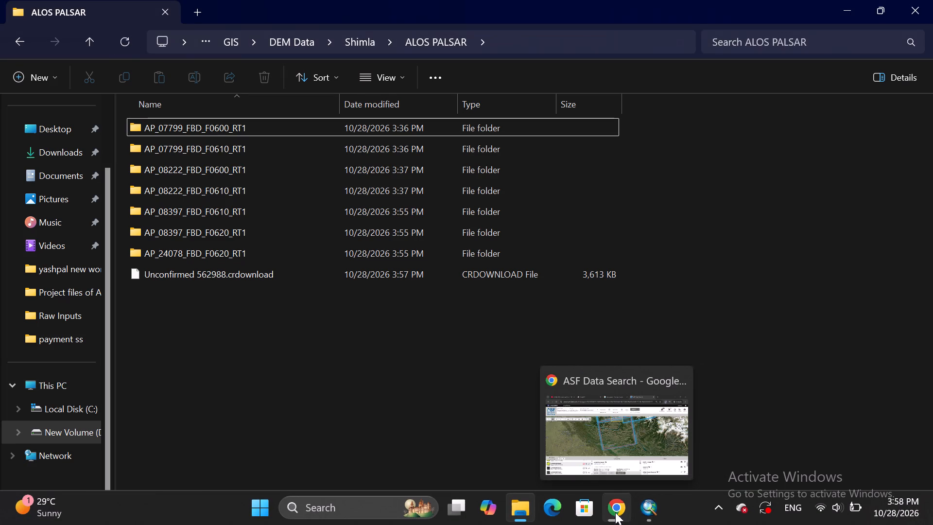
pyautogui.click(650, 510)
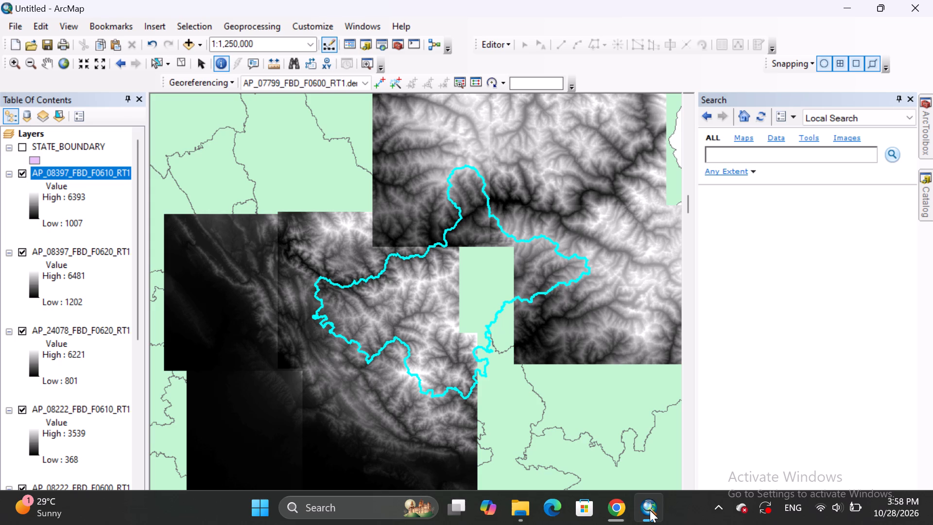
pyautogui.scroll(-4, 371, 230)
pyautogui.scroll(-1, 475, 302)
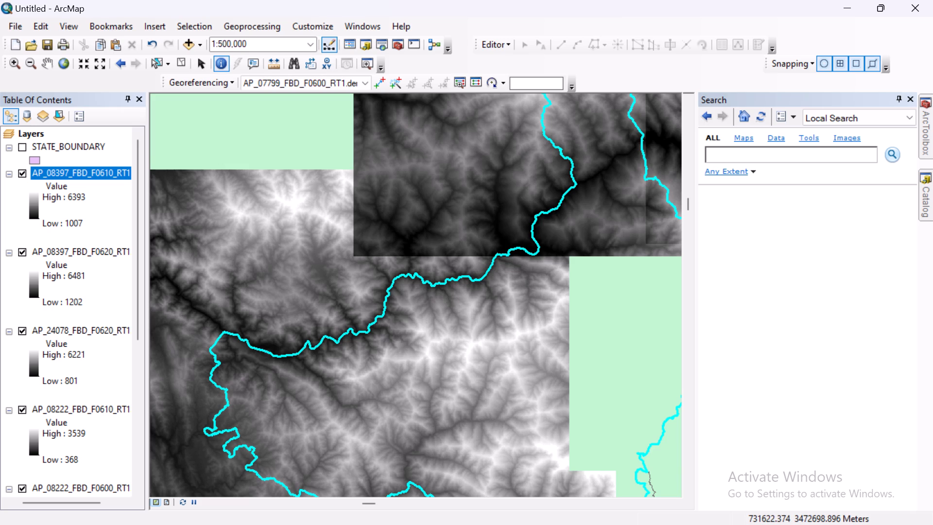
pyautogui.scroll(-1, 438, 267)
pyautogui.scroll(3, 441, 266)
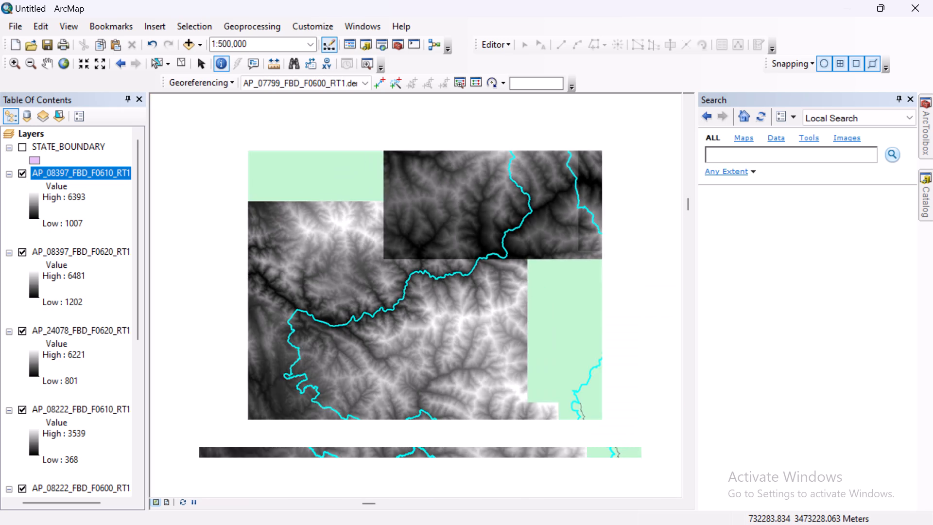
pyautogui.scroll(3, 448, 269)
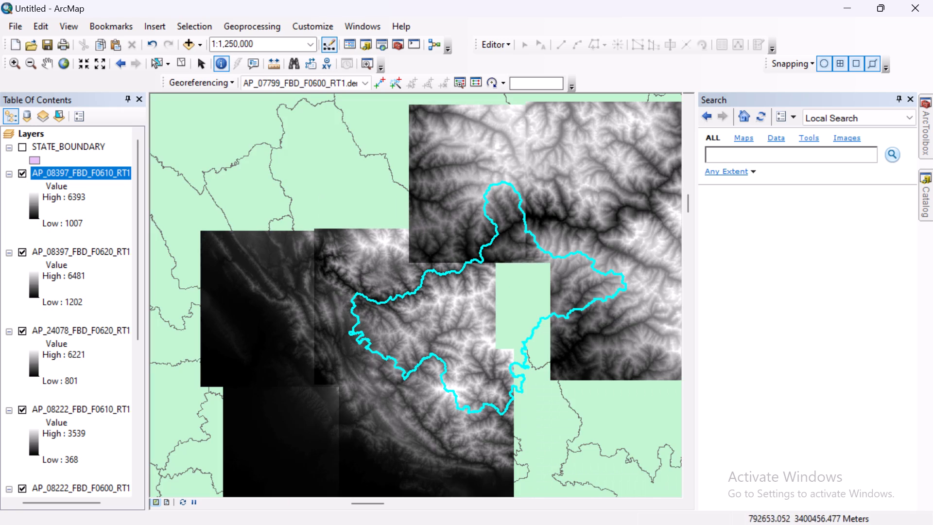
# Extract the AP_24078_FBD_F0600_RT1 zip archive to a same-named folder inside ALOS PALSAR and refresh the folder listing.
pyautogui.click(530, 507)
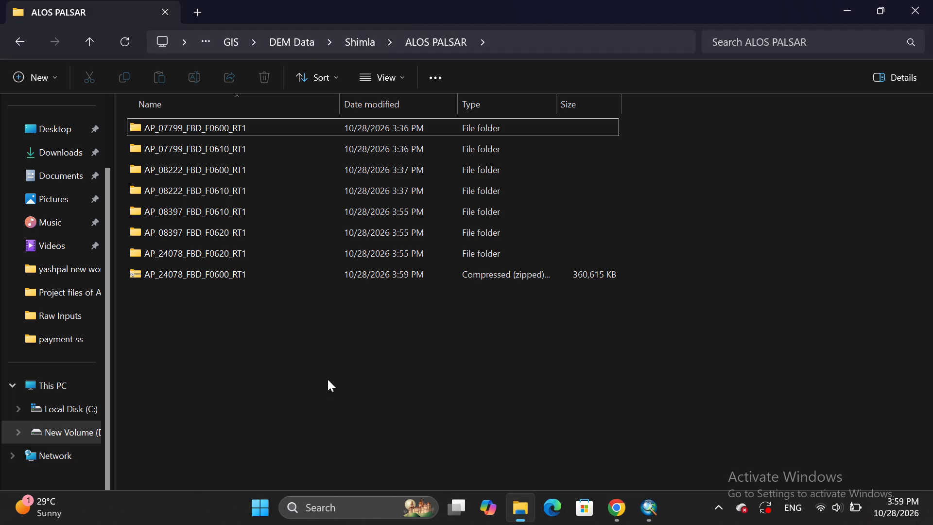
pyautogui.click(335, 334)
pyautogui.click(284, 273)
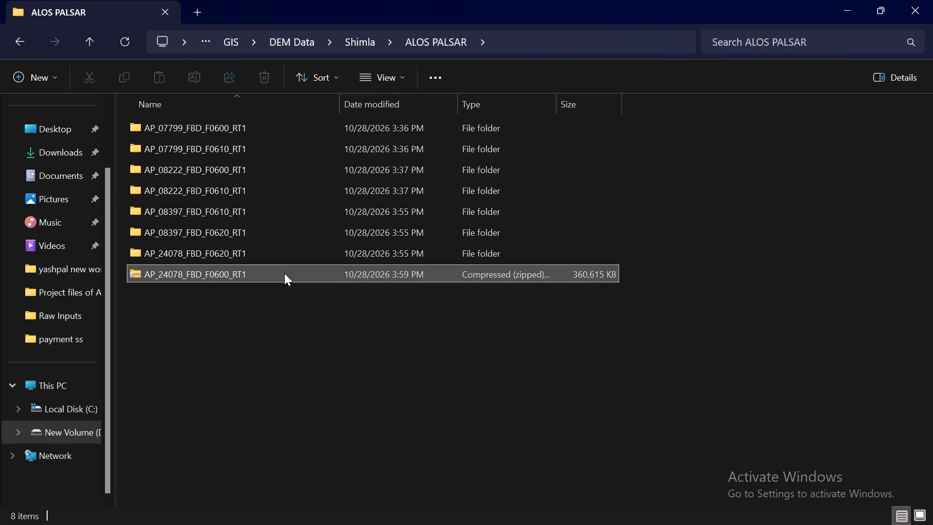
pyautogui.click(447, 74)
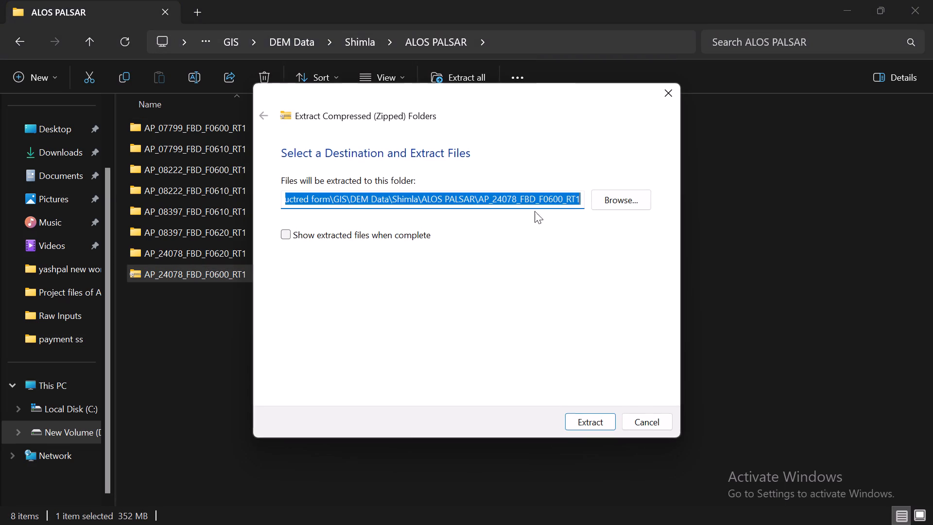
pyautogui.click(588, 425)
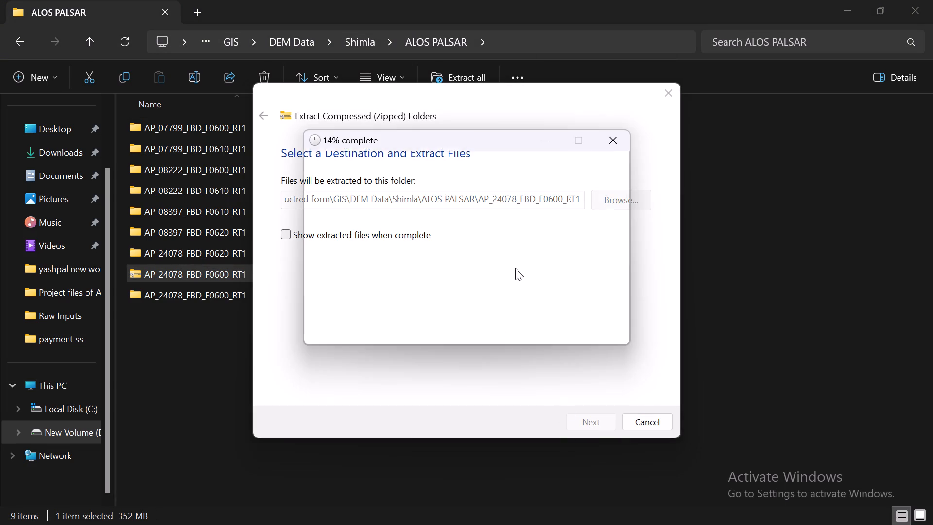
pyautogui.click(211, 331)
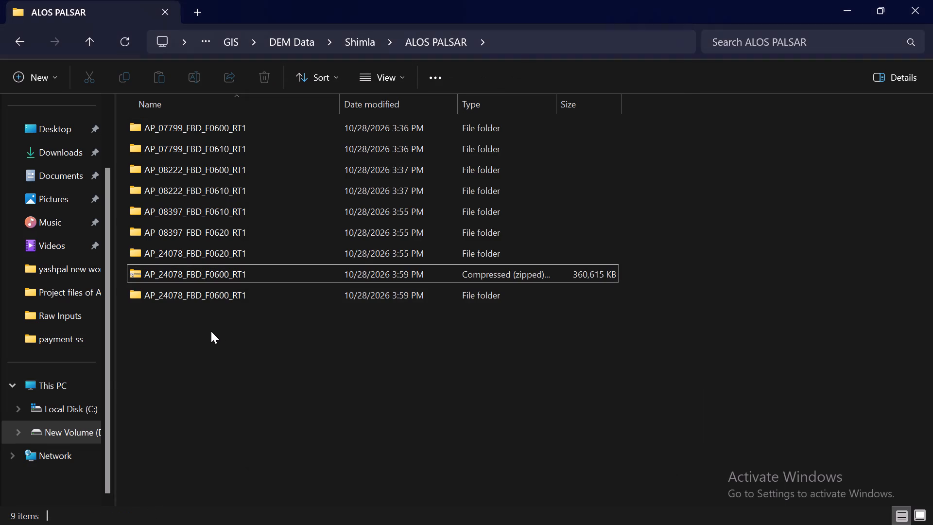
pyautogui.doubleClick(124, 41)
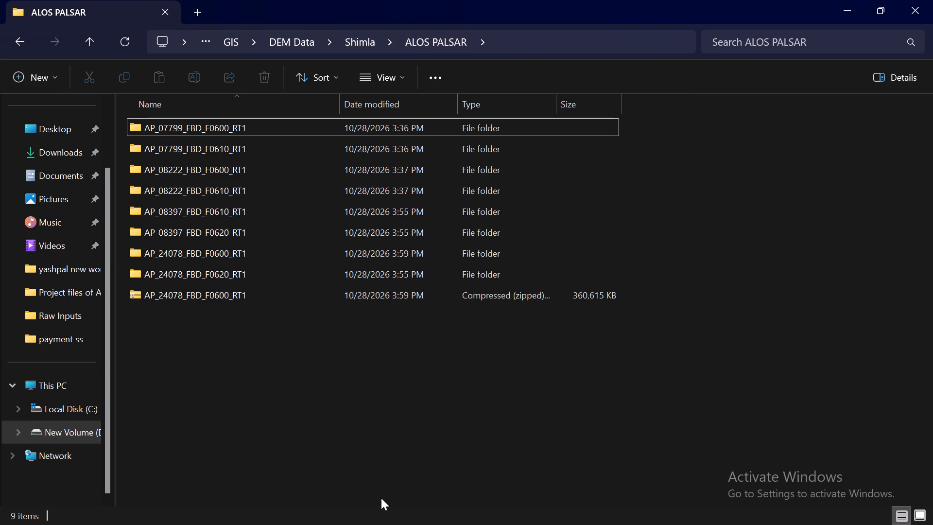
# Permanently delete the AP_24078_FBD_F0600_RT1 zip archive from the ALOS PALSAR folder, dismiss the file pop-up and close the folder window.
pyautogui.hscroll(1, 381, 498)
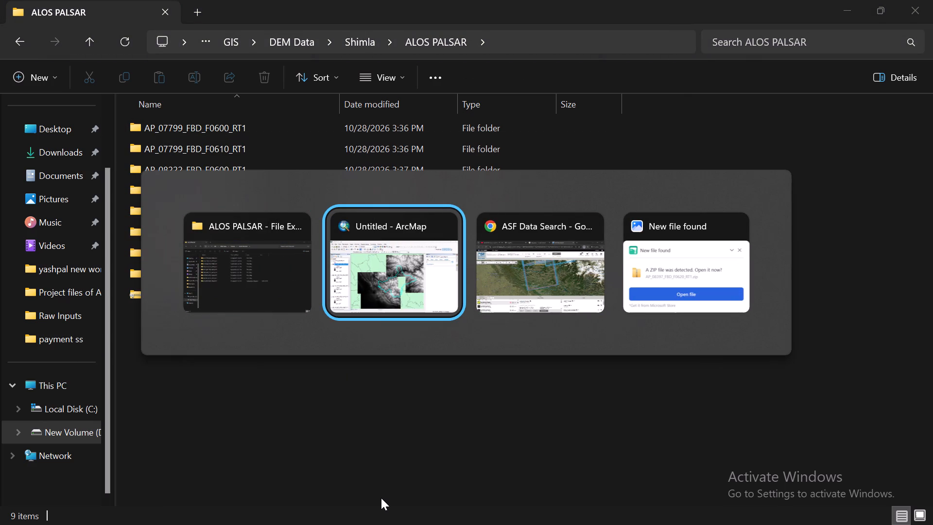
pyautogui.hscroll(2, 381, 498)
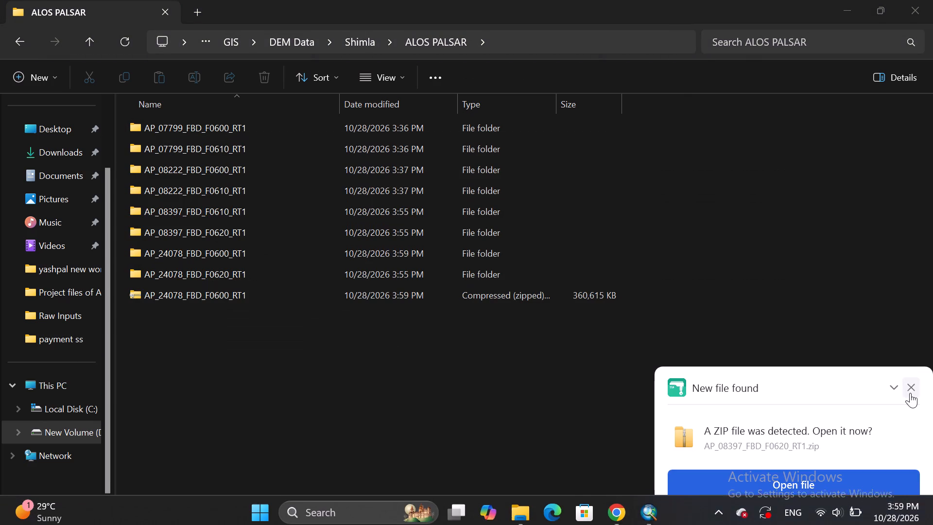
pyautogui.click(914, 386)
pyautogui.click(488, 353)
pyautogui.click(456, 297)
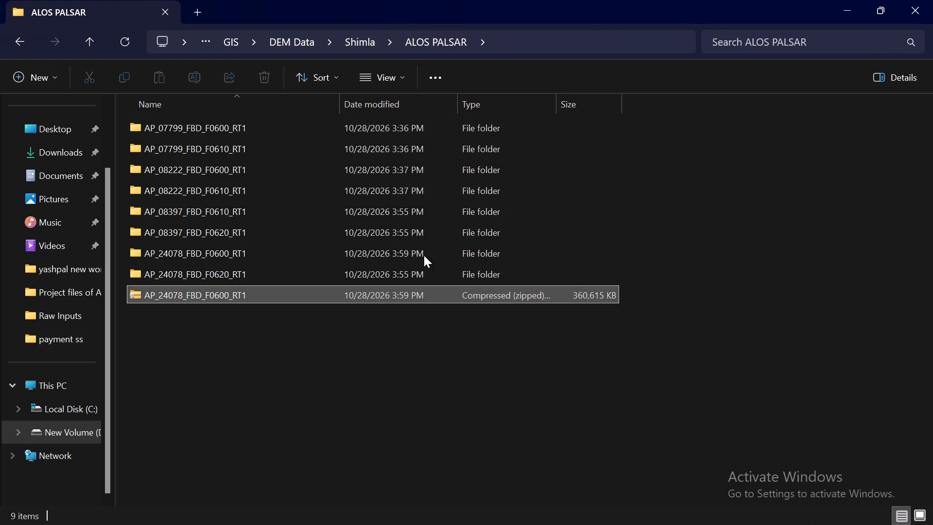
pyautogui.hotkey('shift', 'Delete')
pyautogui.press('Return')
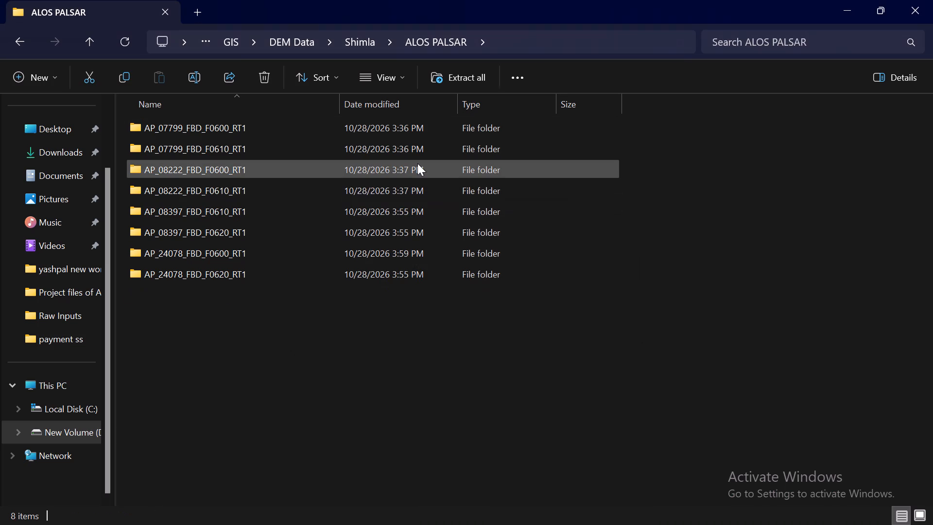
pyautogui.click(401, 364)
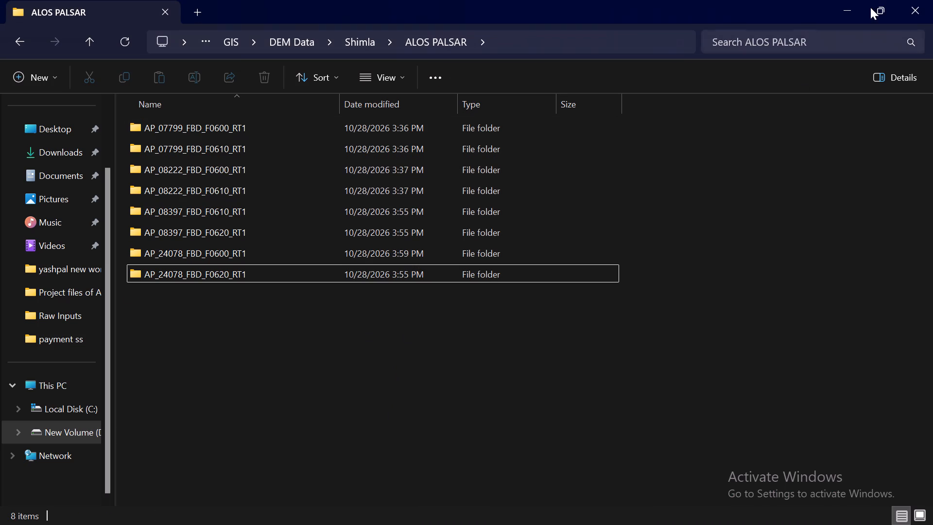
pyautogui.click(932, 0)
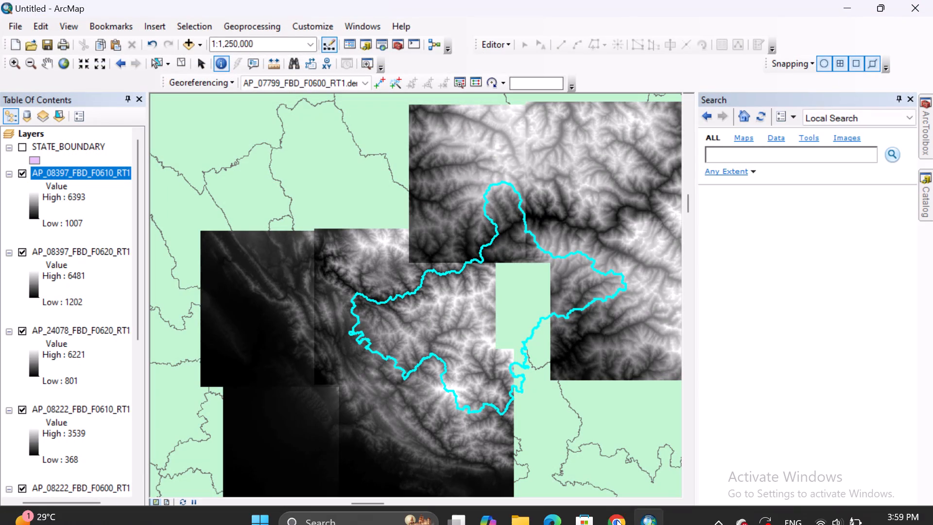
# Switch to ArcMap and add AP_24078_FBD_F0600_RT1.dem.tif from its ALOS PALSAR subfolder to the map.
pyautogui.click(624, 509)
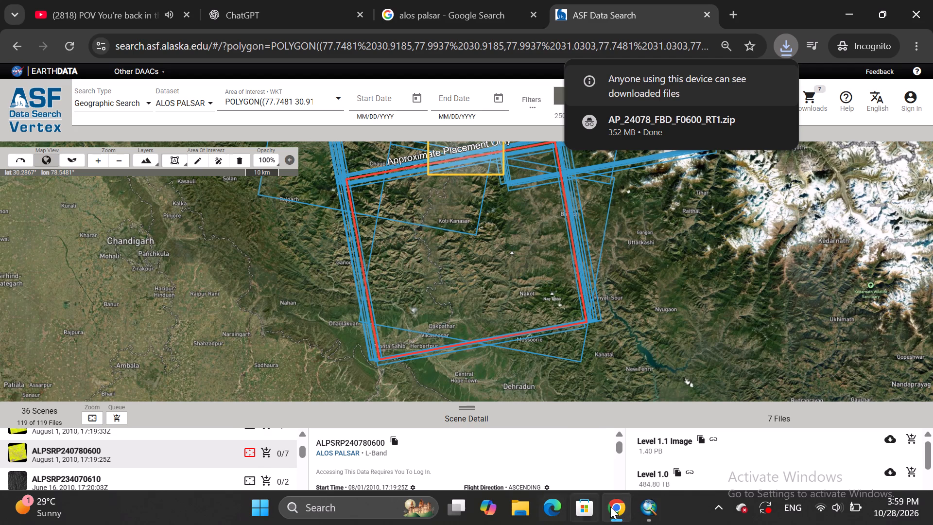
pyautogui.click(646, 507)
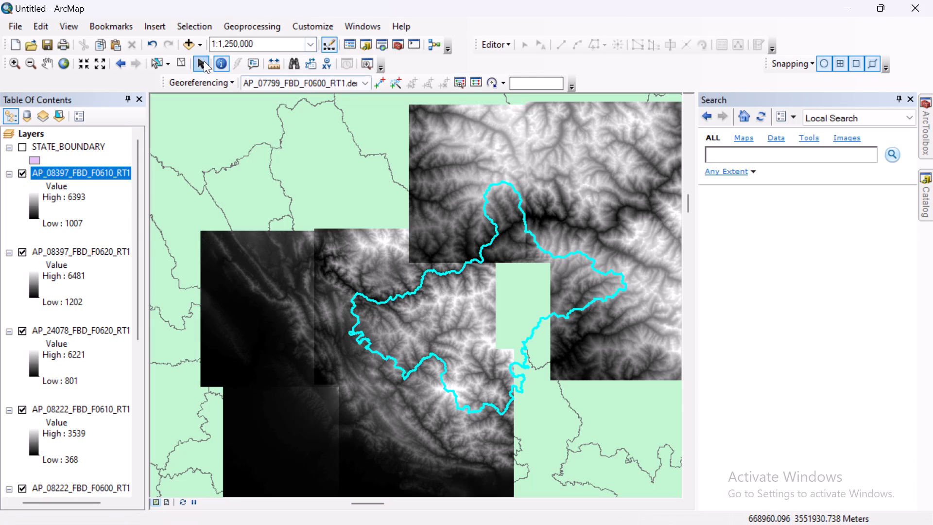
pyautogui.click(199, 44)
pyautogui.click(240, 54)
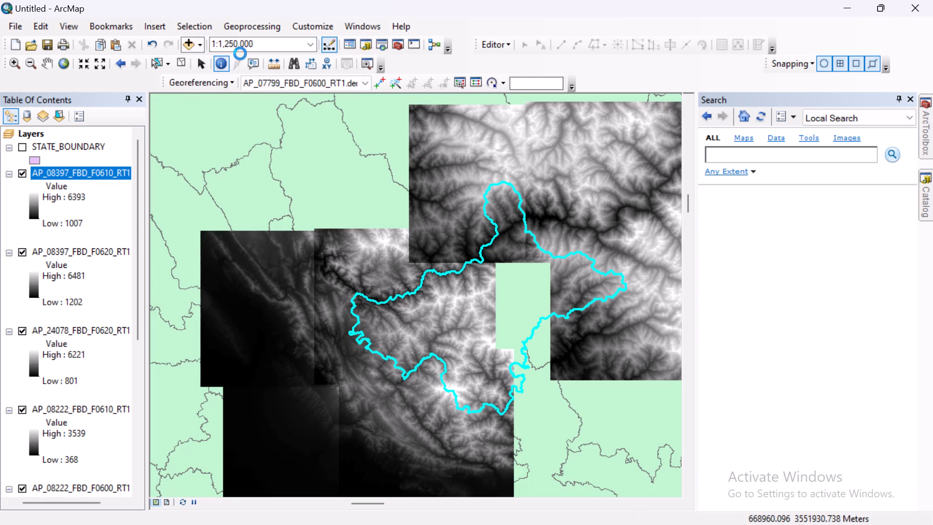
pyautogui.doubleClick(487, 173)
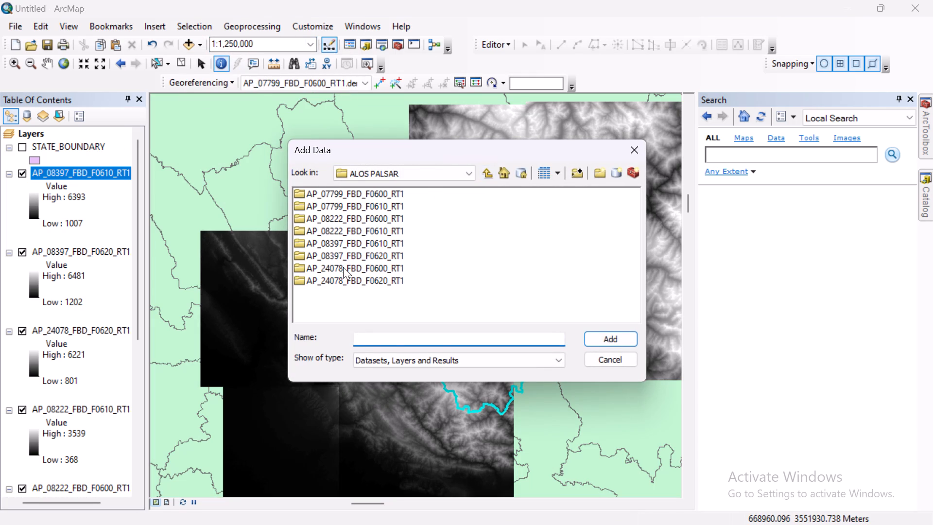
pyautogui.doubleClick(343, 267)
pyautogui.click(487, 175)
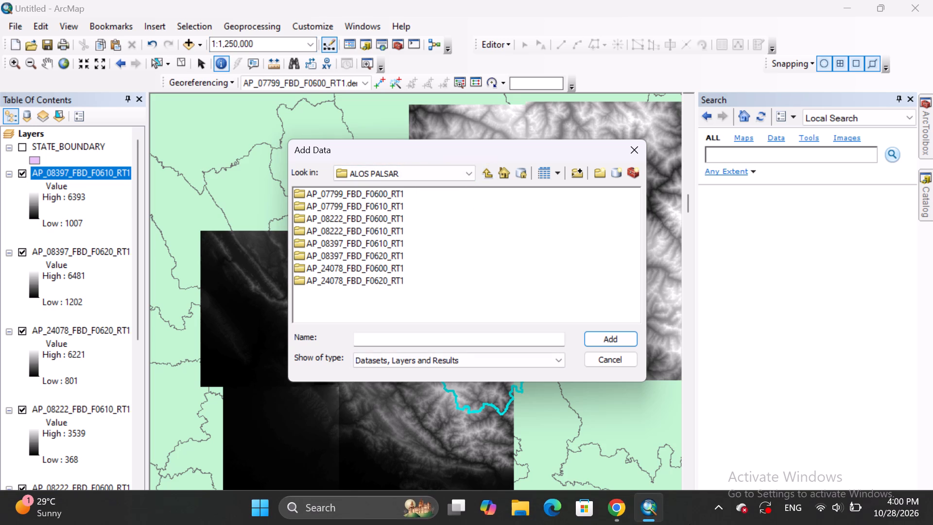
pyautogui.click(617, 507)
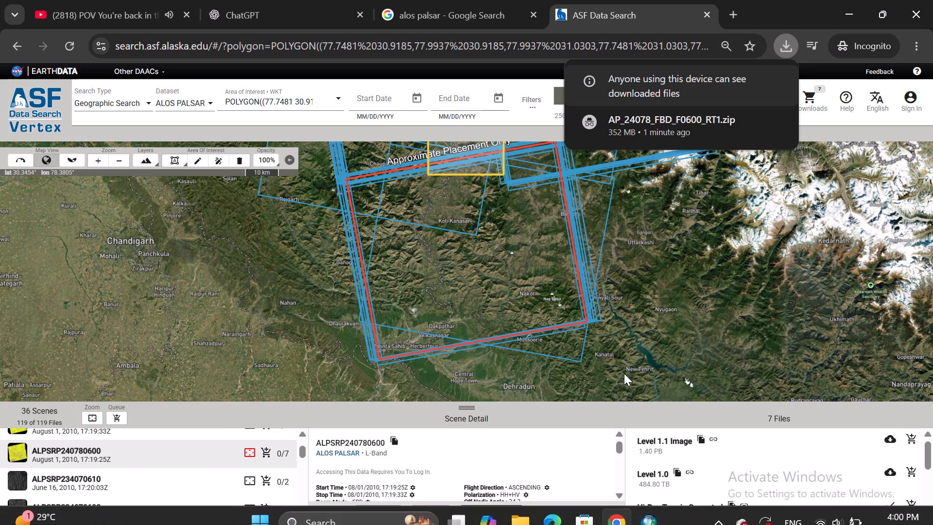
pyautogui.click(641, 514)
pyautogui.doubleClick(374, 267)
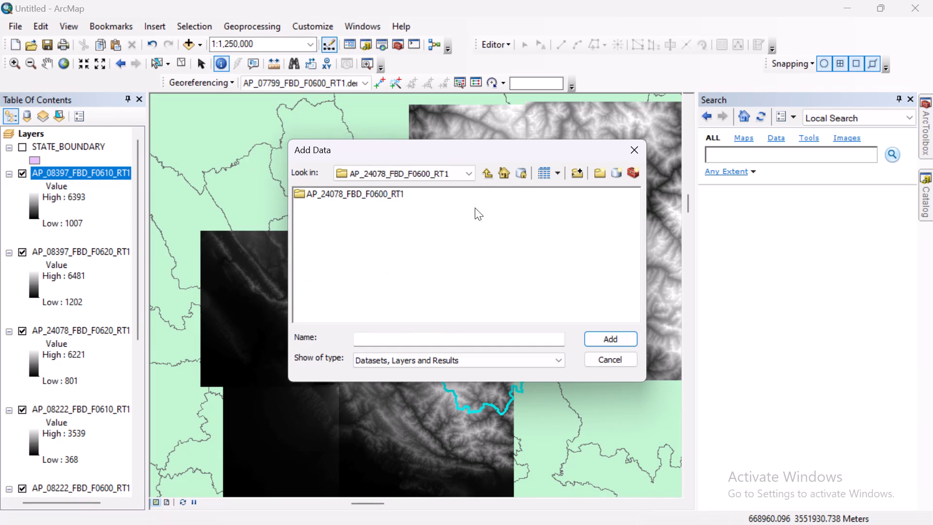
pyautogui.doubleClick(383, 195)
pyautogui.doubleClick(432, 192)
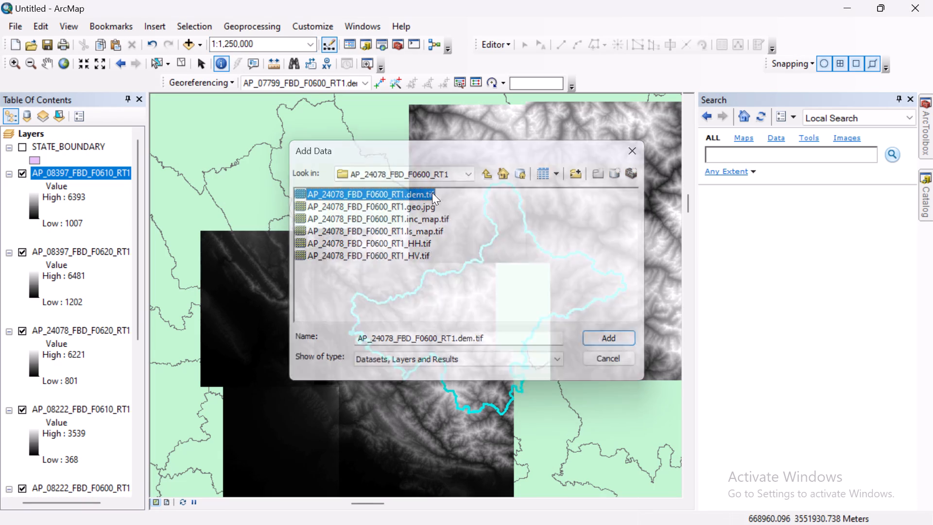
pyautogui.click(478, 249)
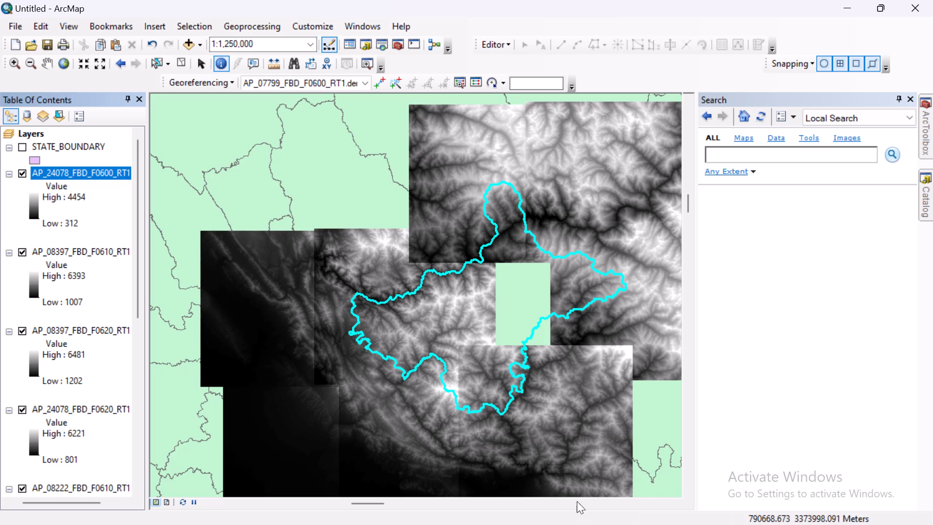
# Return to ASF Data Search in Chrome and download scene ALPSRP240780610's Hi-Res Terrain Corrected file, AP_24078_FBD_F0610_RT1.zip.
pyautogui.click(612, 513)
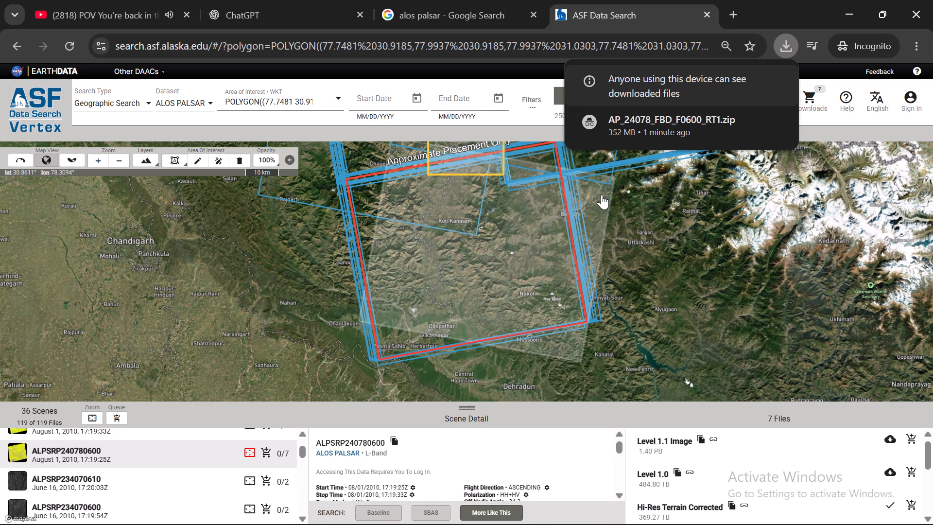
pyautogui.moveTo(602, 194); pyautogui.dragTo(605, 307)
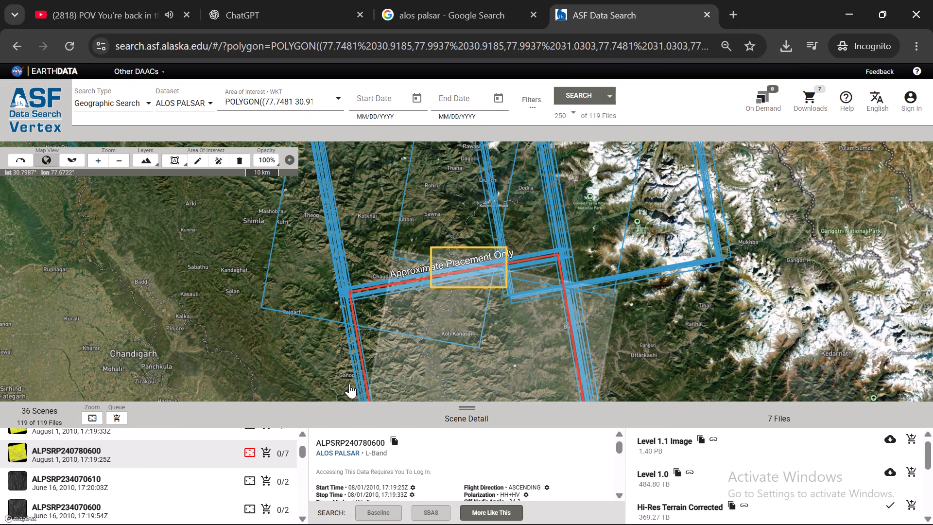
pyautogui.click(251, 435)
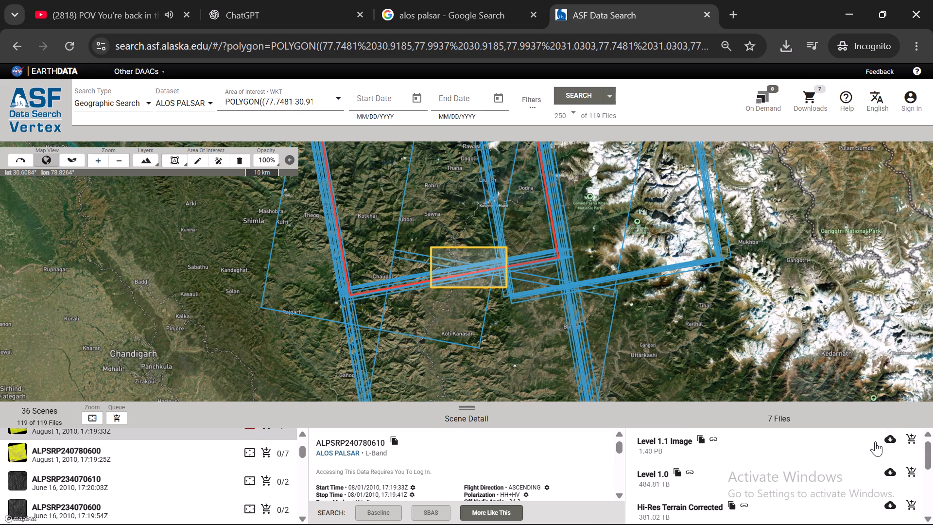
pyautogui.click(887, 501)
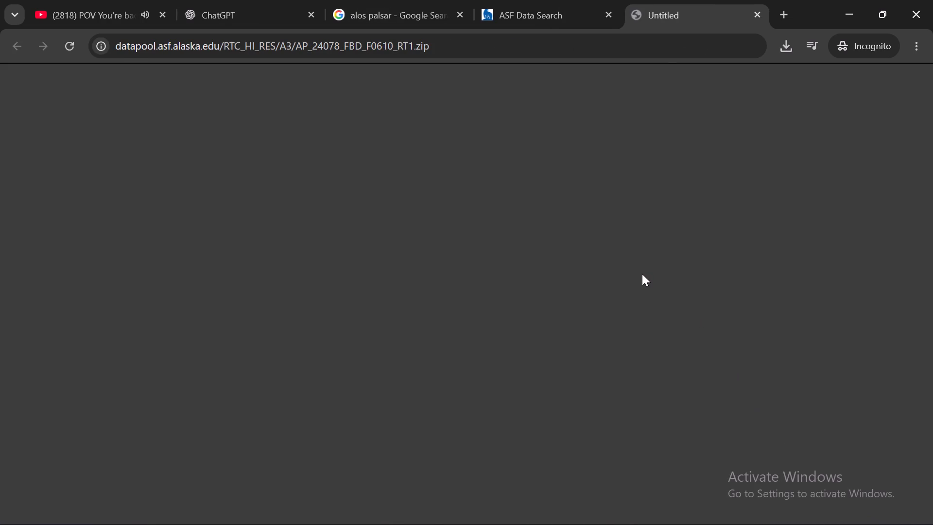
pyautogui.click(668, 288)
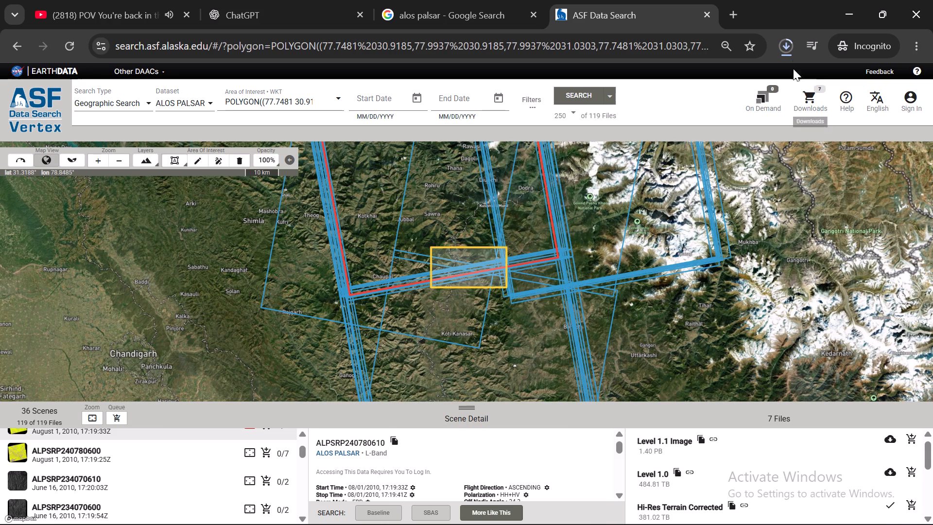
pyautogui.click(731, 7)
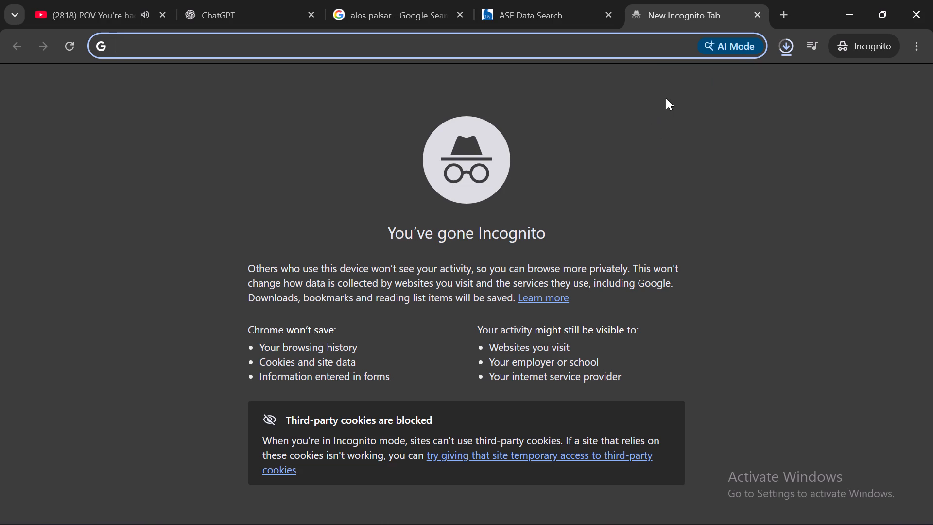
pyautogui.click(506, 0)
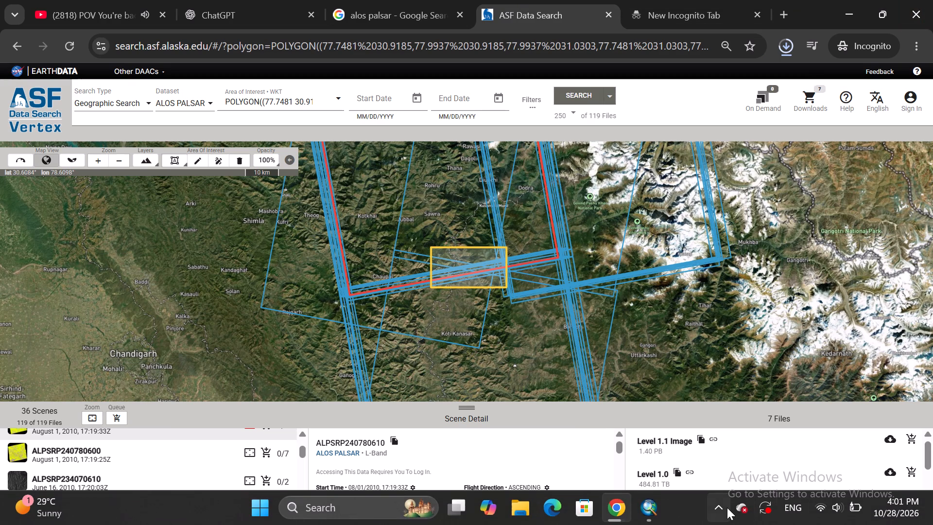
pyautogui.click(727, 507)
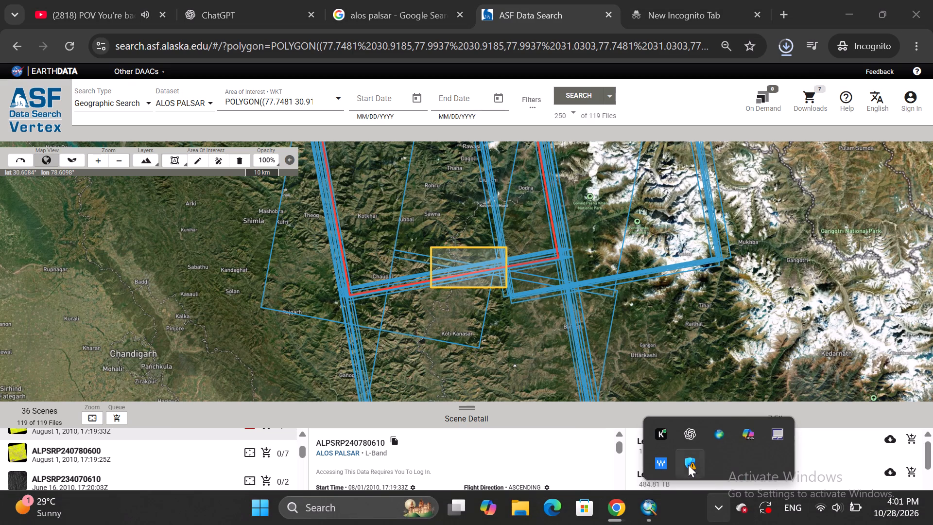
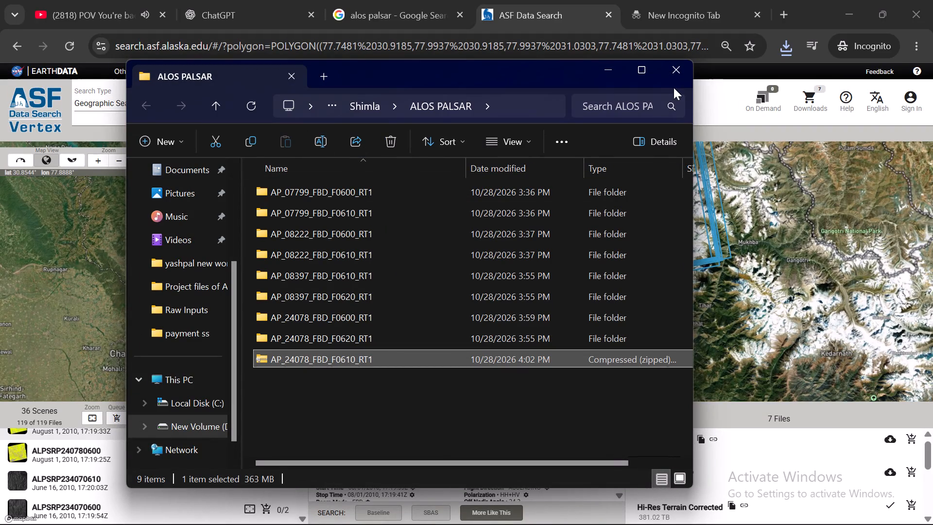
# Extract the AP_24078_FBD_F0610_RT1 zip archive to a same-named folder inside ALOS PALSAR.
pyautogui.click(646, 68)
pyautogui.click(463, 80)
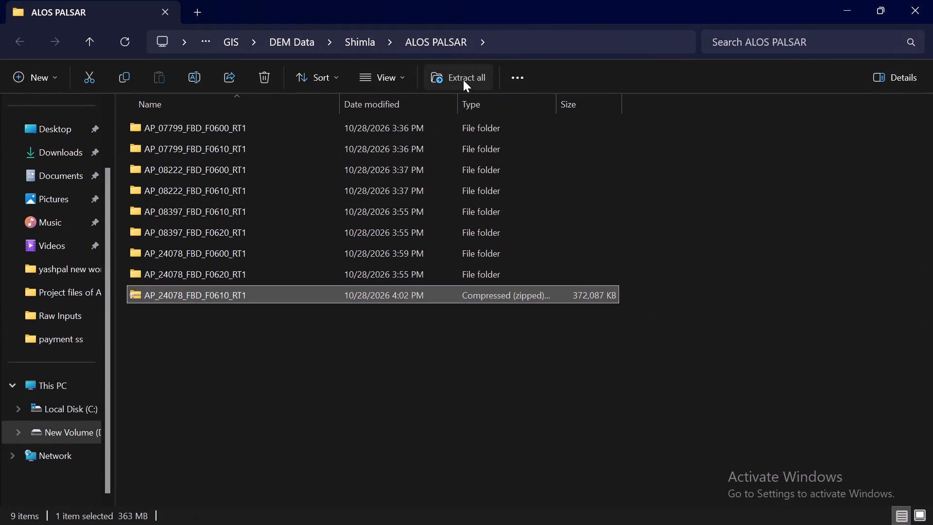
pyautogui.click(593, 419)
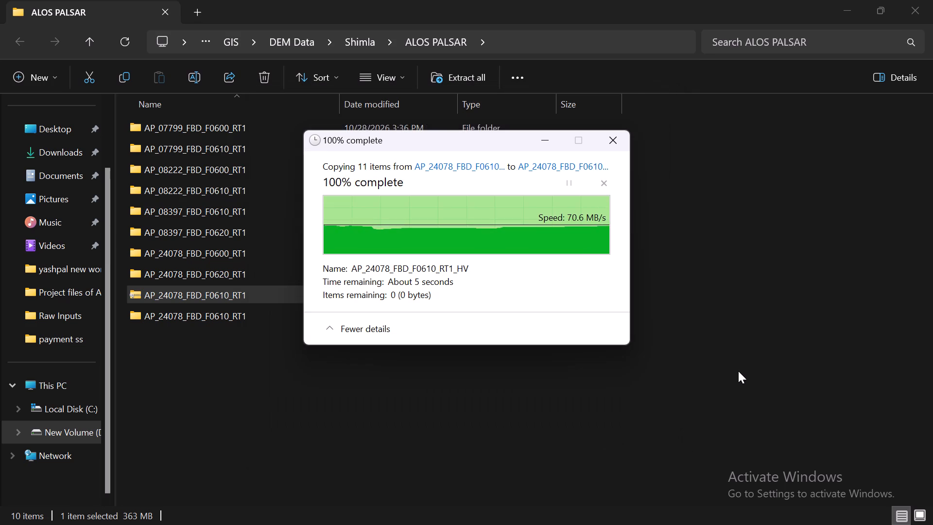
# Permanently delete the AP_24078_FBD_F0610_RT1 zip archive from the ALOS PALSAR folder.
pyautogui.click(514, 392)
pyautogui.click(453, 295)
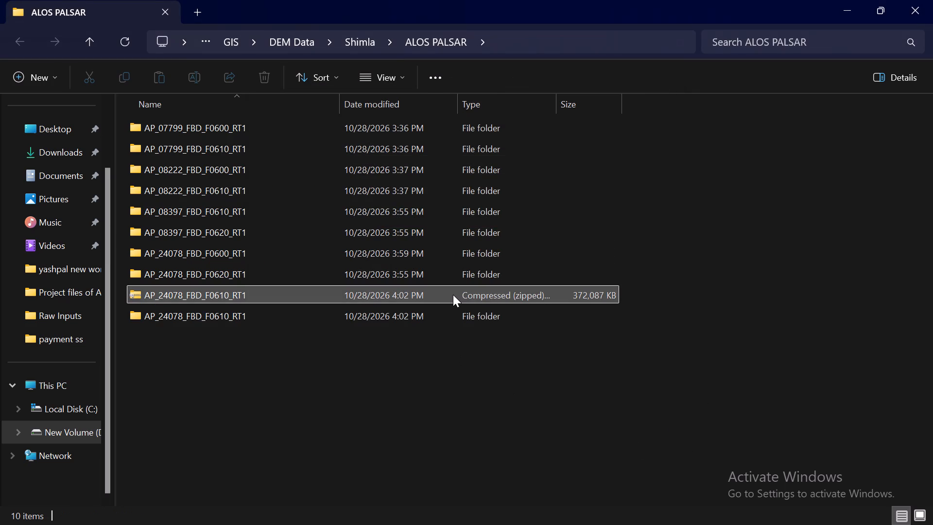
pyautogui.hotkey('shift', 'Delete')
pyautogui.press('Return')
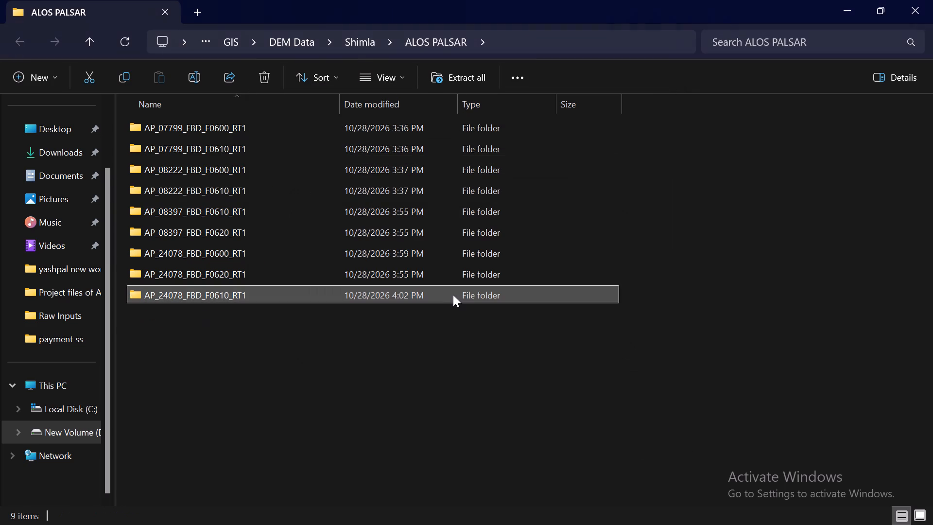
# Switch to ArcMap and add AP_24078_FBD_F0610_RT1.dem.tif from its ALOS PALSAR subfolder to the map.
pyautogui.click(648, 506)
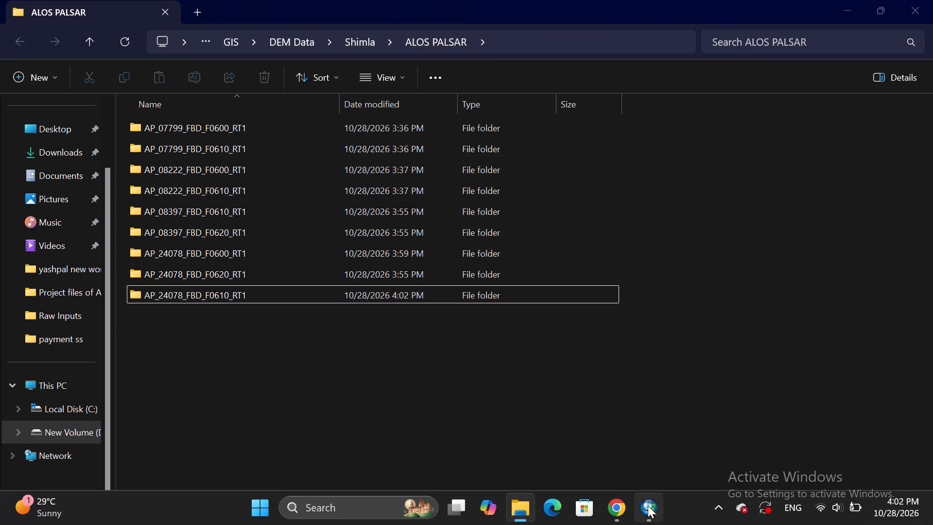
pyautogui.click(193, 45)
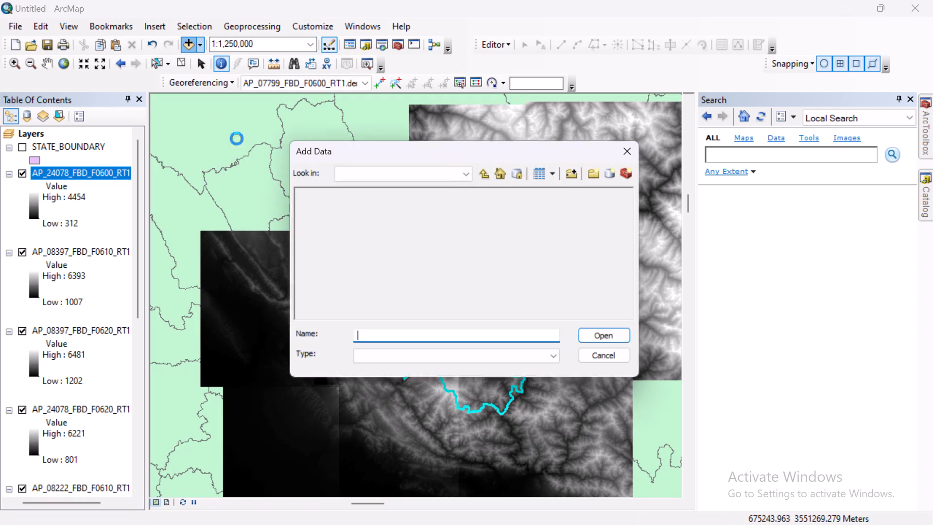
pyautogui.doubleClick(489, 171)
pyautogui.doubleClick(382, 280)
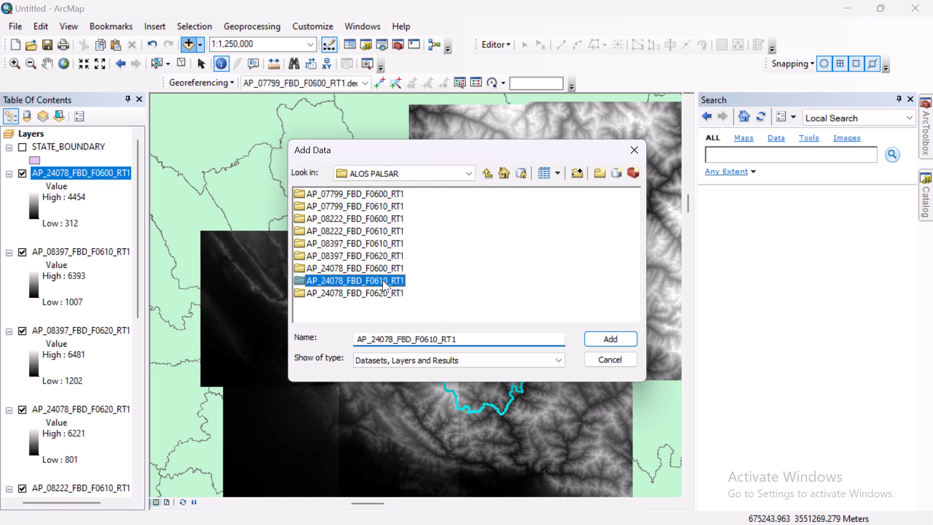
pyautogui.doubleClick(393, 188)
pyautogui.doubleClick(420, 194)
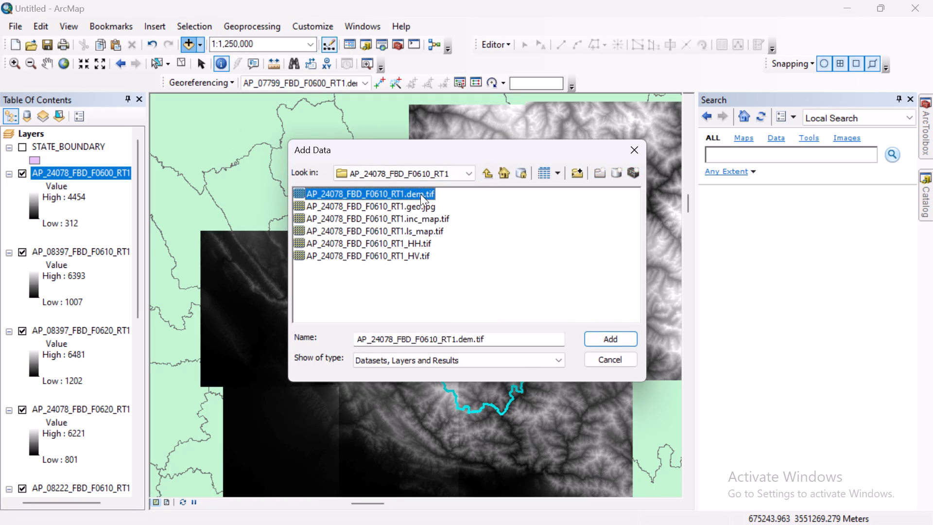
pyautogui.click(466, 248)
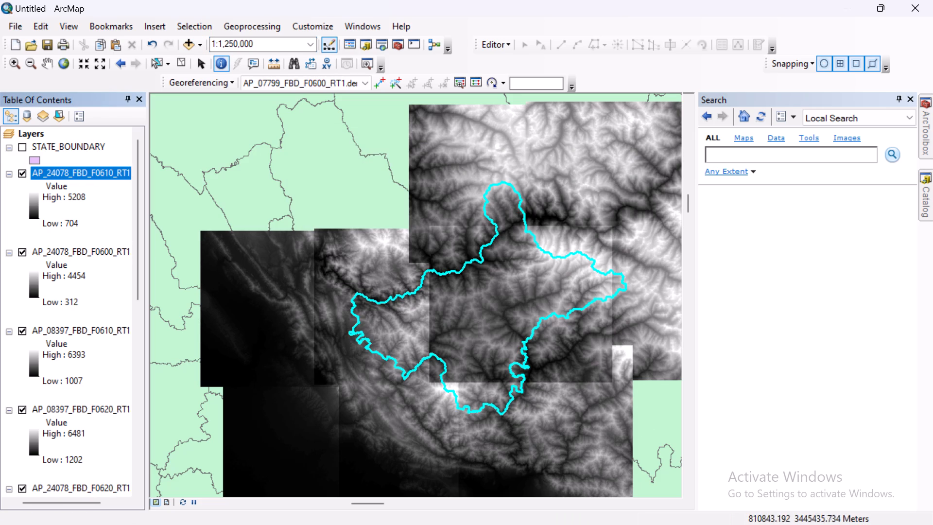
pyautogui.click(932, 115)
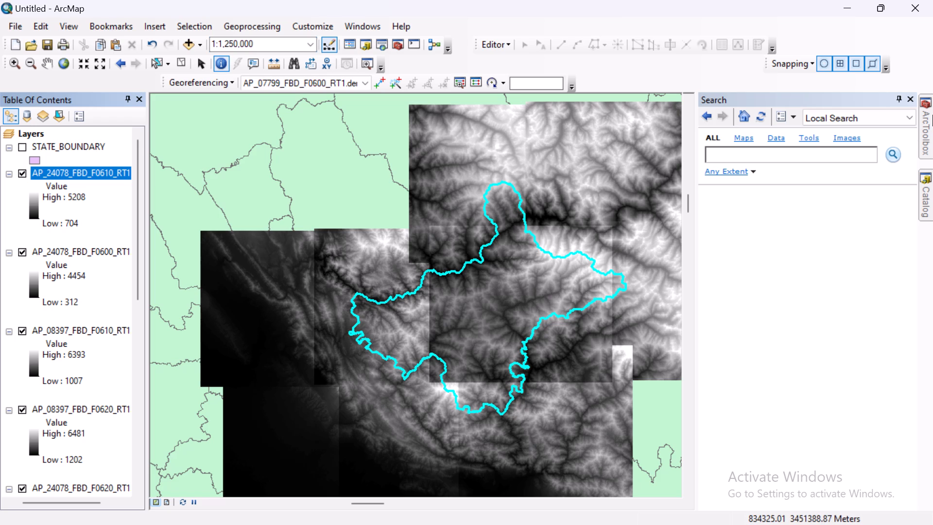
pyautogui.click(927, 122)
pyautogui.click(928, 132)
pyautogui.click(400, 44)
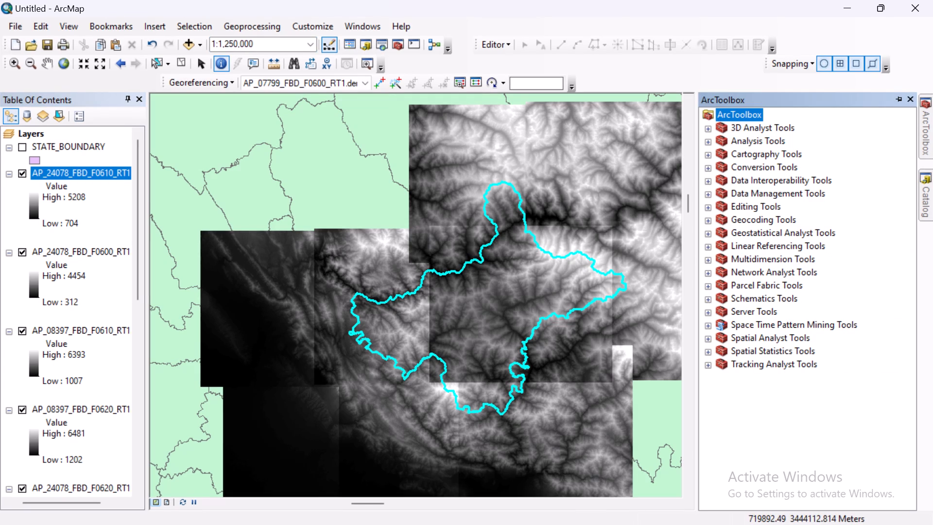
# Search the geoprocessing tools for "extract by mask", open Extract by Mask (Spatial Analyst) to view its parameters, and close it.
pyautogui.click(386, 45)
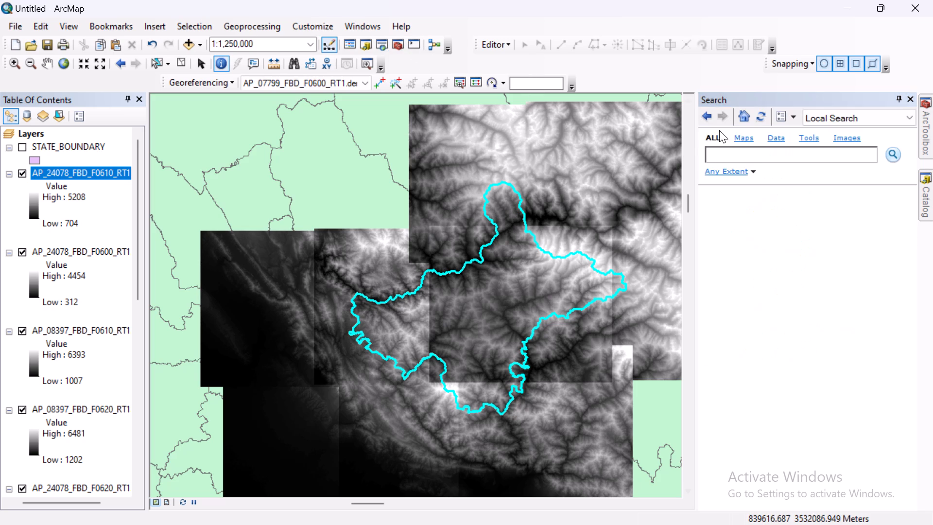
pyautogui.click(755, 156)
pyautogui.write('extra')
pyautogui.write('ct')
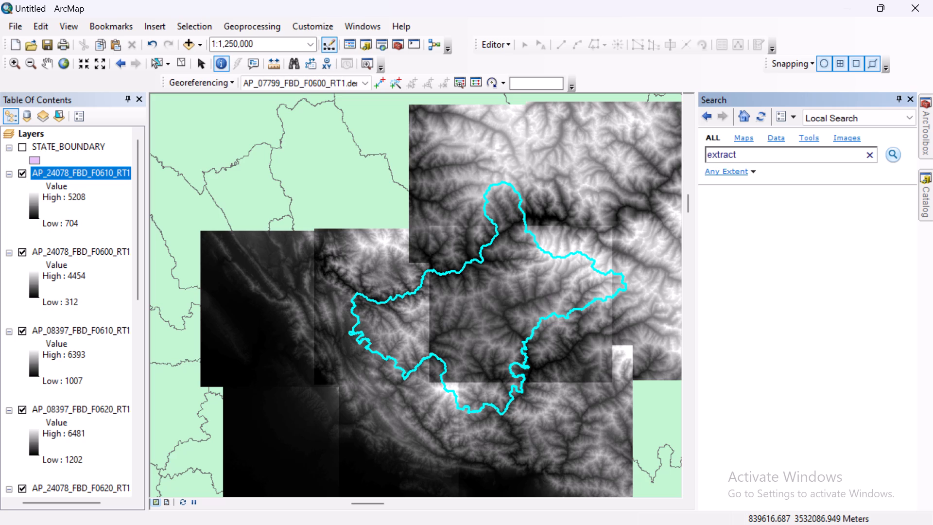
pyautogui.press('space')
pyautogui.write('by mask')
pyautogui.scroll(2, 755, 156)
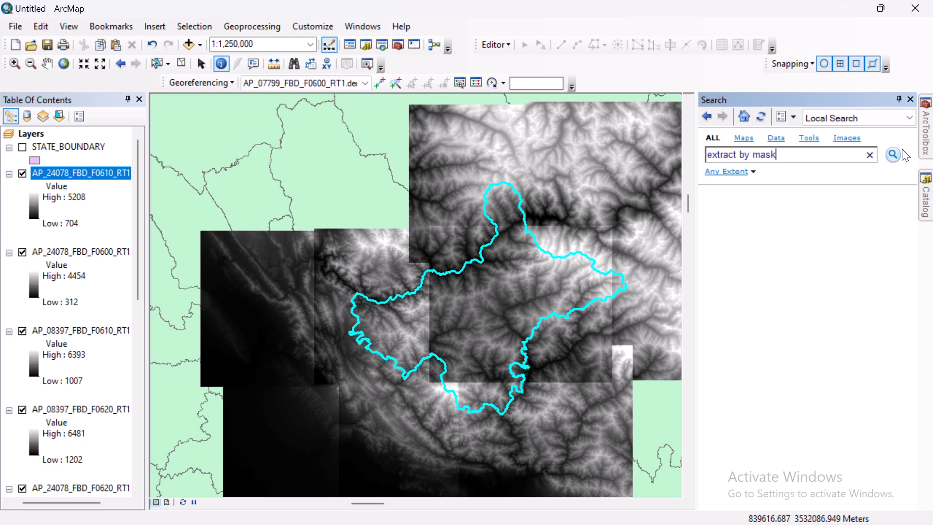
pyautogui.click(896, 154)
pyautogui.click(799, 206)
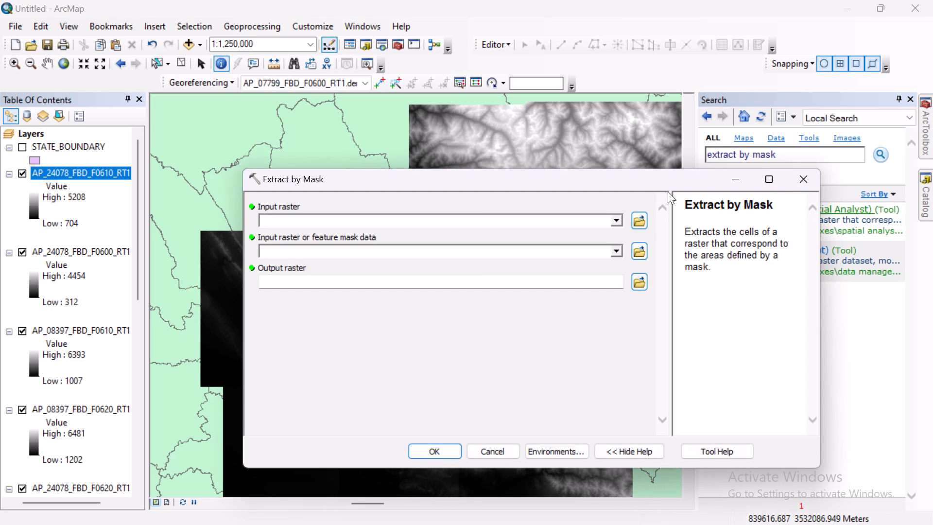
pyautogui.click(798, 182)
# Examine the parameters of the raster Clip (Data Management) tool and close it without running it.
pyautogui.click(812, 250)
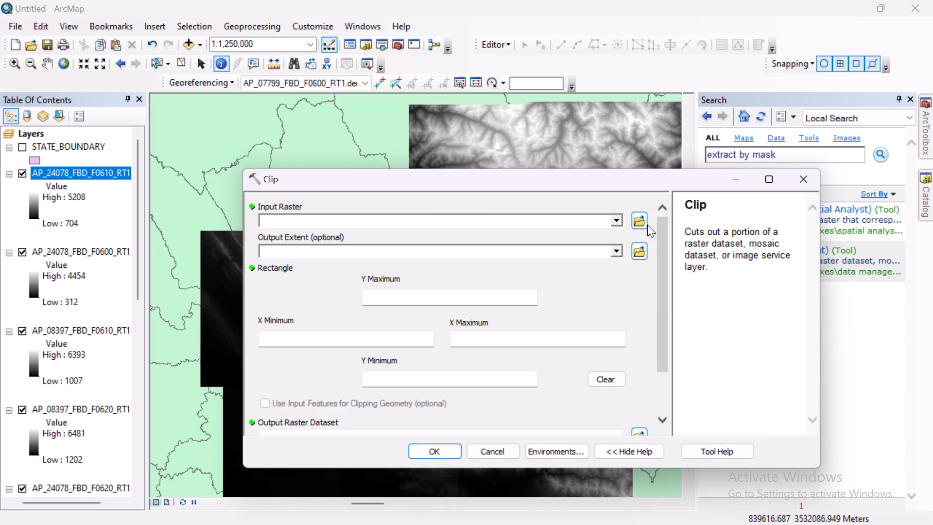
pyautogui.scroll(-3, 548, 304)
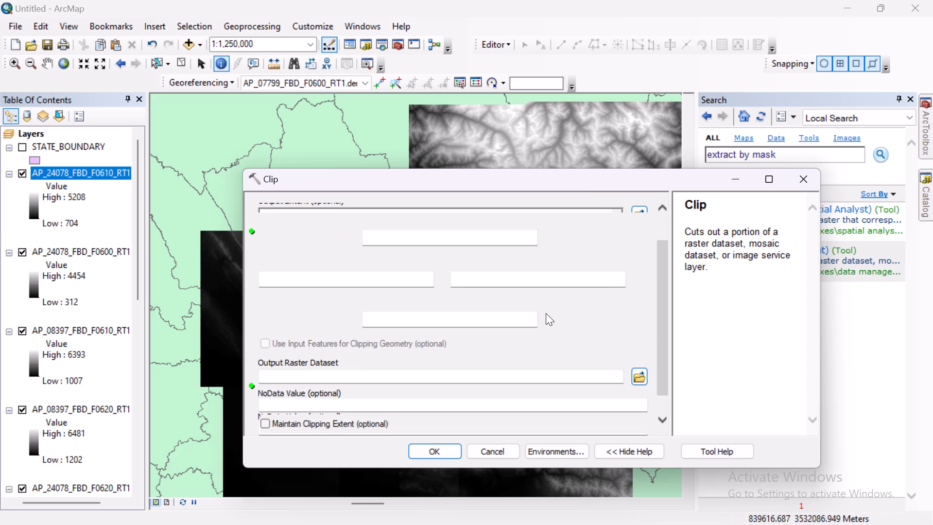
pyautogui.scroll(-2, 546, 313)
pyautogui.scroll(7, 546, 313)
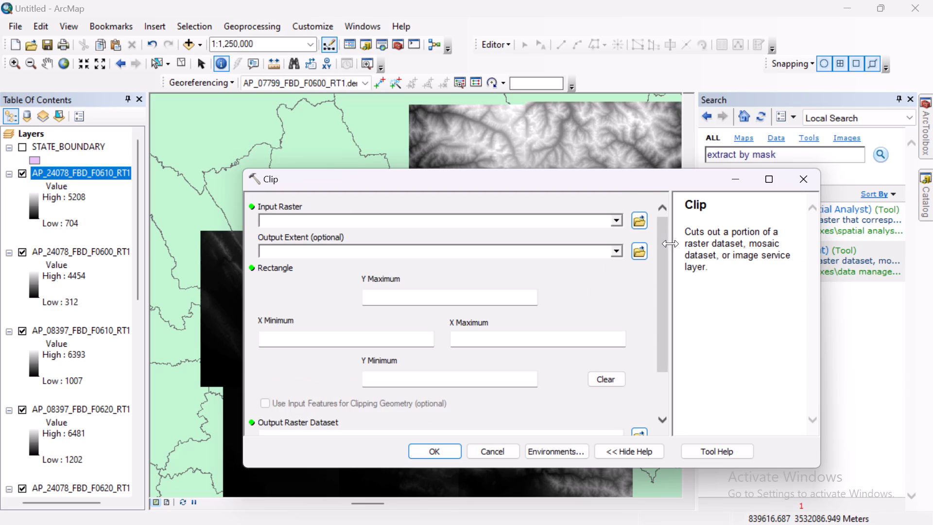
pyautogui.click(804, 184)
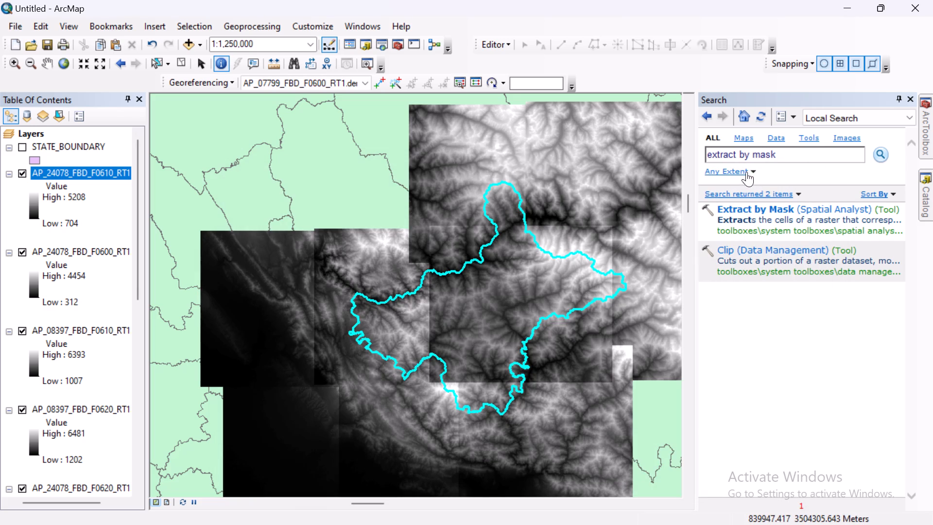
pyautogui.tripleClick(807, 154)
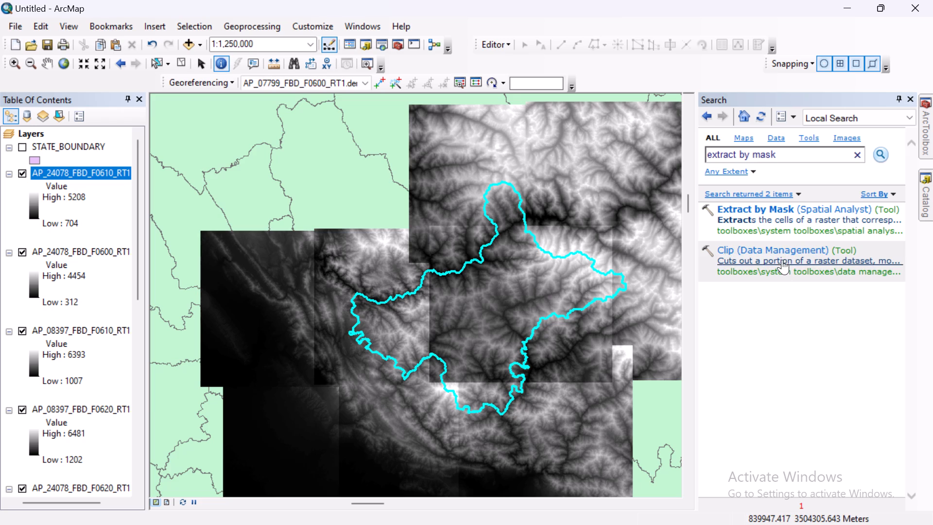
pyautogui.click(785, 251)
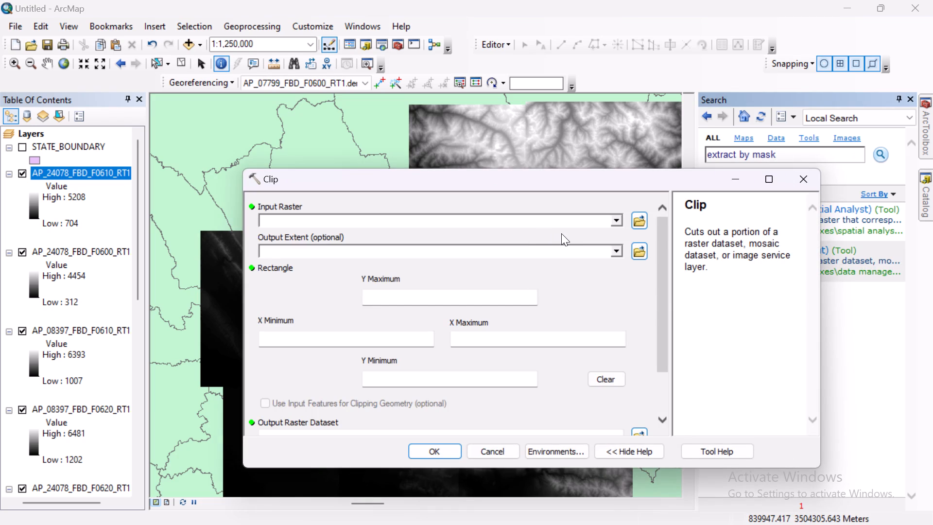
pyautogui.click(801, 177)
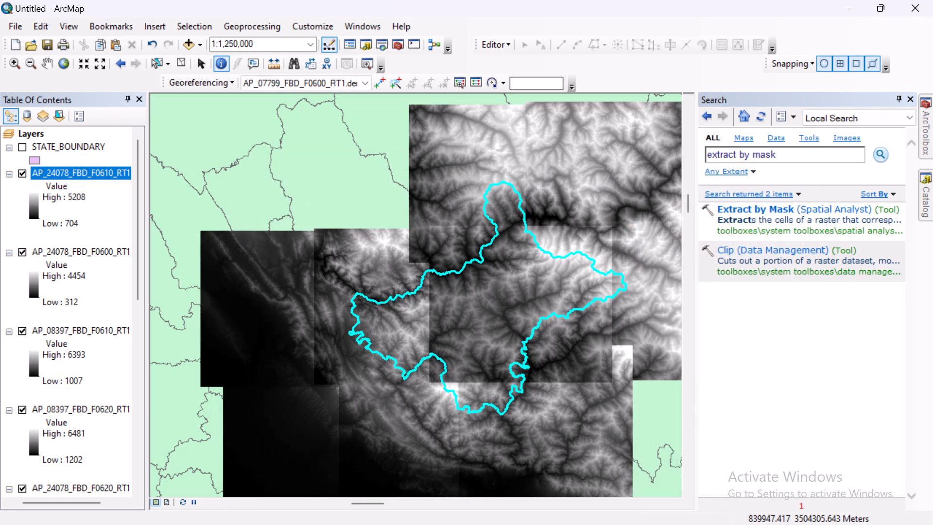
# Search for "clip", open Clip (Analysis) and set DISTRICT_BOUNDARY as both the input features and the clip features.
pyautogui.tripleClick(796, 154)
pyautogui.moveTo(796, 154); pyautogui.dragTo(722, 155)
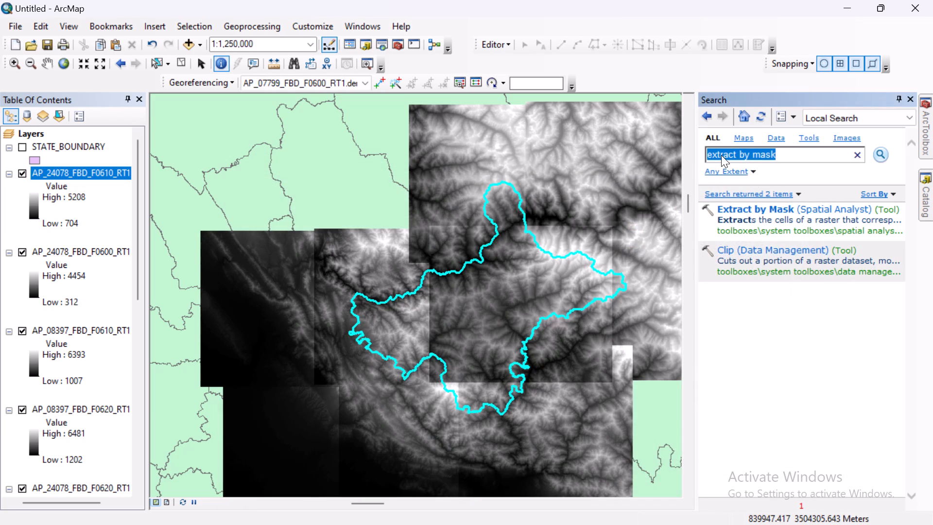
pyautogui.write('clip')
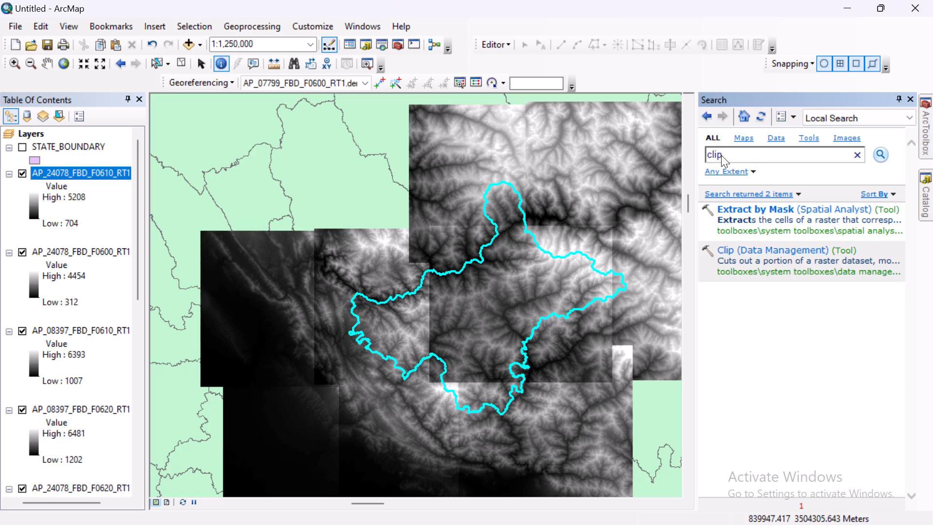
pyautogui.press('Return')
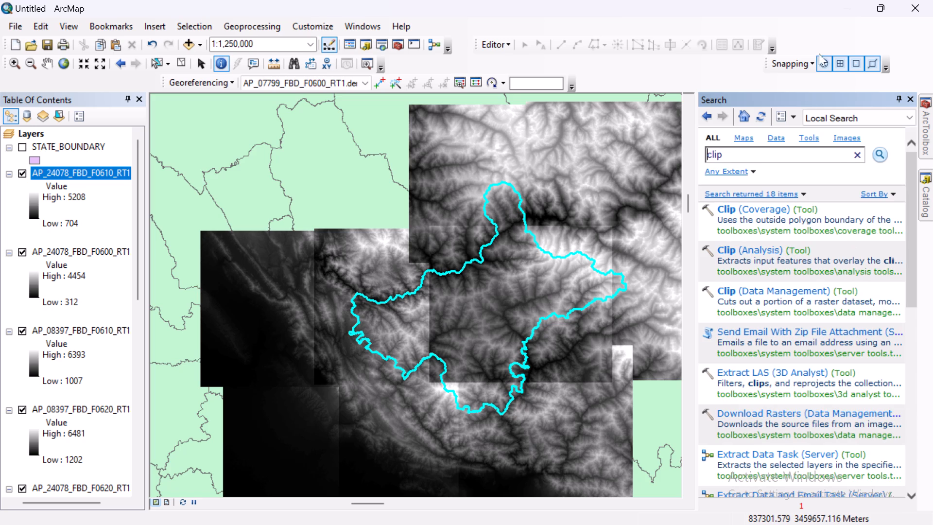
pyautogui.click(768, 246)
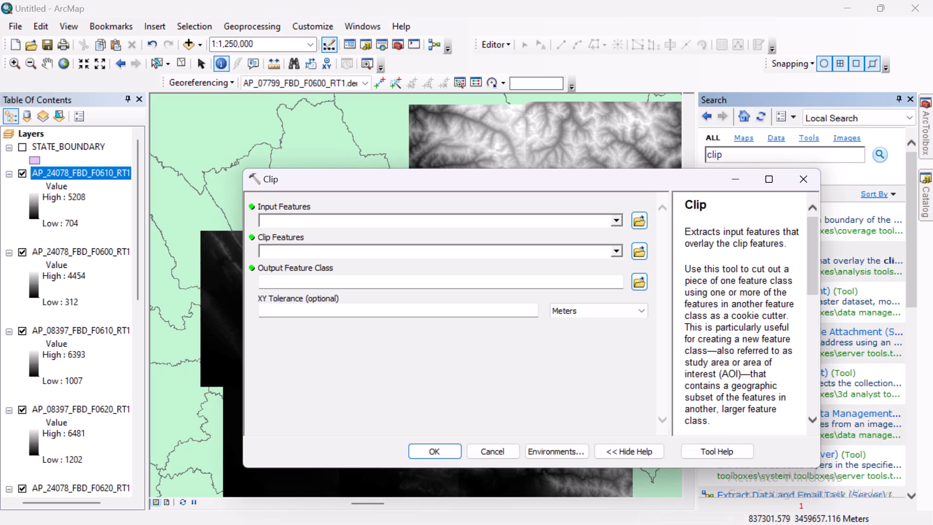
pyautogui.click(616, 221)
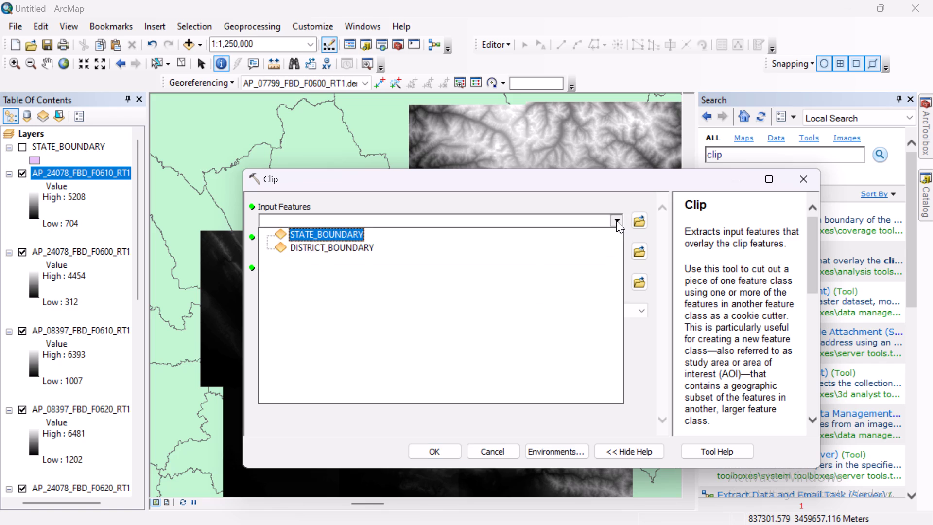
pyautogui.click(359, 244)
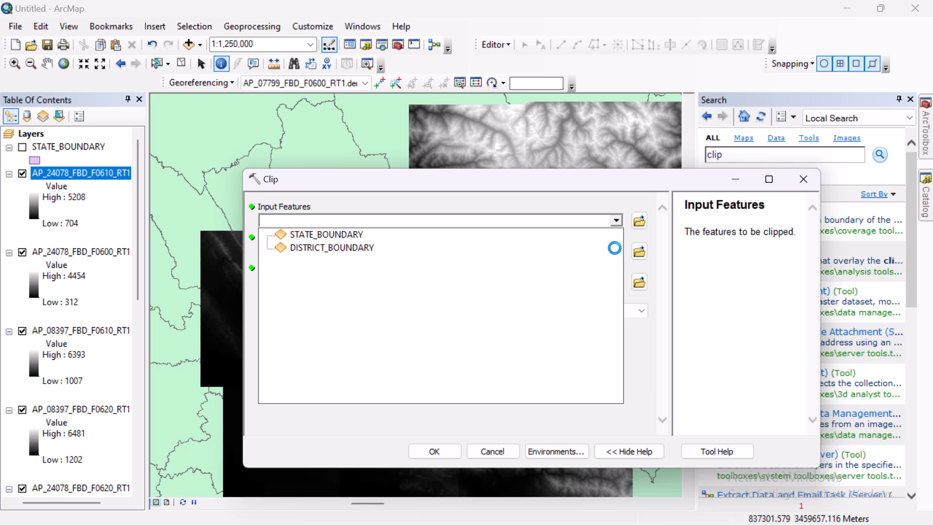
pyautogui.click(615, 254)
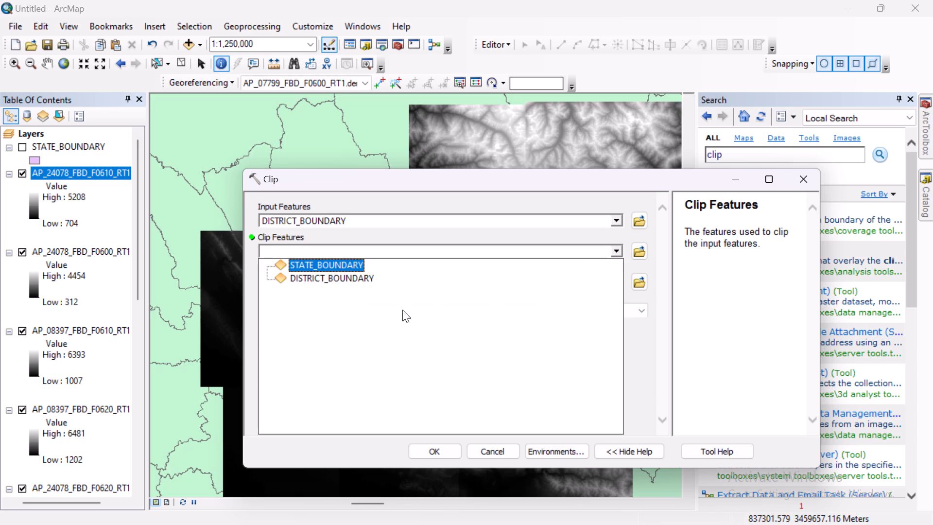
pyautogui.click(351, 283)
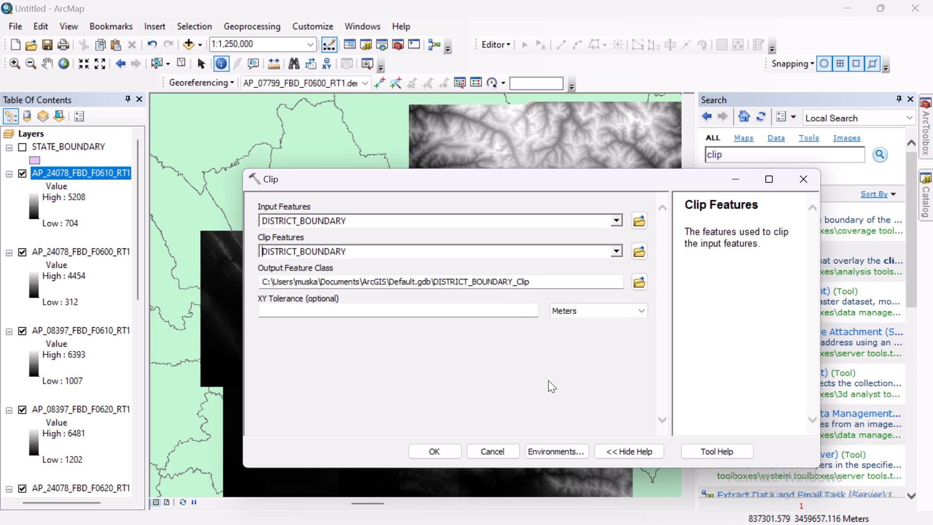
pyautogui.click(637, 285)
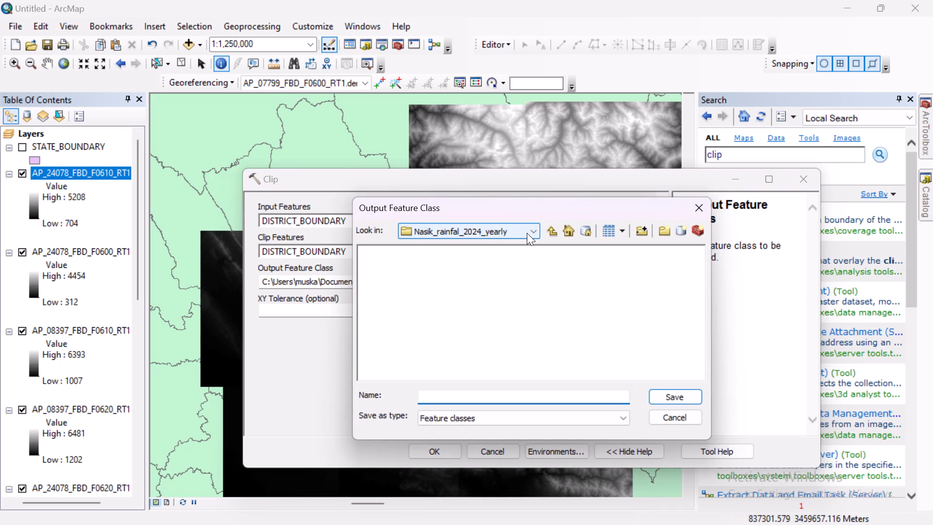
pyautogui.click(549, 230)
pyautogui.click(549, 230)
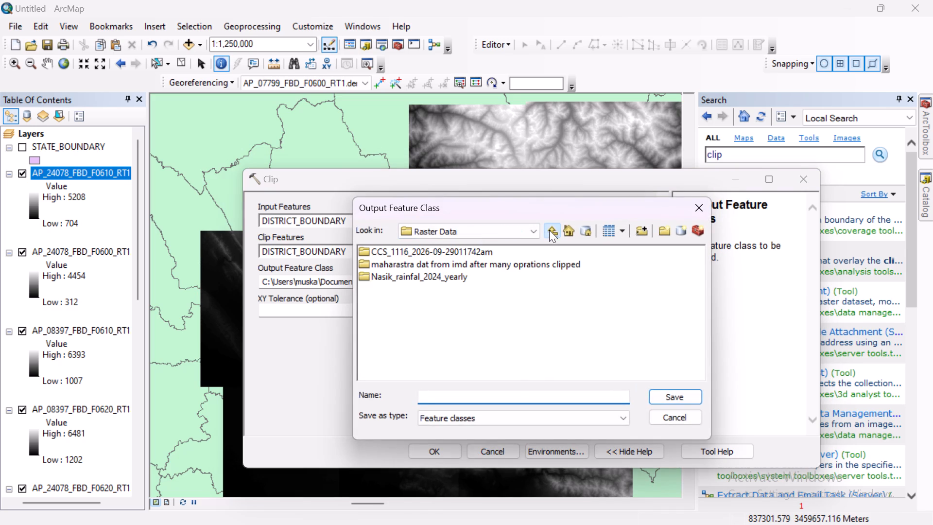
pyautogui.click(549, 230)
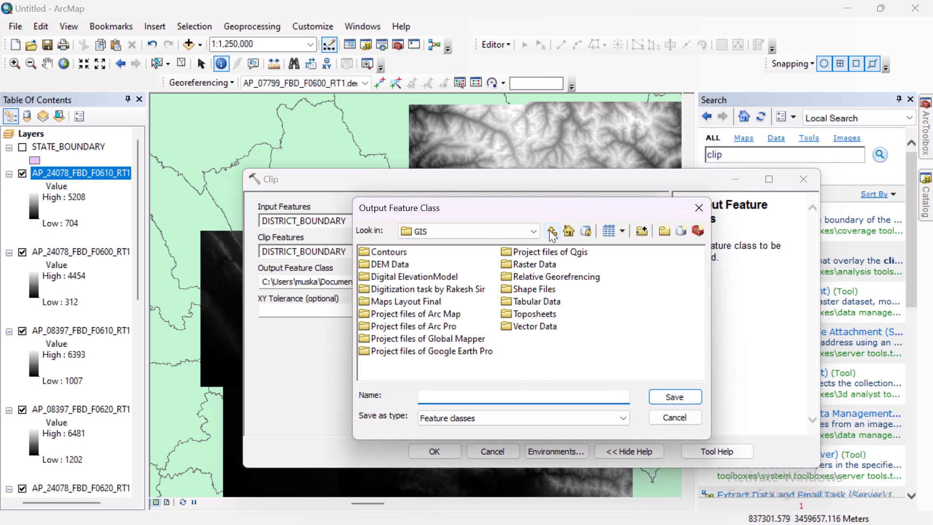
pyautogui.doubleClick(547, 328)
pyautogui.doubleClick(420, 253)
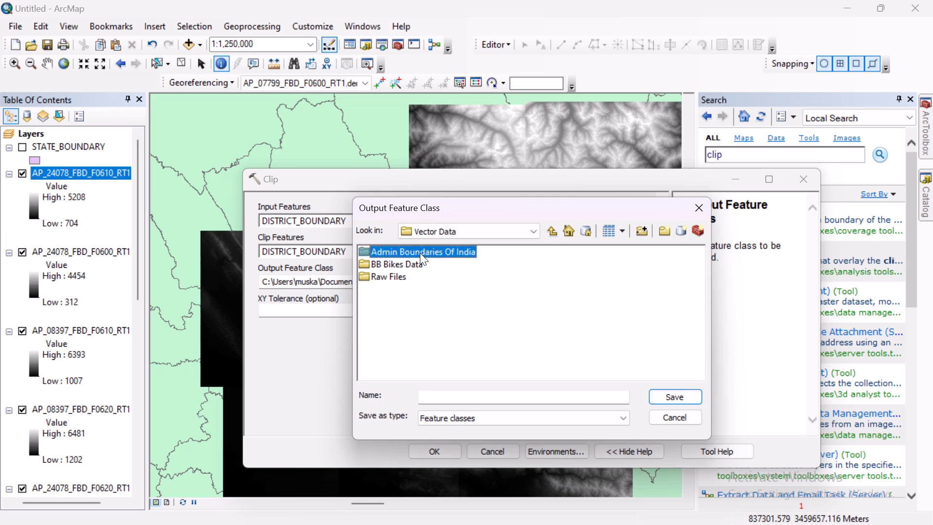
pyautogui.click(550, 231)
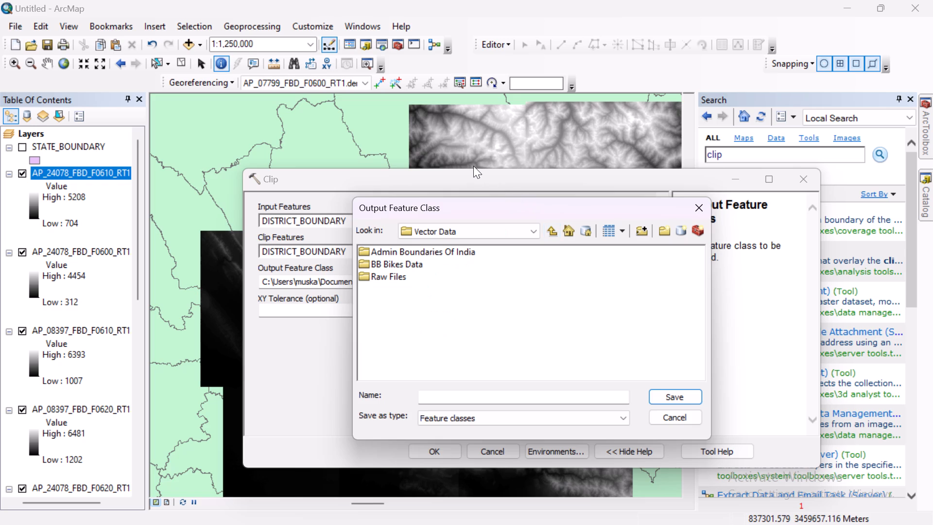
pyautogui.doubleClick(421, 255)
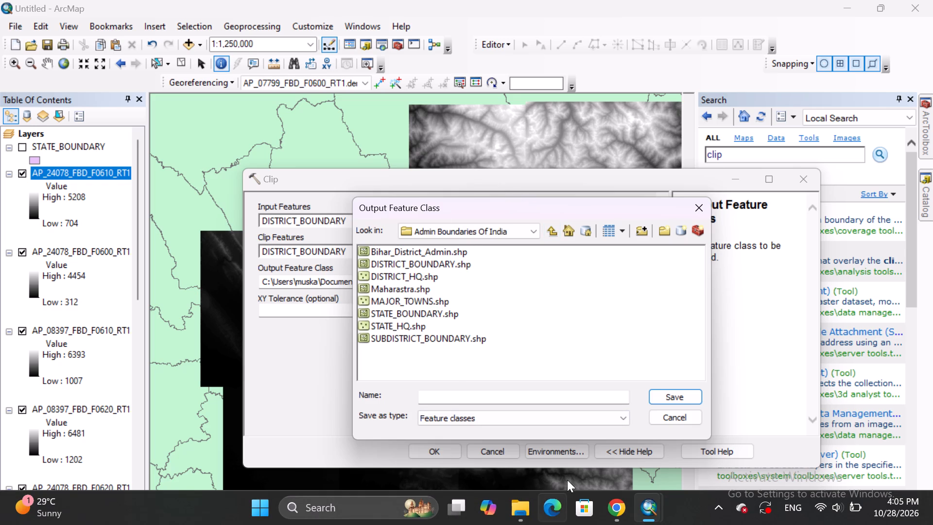
# Switch to File Explorer, create a folder named Shimla in GIS > Vector Data > Admin Boundaries Of India, and close the window.
pyautogui.click(525, 514)
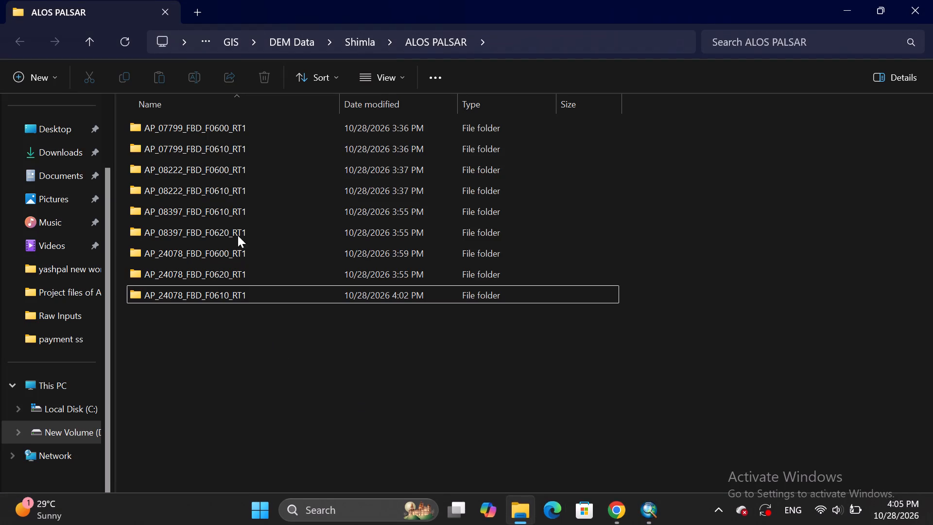
pyautogui.doubleClick(91, 45)
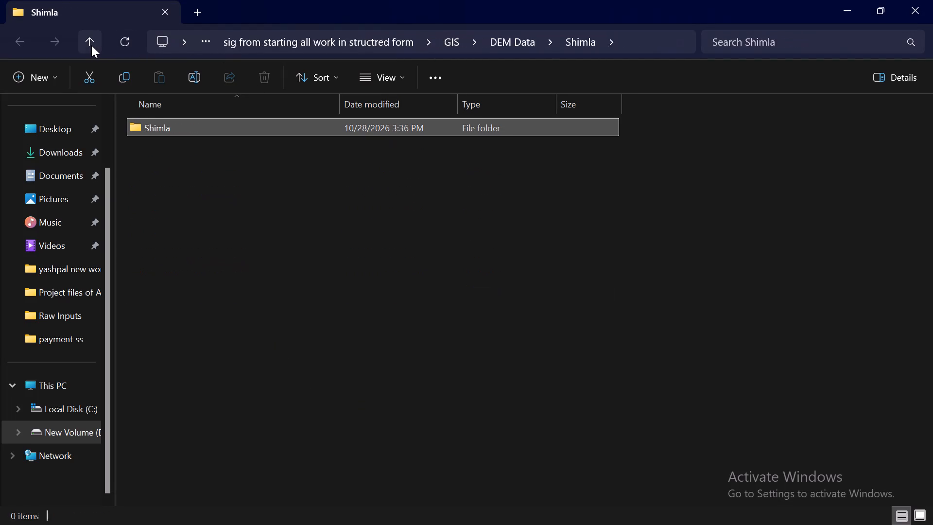
pyautogui.doubleClick(91, 45)
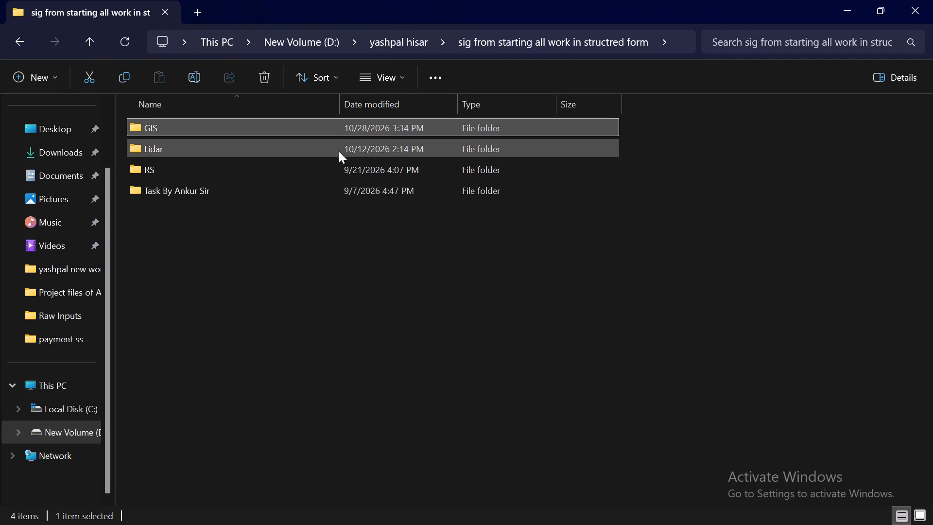
pyautogui.doubleClick(347, 129)
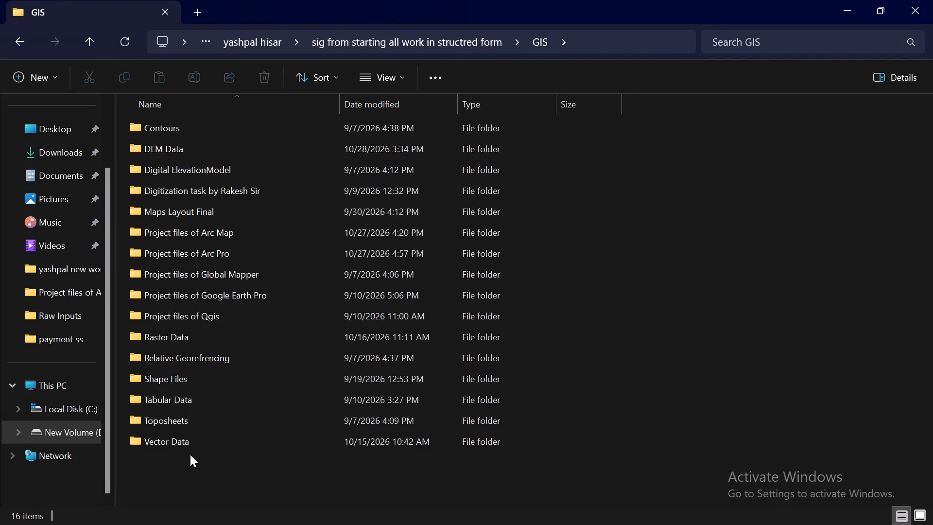
pyautogui.doubleClick(203, 440)
pyautogui.doubleClick(210, 125)
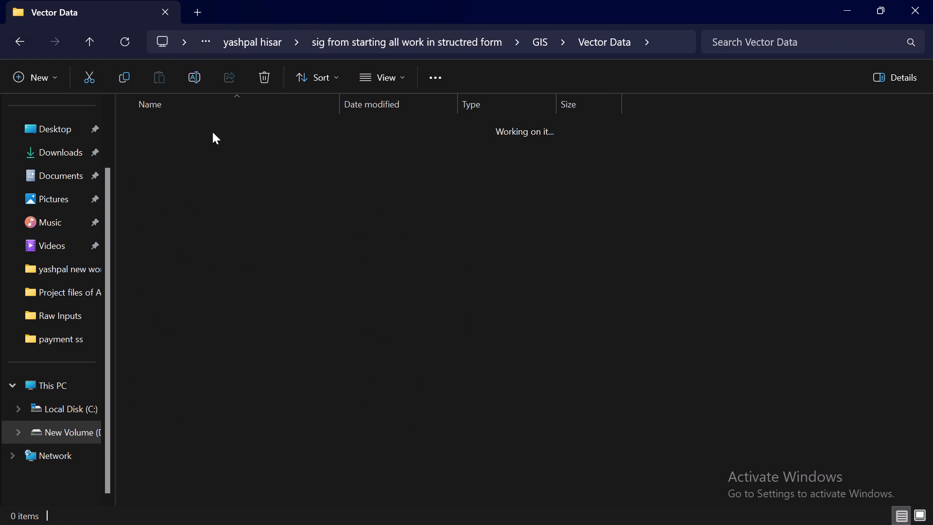
pyautogui.scroll(-20, 470, 317)
pyautogui.scroll(-13, 470, 317)
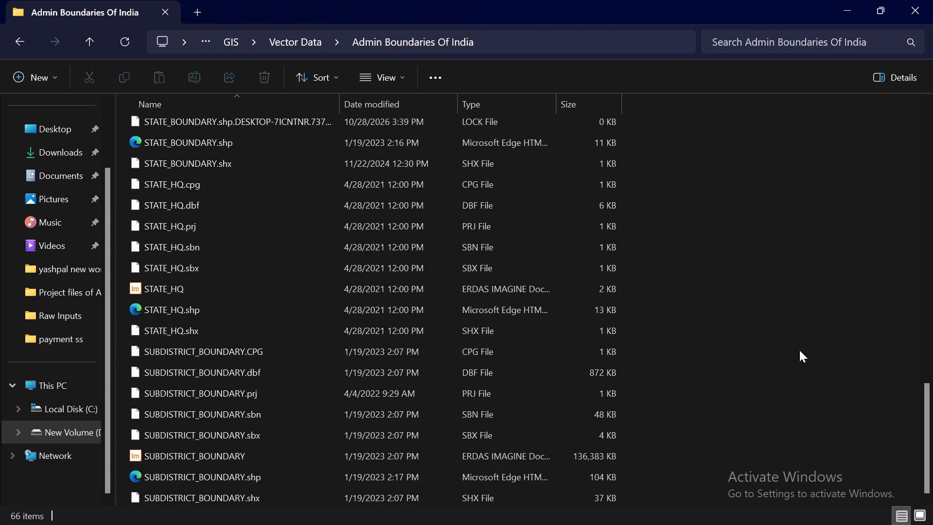
pyautogui.click(749, 301)
pyautogui.hotkey('ctrl', 'shift', 'n')
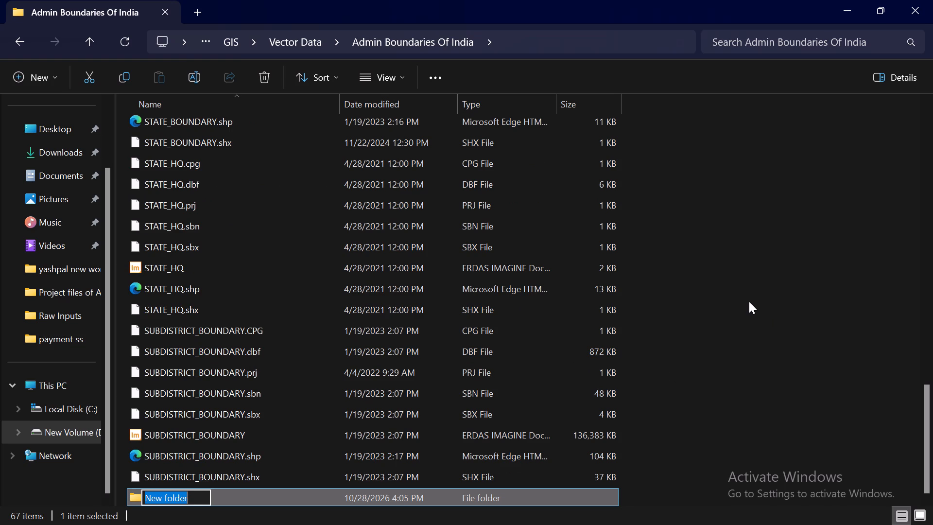
pyautogui.write('SHi')
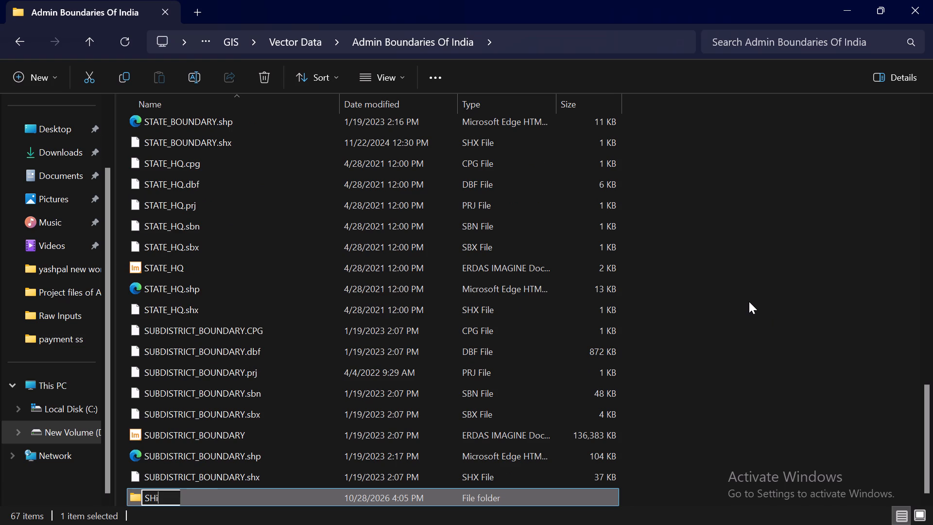
pyautogui.press('BackSpace')
pyautogui.press('BackSpace')
pyautogui.write('himla')
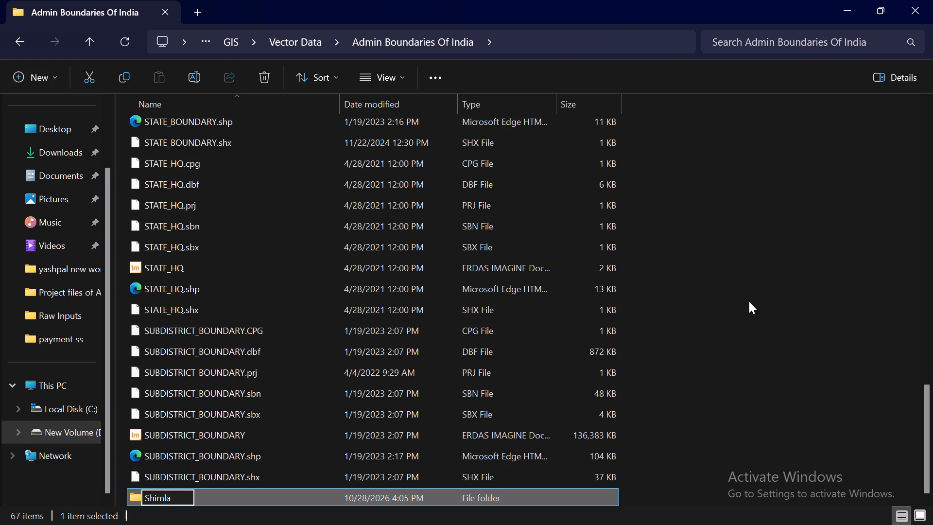
pyautogui.press('Return')
pyautogui.click(908, 0)
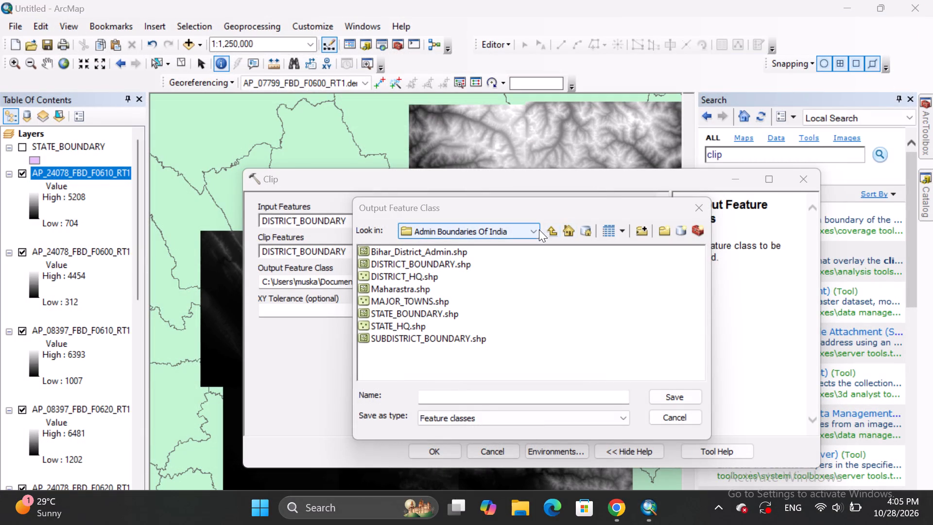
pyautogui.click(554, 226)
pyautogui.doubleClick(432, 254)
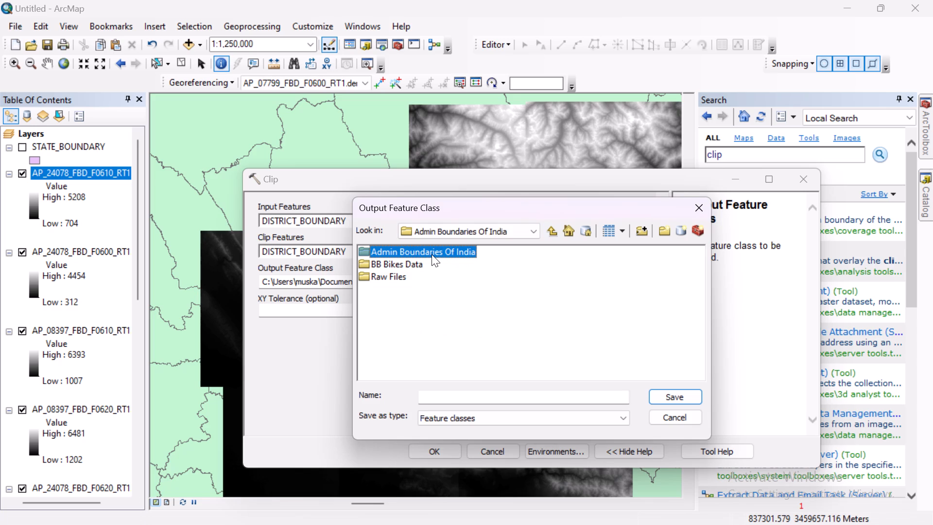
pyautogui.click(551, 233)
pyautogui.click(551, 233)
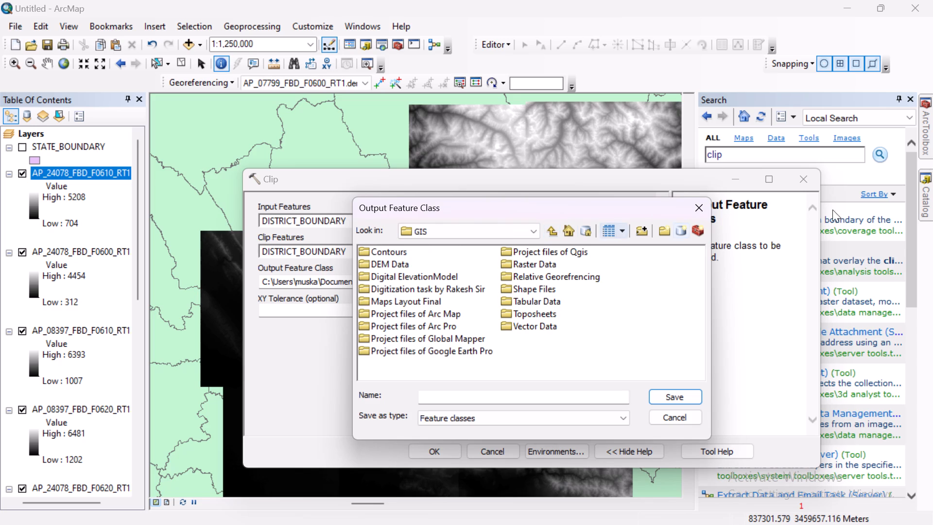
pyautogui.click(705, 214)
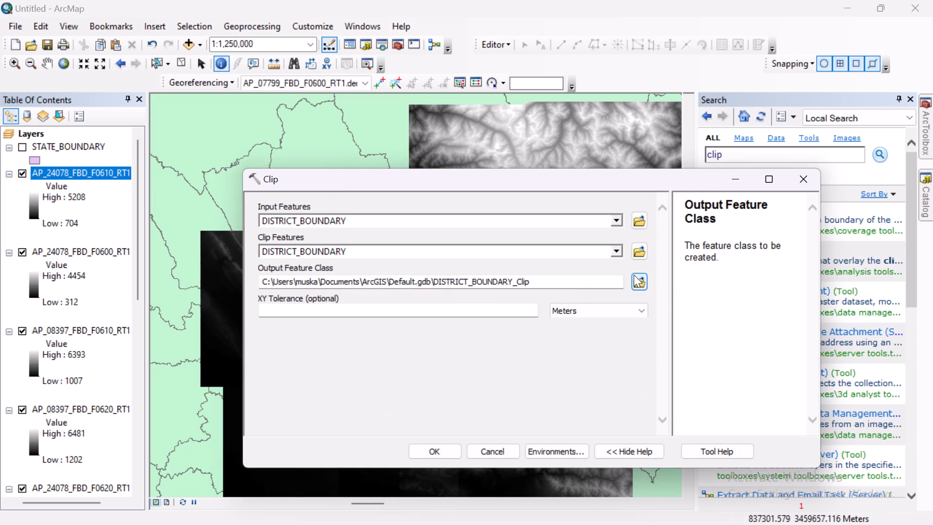
# Set Clip's output feature class to Shimla, saved in the Shimla folder under Vector Data > Admin Boundaries Of India.
pyautogui.click(639, 281)
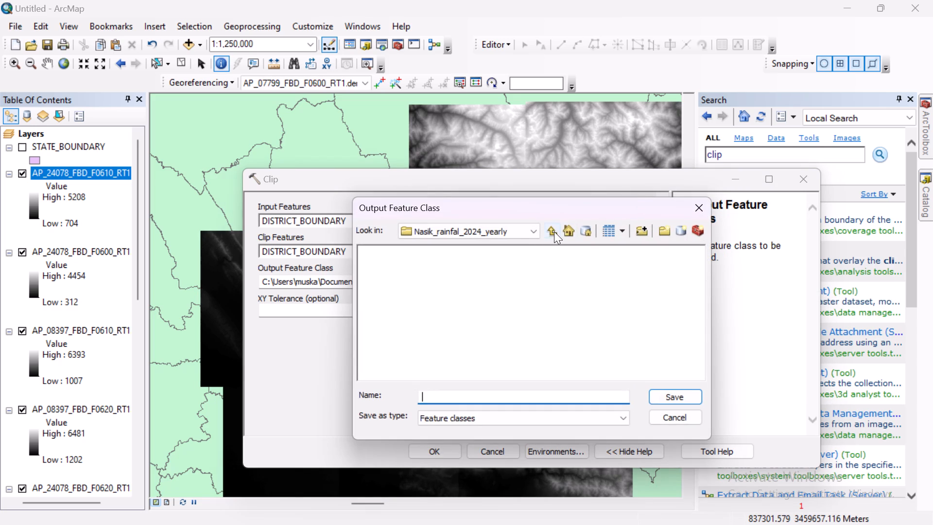
pyautogui.tripleClick(554, 231)
pyautogui.doubleClick(527, 331)
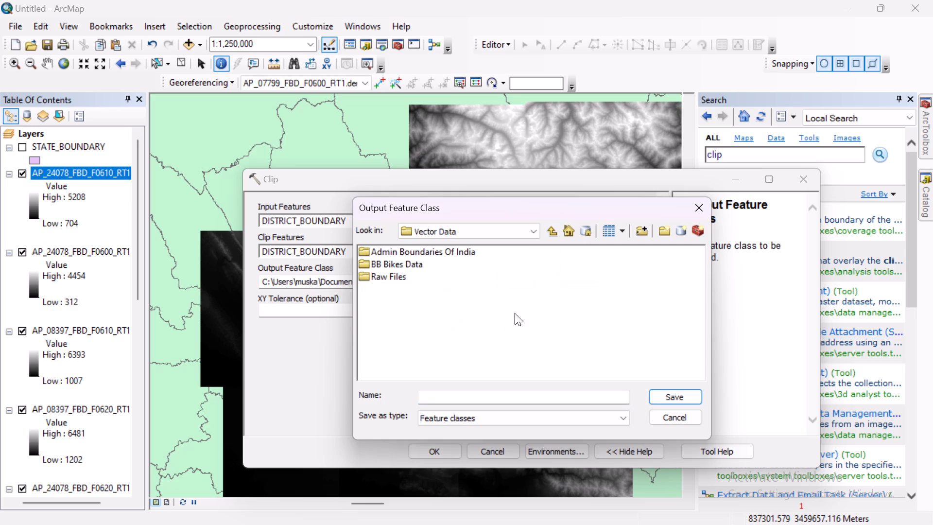
pyautogui.doubleClick(396, 254)
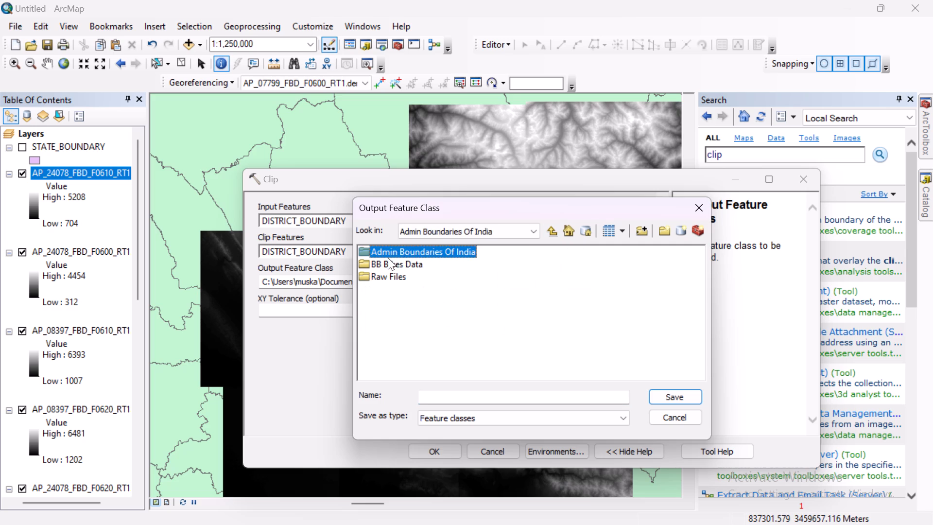
pyautogui.doubleClick(388, 255)
pyautogui.click(474, 397)
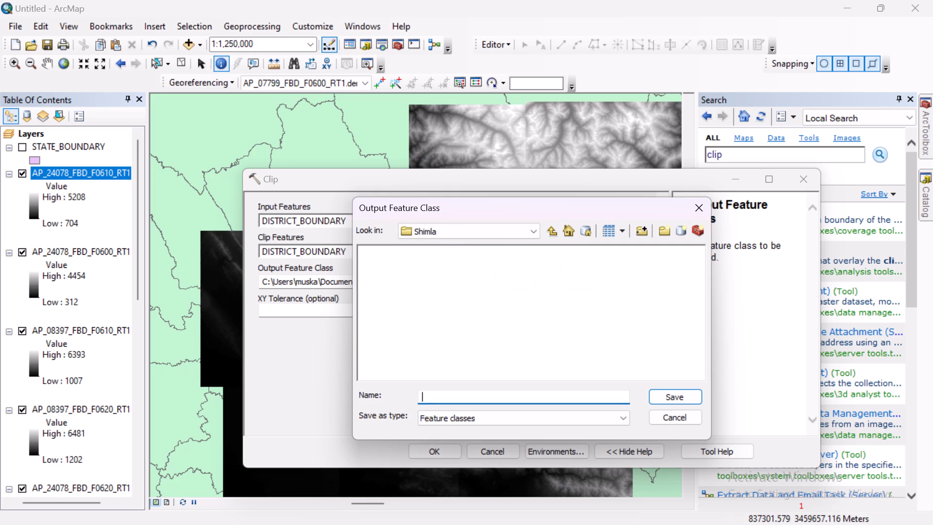
pyautogui.write('Shimla')
pyautogui.scroll(2, 476, 393)
pyautogui.click(661, 395)
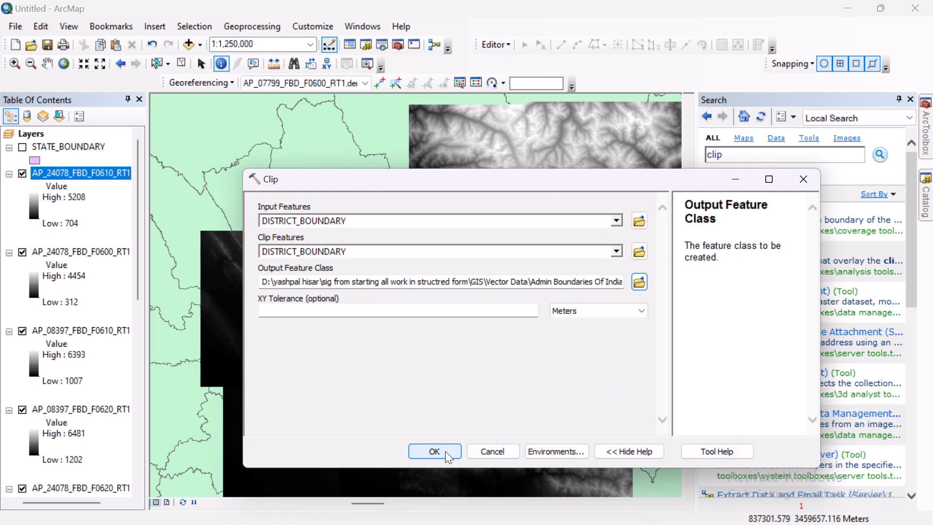
# Open Clip's environment settings and examine the Processing Extent and Output Coordinates options.
pyautogui.click(562, 448)
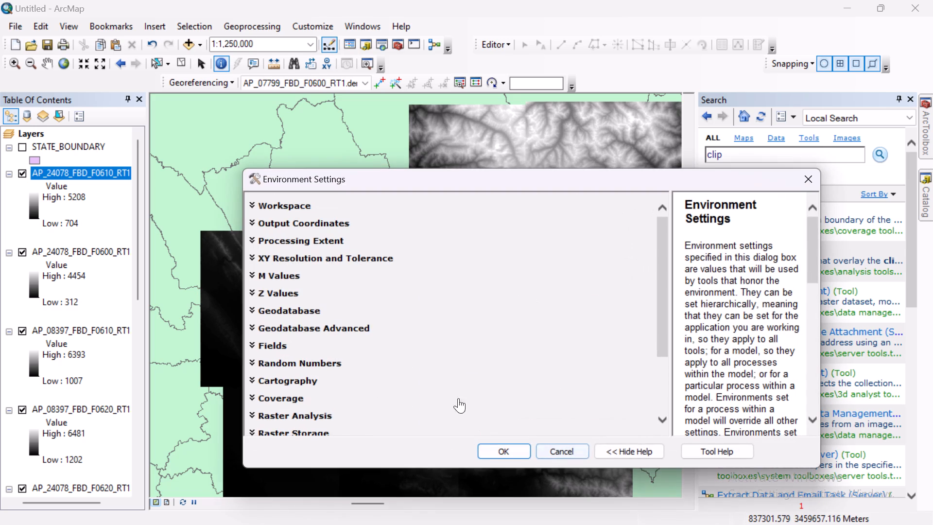
pyautogui.click(252, 241)
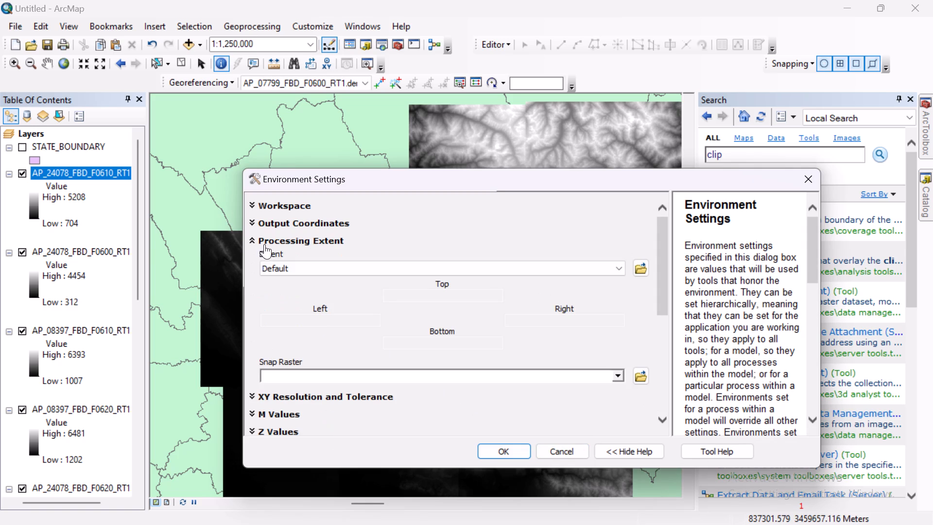
pyautogui.click(320, 260)
pyautogui.click(324, 264)
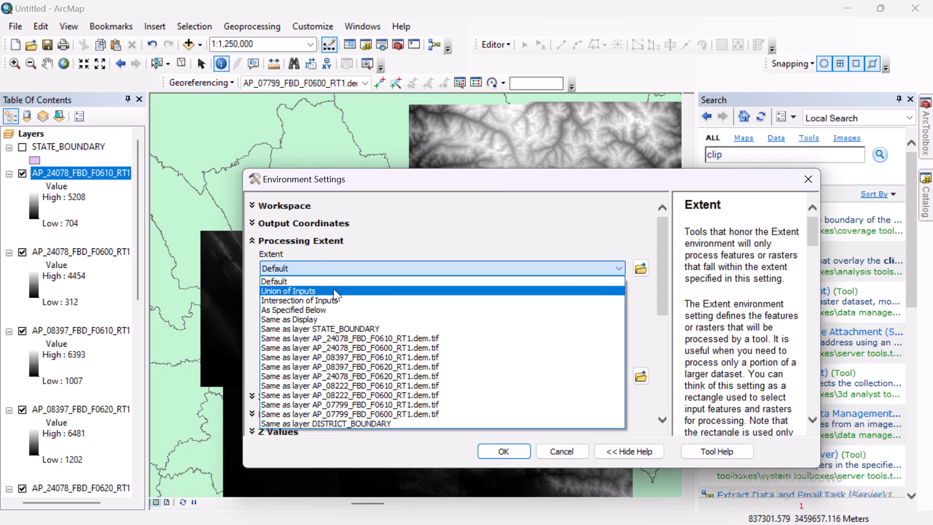
pyautogui.click(374, 251)
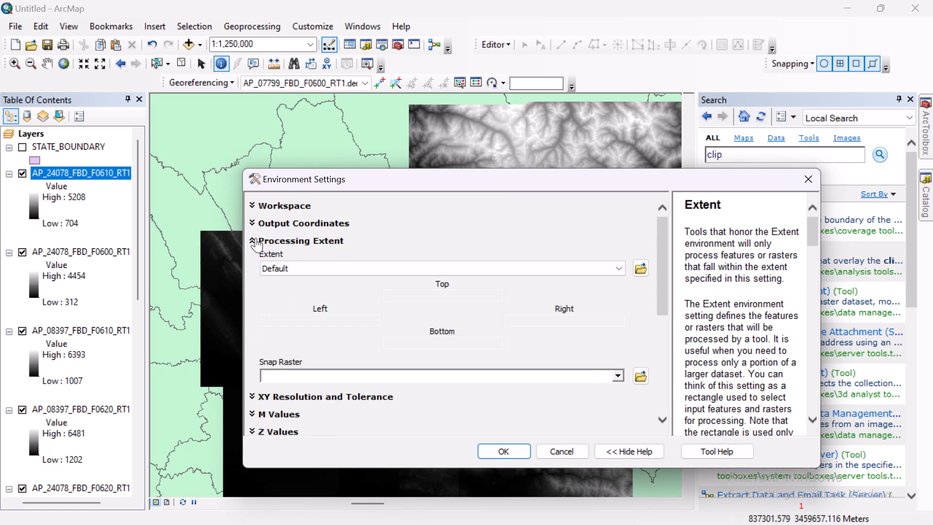
pyautogui.click(256, 238)
pyautogui.click(255, 222)
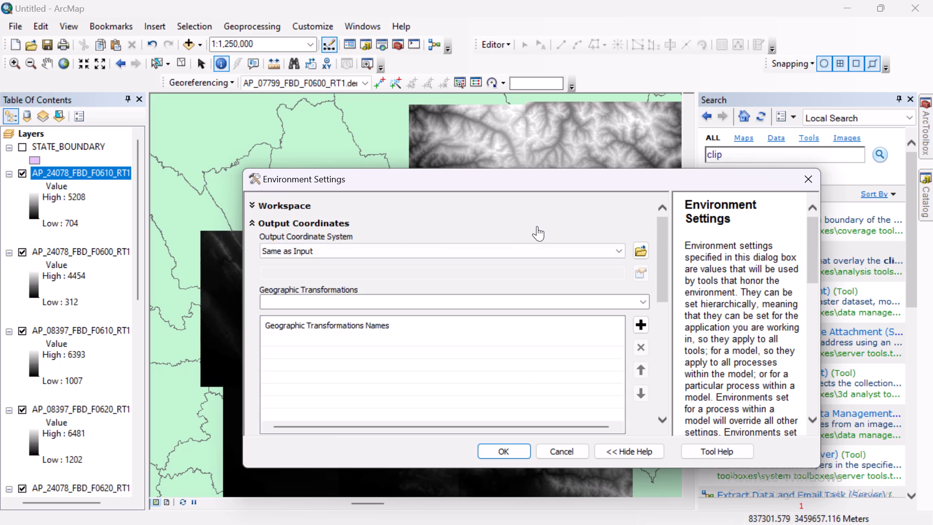
pyautogui.click(469, 219)
# Set the Parallel Processing Factor to 0 and accept the environment settings.
pyautogui.scroll(-5, 382, 317)
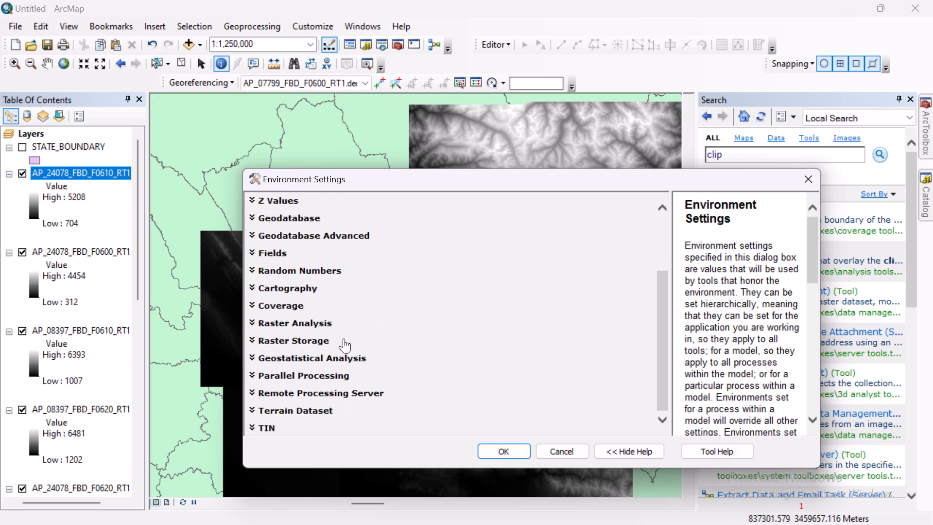
pyautogui.click(252, 372)
pyautogui.click(325, 398)
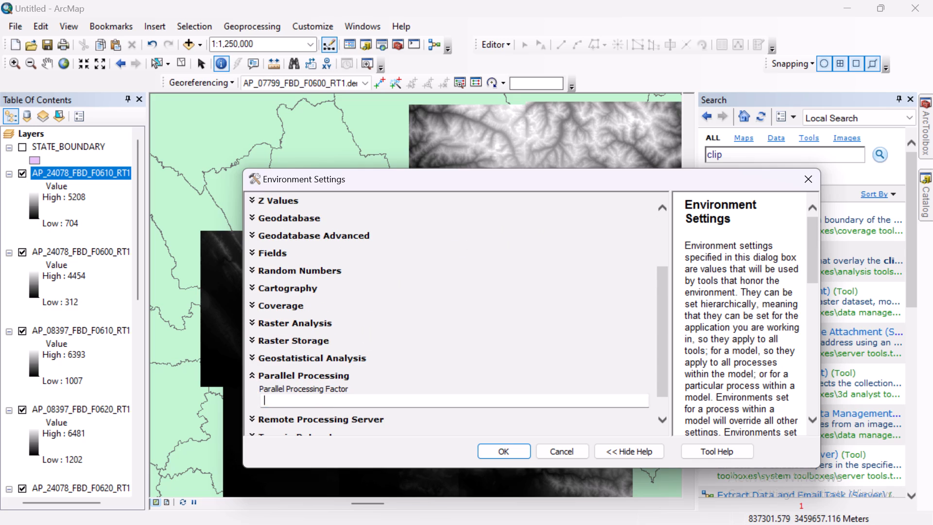
pyautogui.press('0')
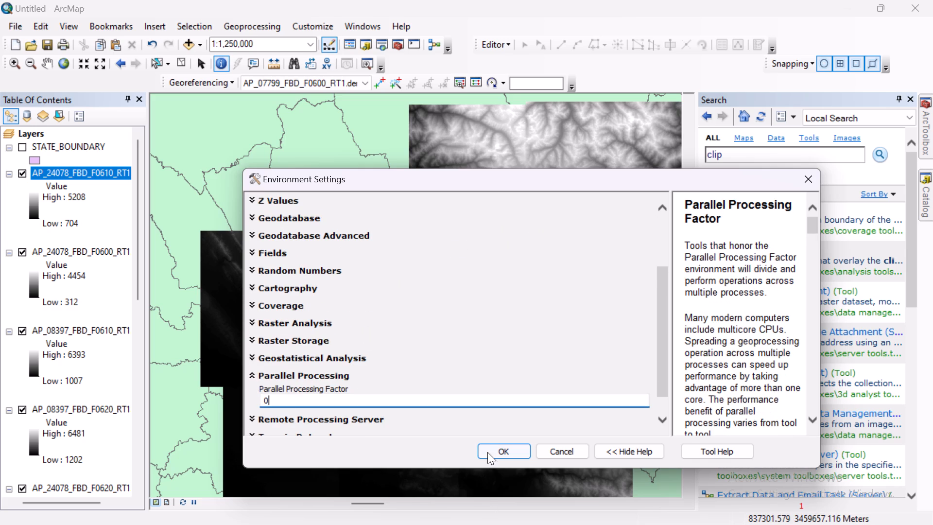
pyautogui.click(487, 452)
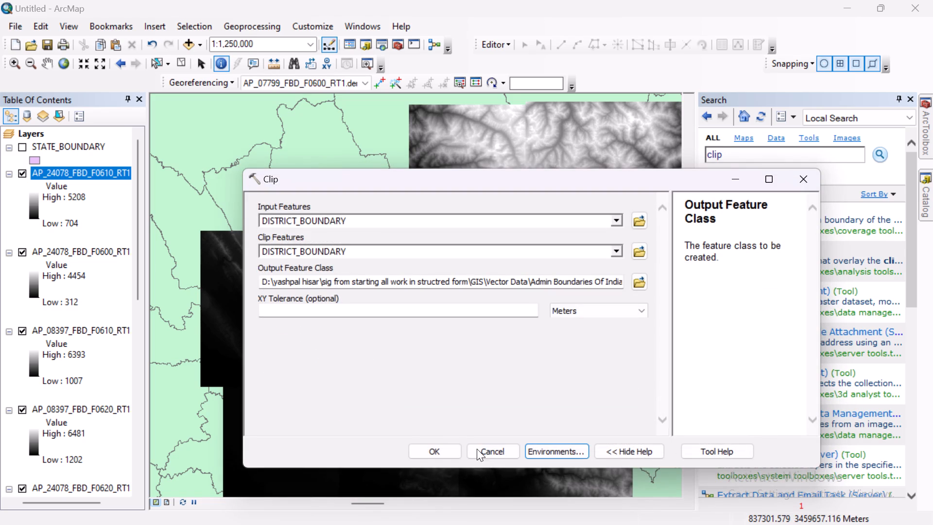
# Run the Clip tool on DISTRICT_BOUNDARY with the configured Shimla output.
pyautogui.click(452, 448)
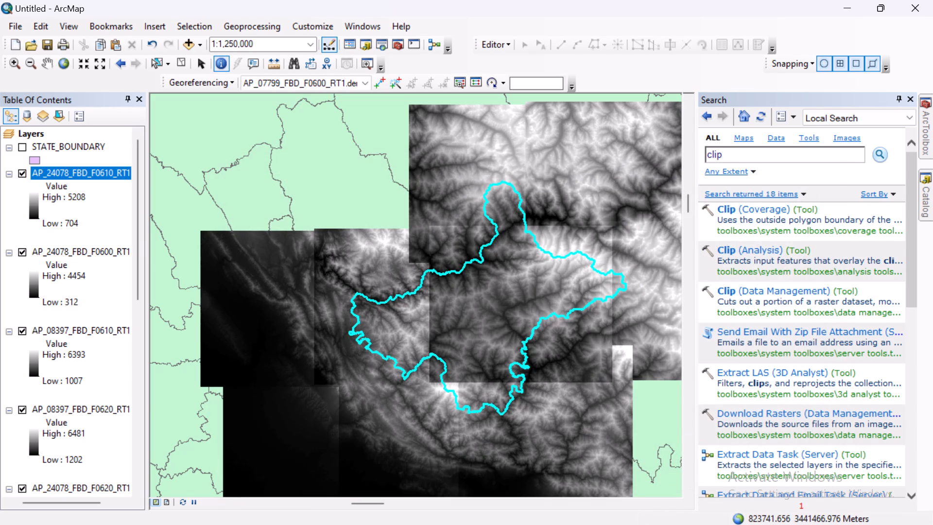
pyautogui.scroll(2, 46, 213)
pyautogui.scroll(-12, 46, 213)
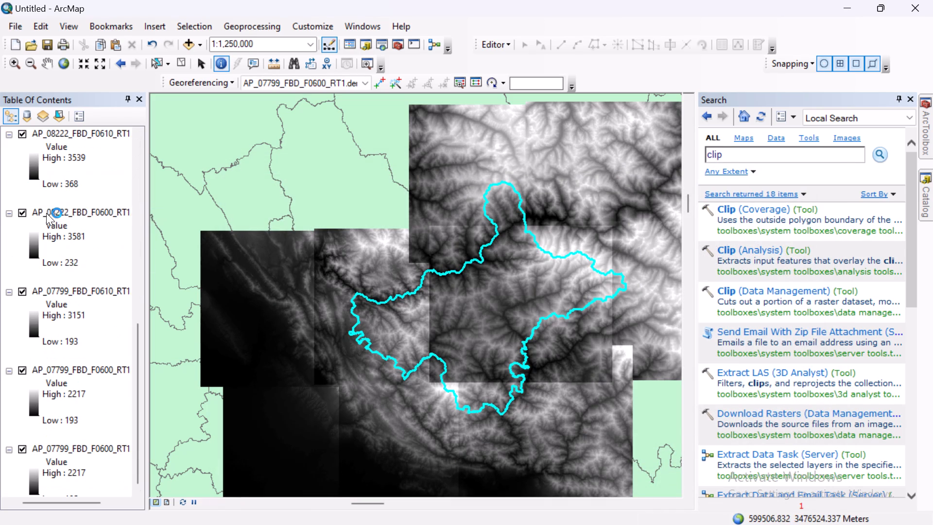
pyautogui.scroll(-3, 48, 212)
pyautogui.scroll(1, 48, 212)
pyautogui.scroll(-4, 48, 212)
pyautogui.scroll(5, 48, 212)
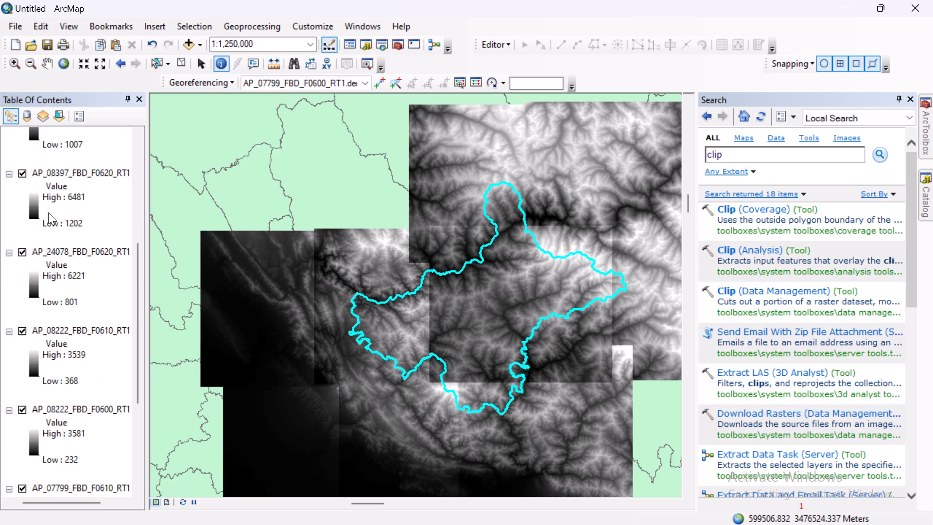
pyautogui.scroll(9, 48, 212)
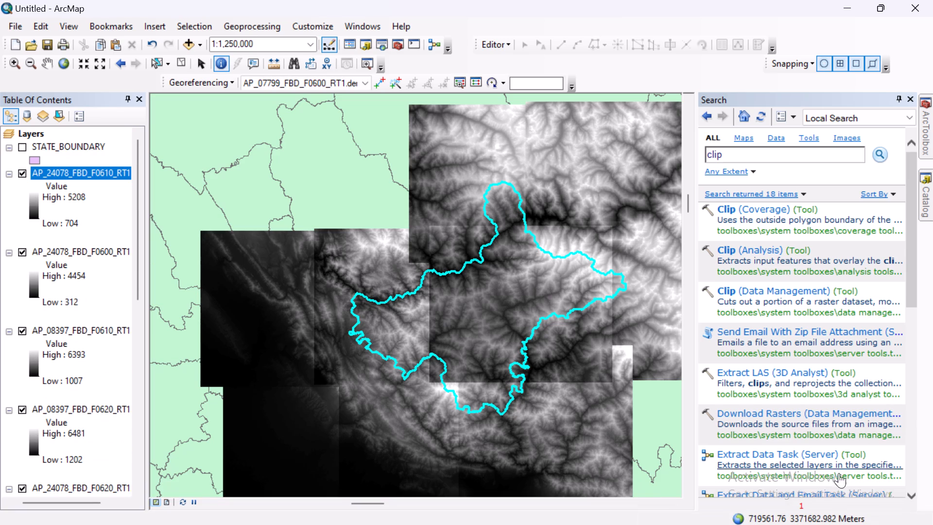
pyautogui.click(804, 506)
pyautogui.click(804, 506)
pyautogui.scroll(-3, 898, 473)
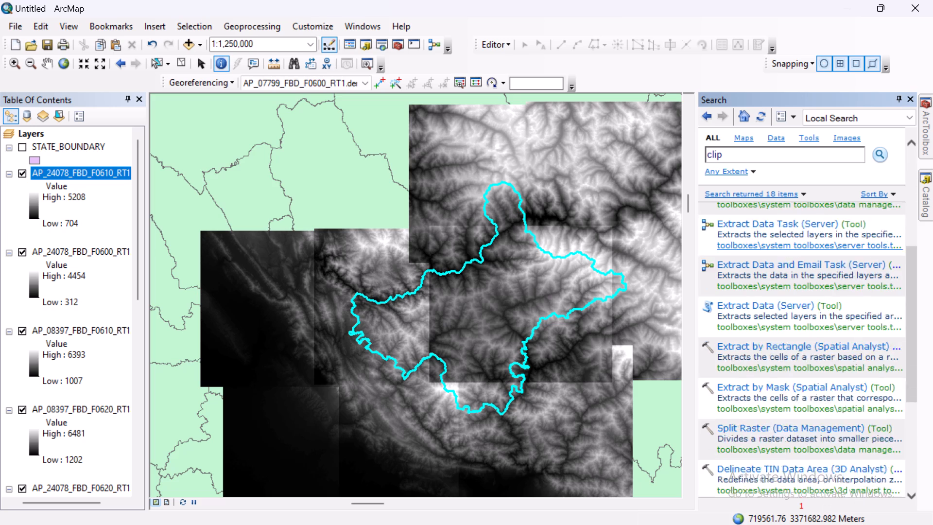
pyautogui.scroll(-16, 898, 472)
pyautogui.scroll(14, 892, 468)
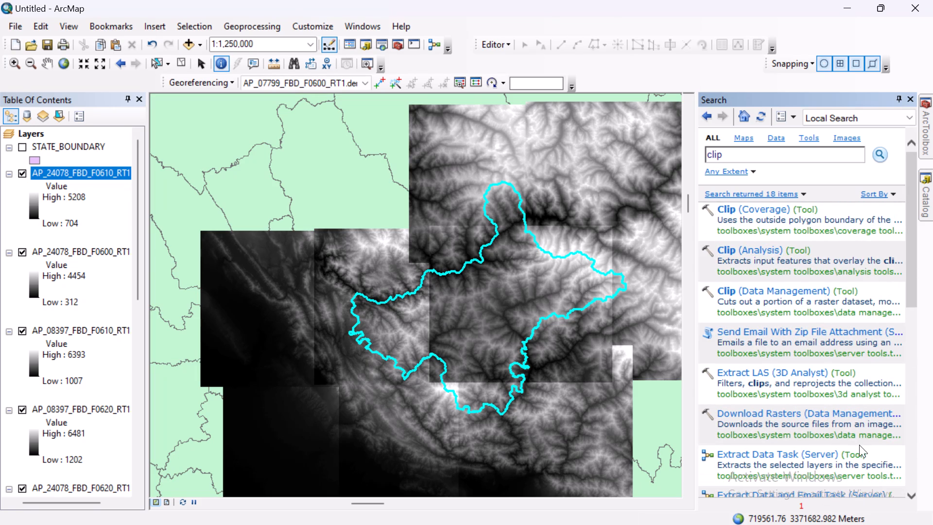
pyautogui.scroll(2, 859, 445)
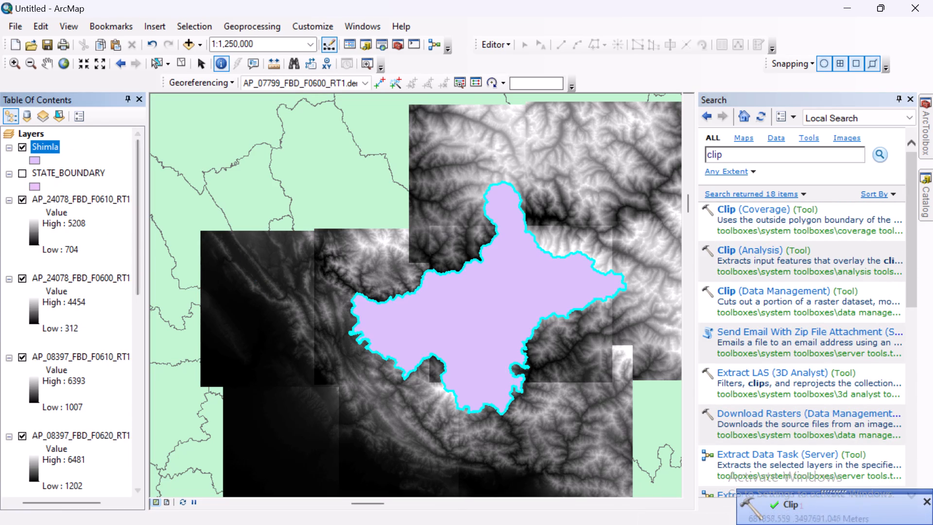
# Remove the STATE_BOUNDARY and DISTRICT_BOUNDARY layers from the map.
pyautogui.rightClick(73, 174)
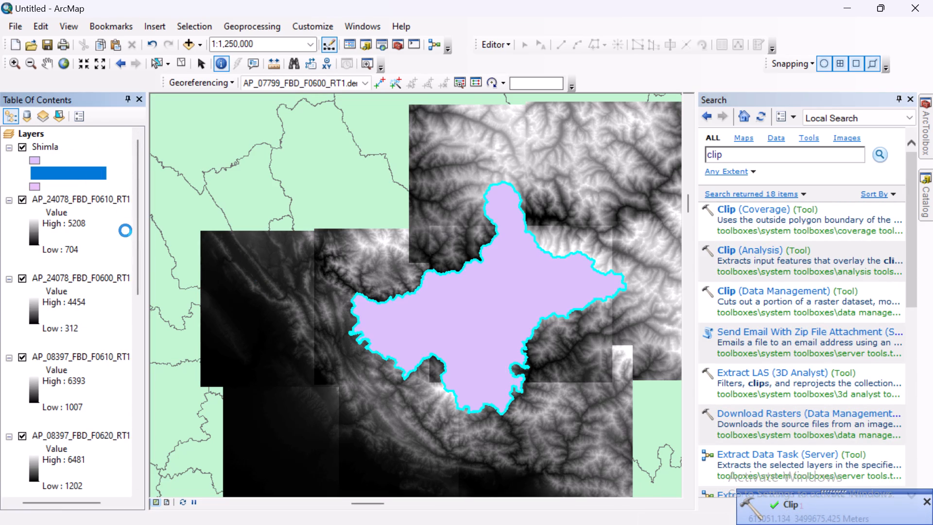
pyautogui.click(140, 201)
pyautogui.scroll(-20, 79, 221)
pyautogui.rightClick(84, 448)
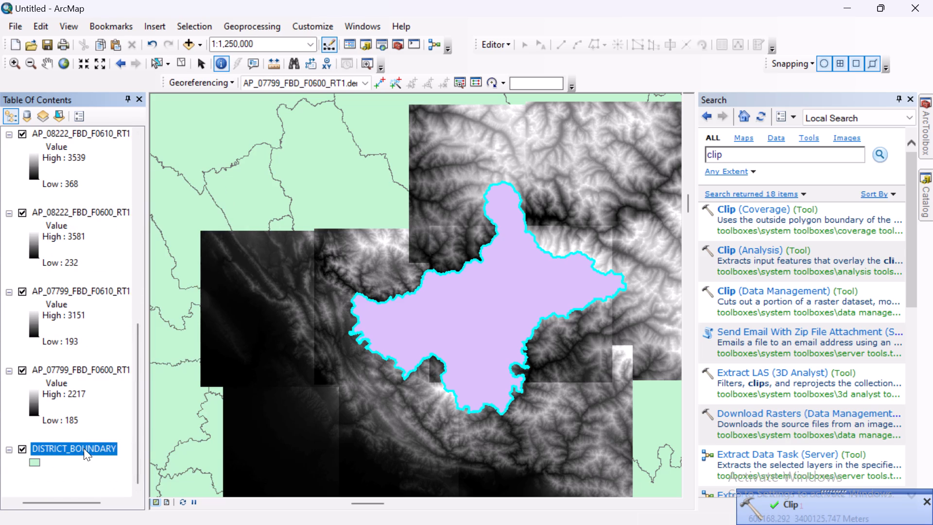
pyautogui.click(139, 160)
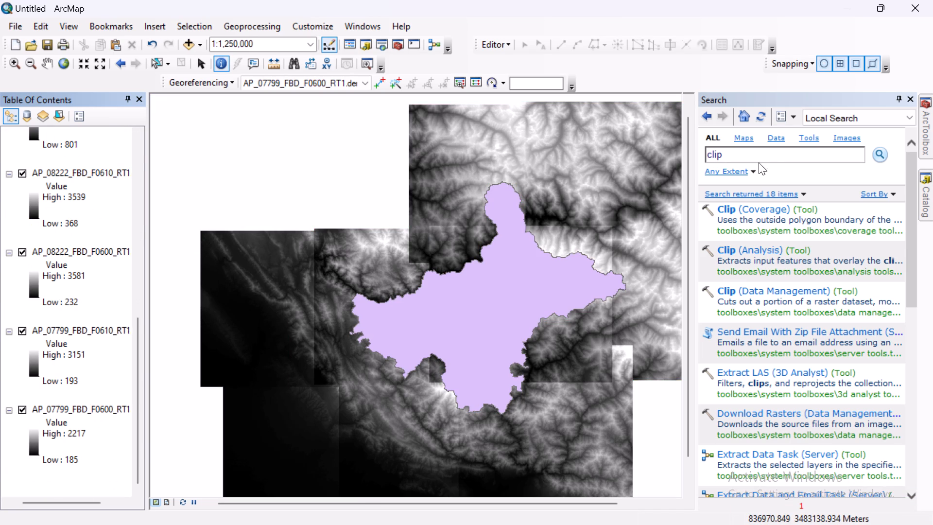
# Search the geoprocessing tools for extract by mask.
pyautogui.tripleClick(751, 154)
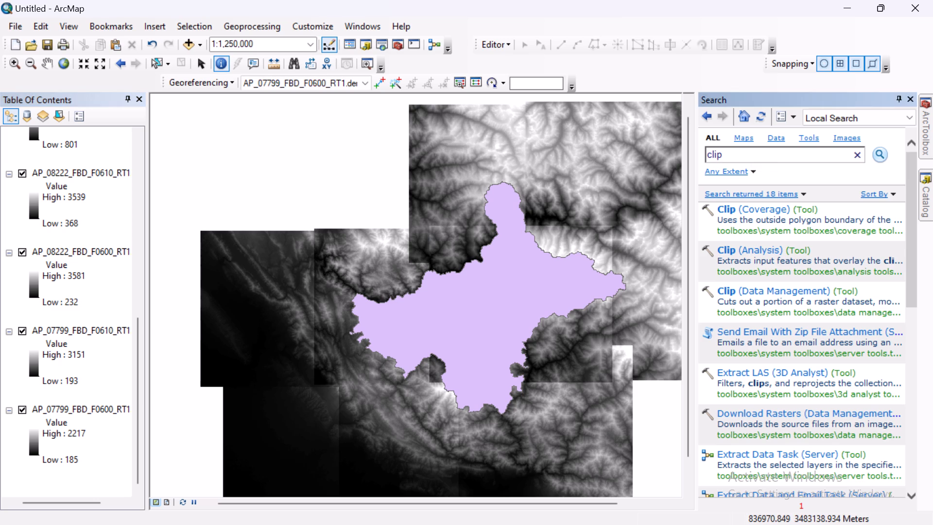
pyautogui.write('extract')
pyautogui.press('space')
pyautogui.press('Left')
pyautogui.press('Left')
pyautogui.press('Left')
pyautogui.press('Left')
pyautogui.press('Left')
pyautogui.press('Left')
pyautogui.press('Left')
pyautogui.press('Left')
pyautogui.press('Left')
pyautogui.press('Left')
pyautogui.press('Left')
pyautogui.press('Left')
pyautogui.press('Left')
pyautogui.press('Left')
pyautogui.press('Left')
pyautogui.press('Left')
pyautogui.press('Left')
pyautogui.press('Left')
pyautogui.press('Left')
pyautogui.press('Left')
pyautogui.press('Delete')
pyautogui.press('Delete')
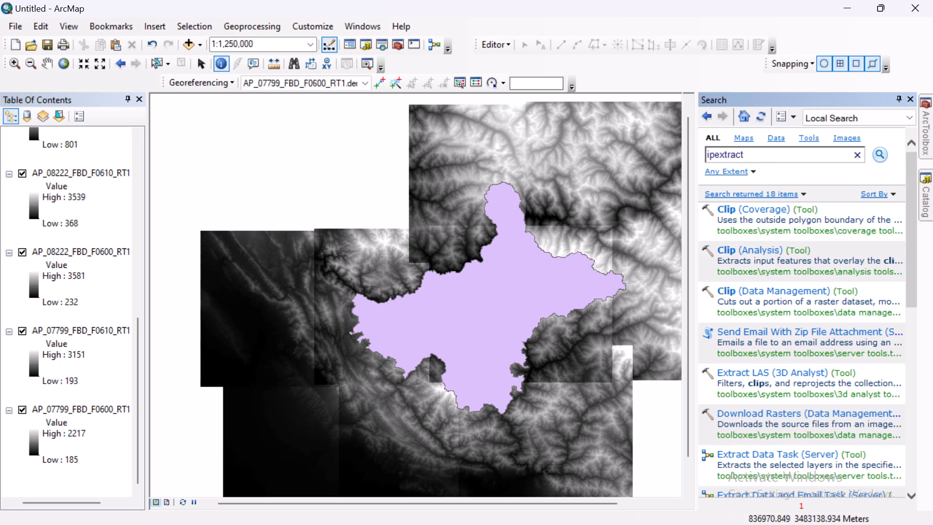
pyautogui.press('Delete')
pyautogui.press('Delete')
pyautogui.press('Right')
pyautogui.press('Right')
pyautogui.press('Right')
pyautogui.press('Right')
pyautogui.press('Right')
pyautogui.press('Right')
pyautogui.press('Right')
pyautogui.press('Right')
pyautogui.press('Right')
pyautogui.press('Right')
pyautogui.press('Right')
pyautogui.press('Right')
pyautogui.press('Right')
pyautogui.press('Right')
pyautogui.press('Right')
pyautogui.press('Right')
pyautogui.write('by mask')
pyautogui.press('Return')
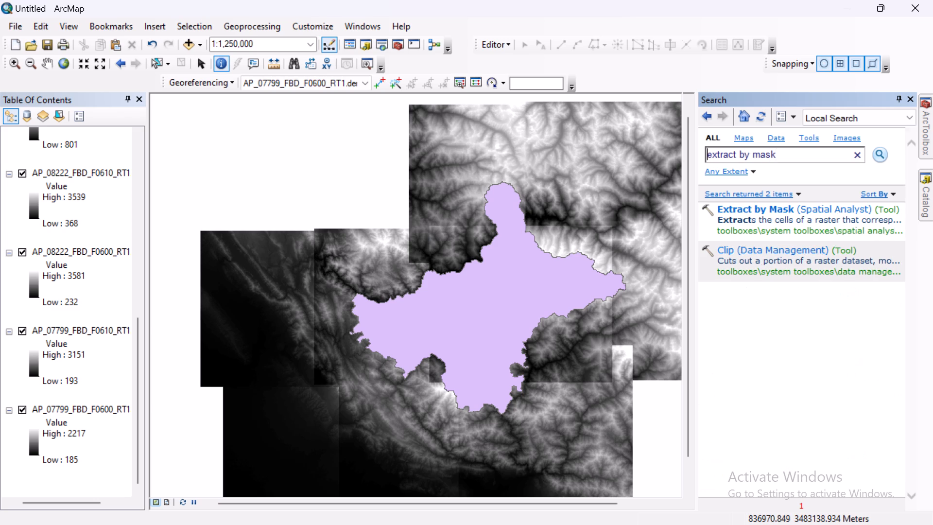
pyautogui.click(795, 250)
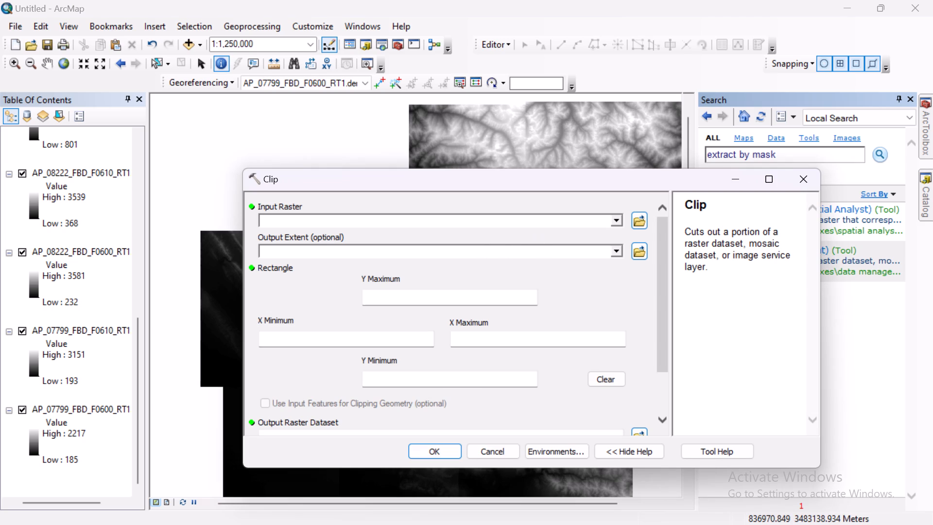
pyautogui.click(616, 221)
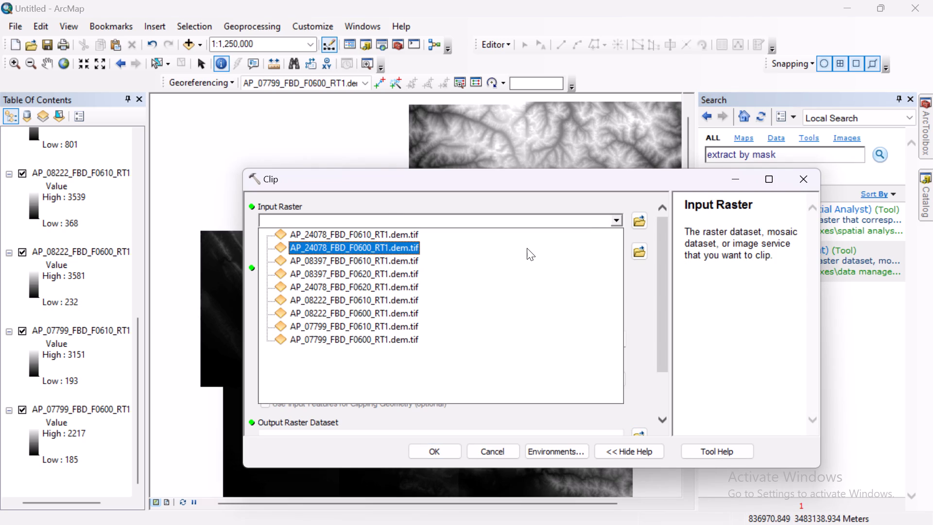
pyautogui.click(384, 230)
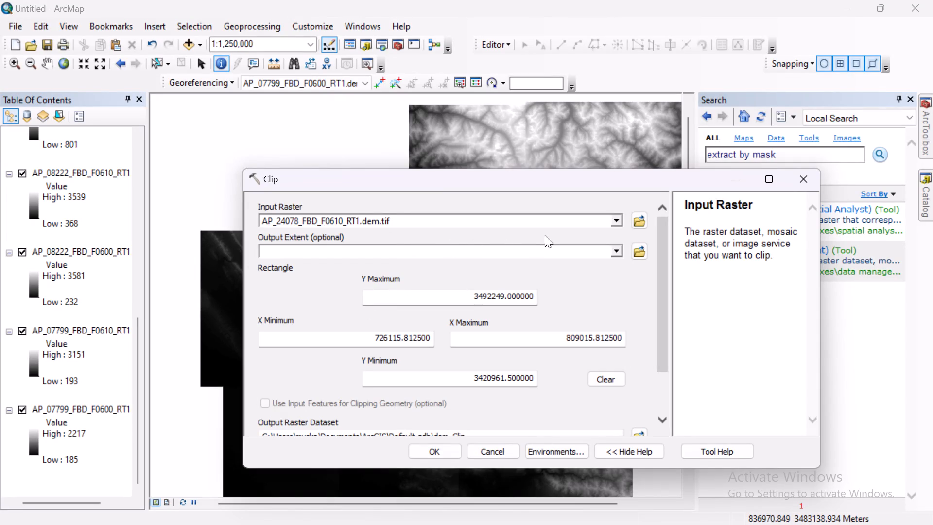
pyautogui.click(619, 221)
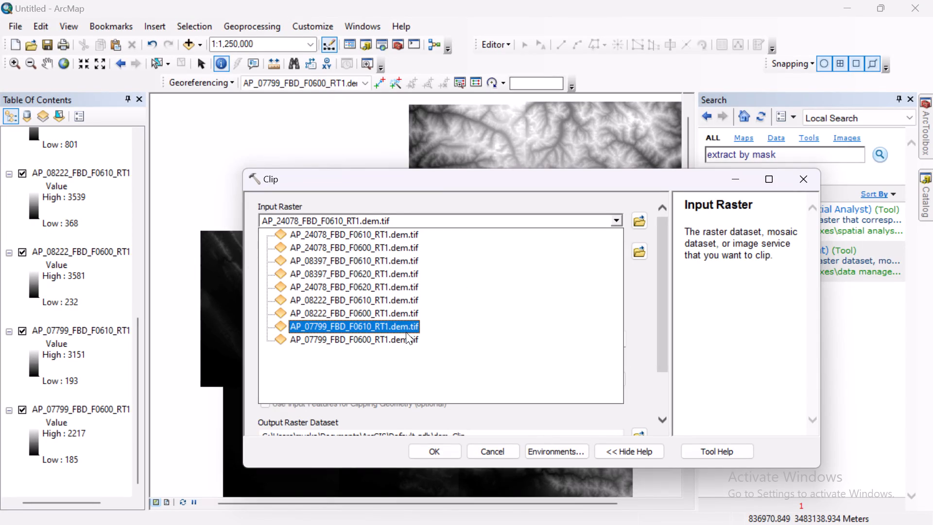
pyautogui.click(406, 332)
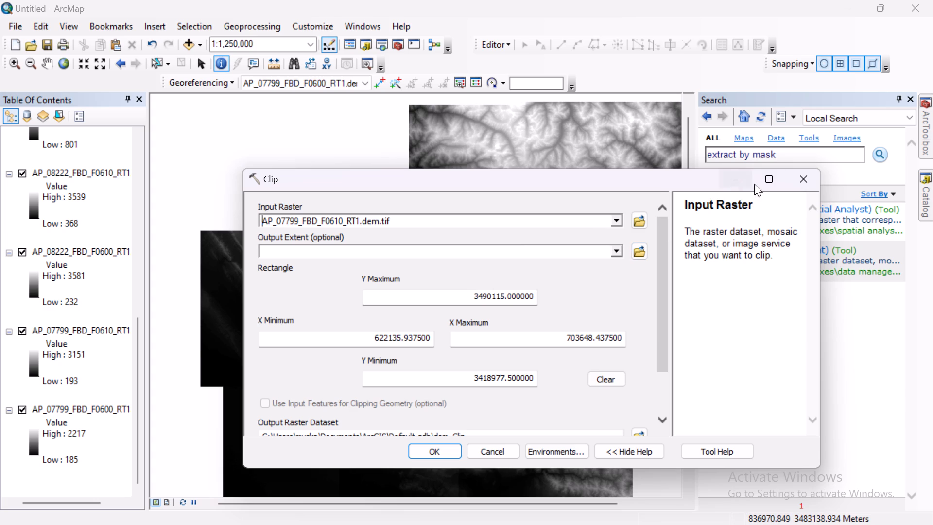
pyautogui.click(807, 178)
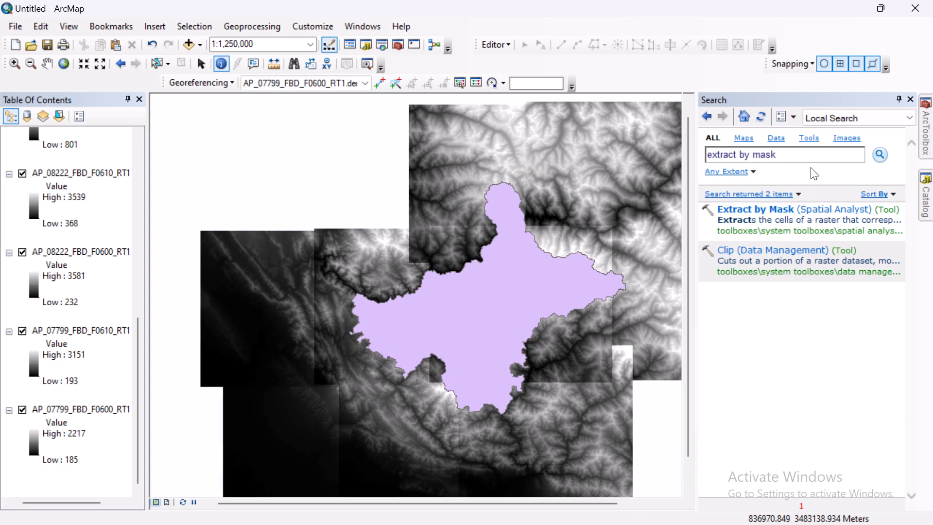
# Replace the tool search with mosaic, copying the word from the Clip (Data Management) tool's help description.
pyautogui.tripleClick(811, 155)
pyautogui.click(857, 154)
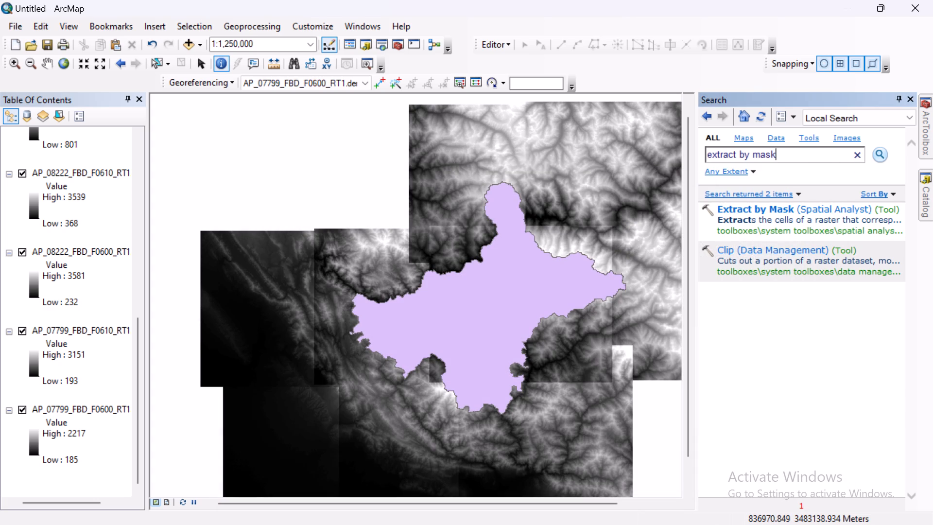
pyautogui.click(857, 156)
pyautogui.press('BackSpace')
pyautogui.press('BackSpace')
pyautogui.press('BackSpace')
pyautogui.press('BackSpace')
pyautogui.press('BackSpace')
pyautogui.press('BackSpace')
pyautogui.press('BackSpace')
pyautogui.press('BackSpace')
pyautogui.press('BackSpace')
pyautogui.press('BackSpace')
pyautogui.press('BackSpace')
pyautogui.press('BackSpace')
pyautogui.press('BackSpace')
pyautogui.press('BackSpace')
pyautogui.press('BackSpace')
pyautogui.press('BackSpace')
pyautogui.press('BackSpace')
pyautogui.press('BackSpace')
pyautogui.press('BackSpace')
pyautogui.press('BackSpace')
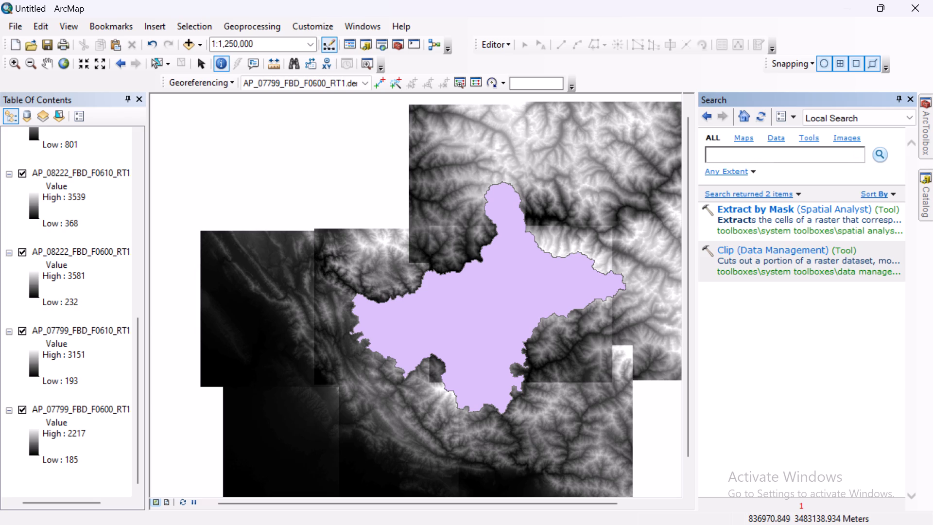
pyautogui.click(795, 250)
pyautogui.doubleClick(762, 245)
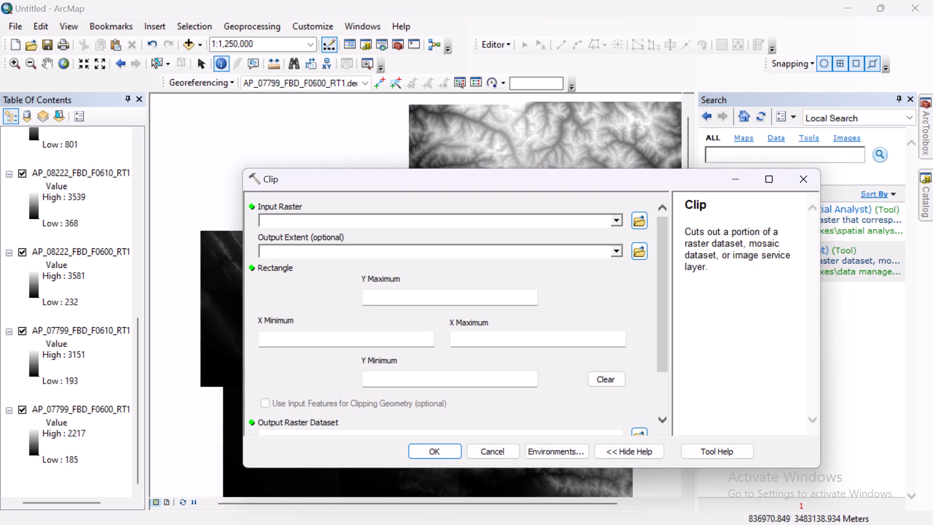
pyautogui.hotkey('ctrl', 'c')
pyautogui.click(808, 185)
pyautogui.click(748, 157)
pyautogui.hotkey('ctrl', 'v')
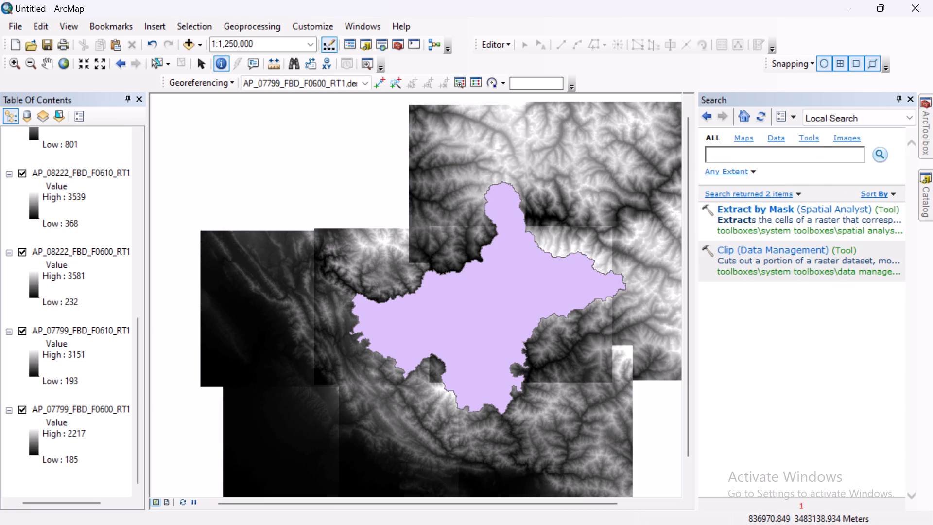
pyautogui.press('Return')
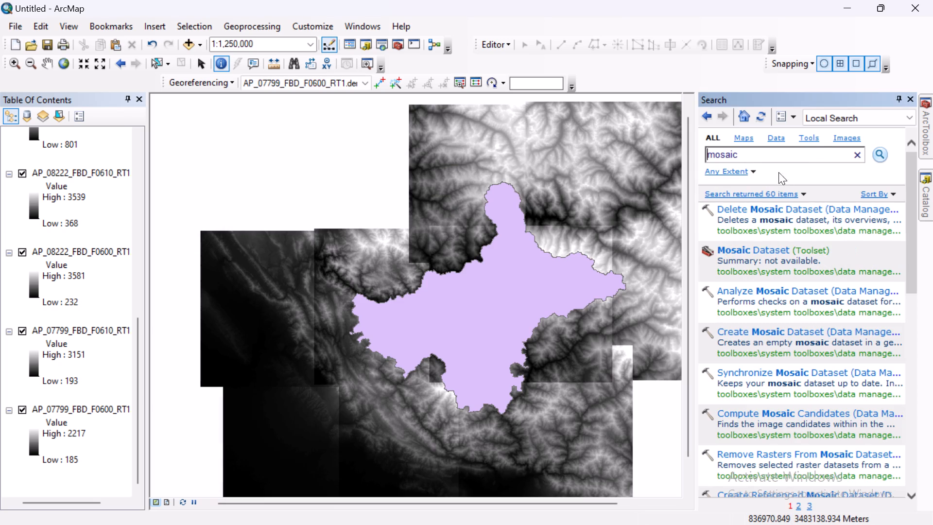
# Open Add Rasters To Mosaic Dataset from the Mosaic Dataset toolset and examine its raster types and input parameters.
pyautogui.click(761, 244)
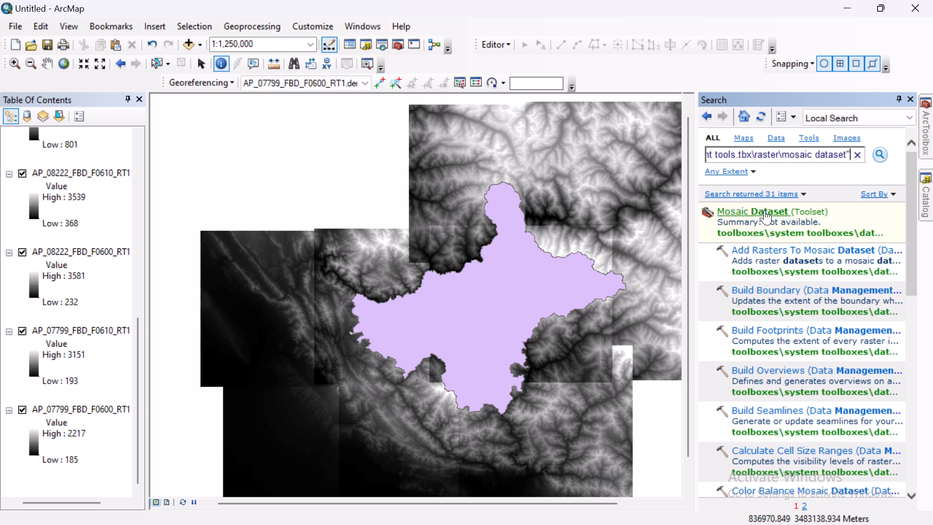
pyautogui.click(798, 254)
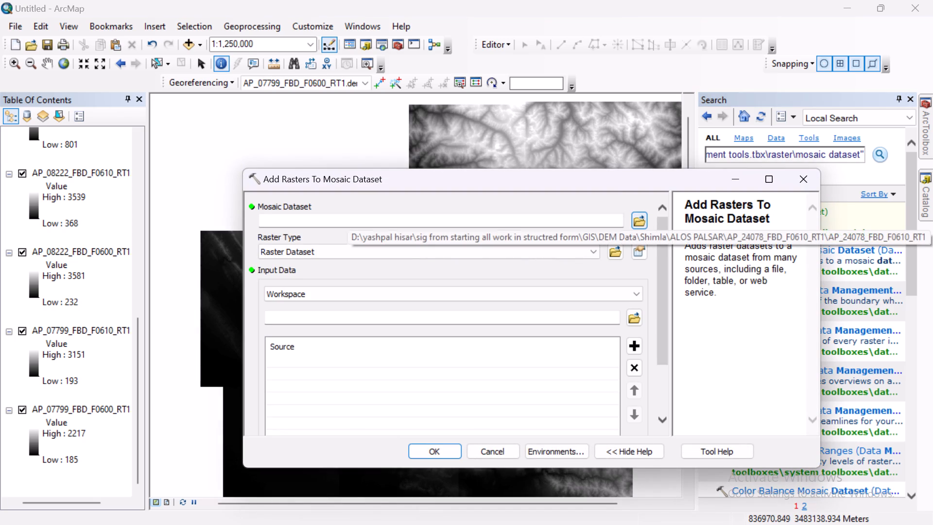
pyautogui.click(595, 249)
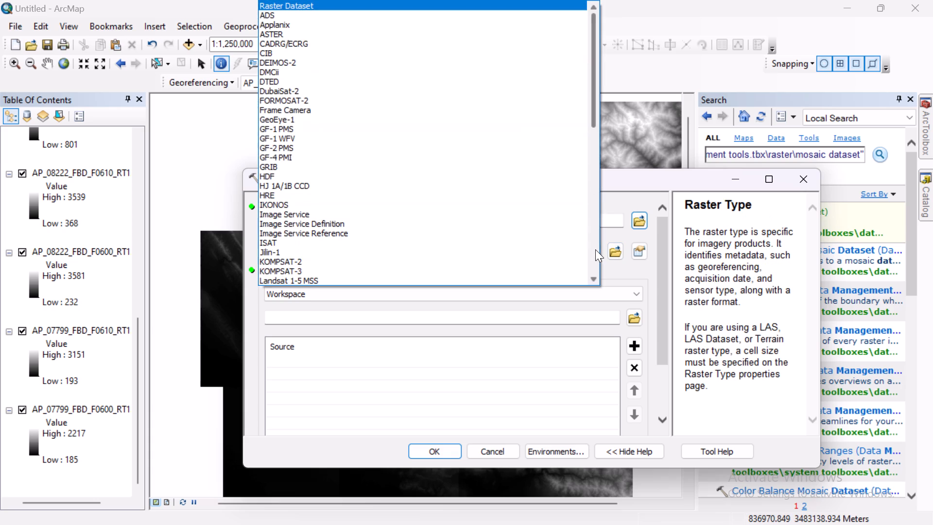
pyautogui.click(247, 256)
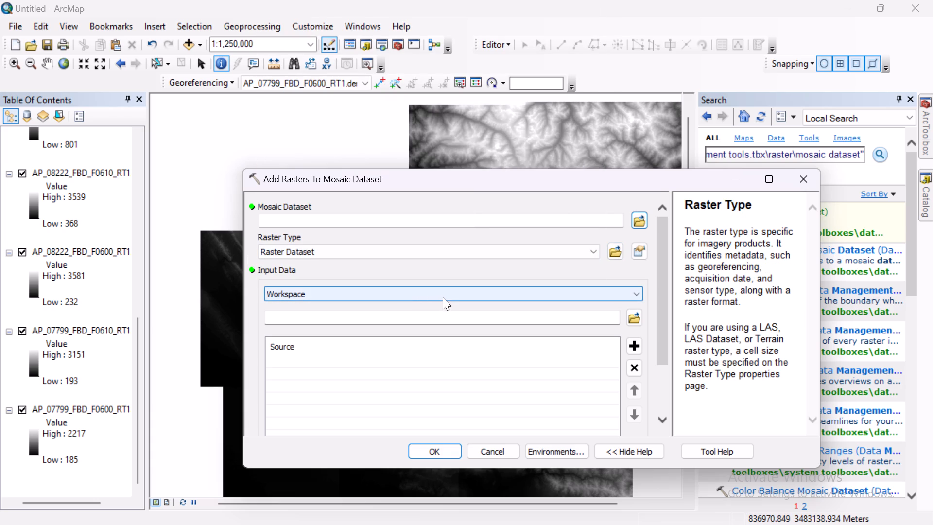
pyautogui.scroll(-6, 443, 298)
pyautogui.scroll(7, 443, 299)
pyautogui.click(810, 180)
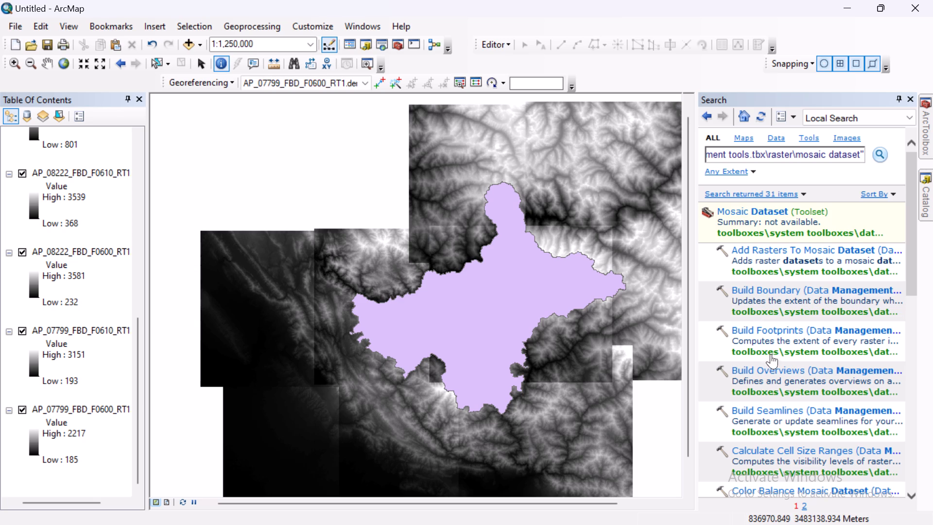
# Look through the tools in the Mosaic Dataset toolset, and go back to the mosaic search results.
pyautogui.scroll(-1, 780, 361)
pyautogui.scroll(1, 774, 297)
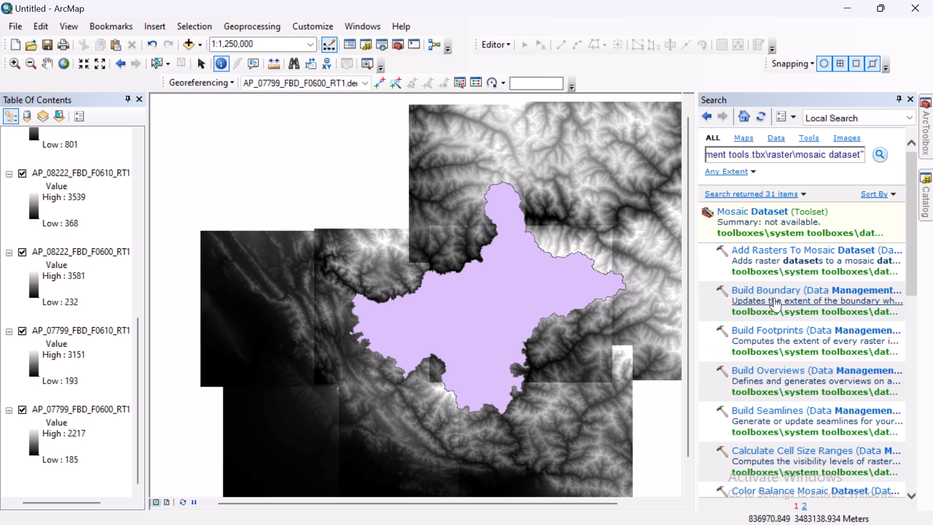
pyautogui.scroll(2, 775, 297)
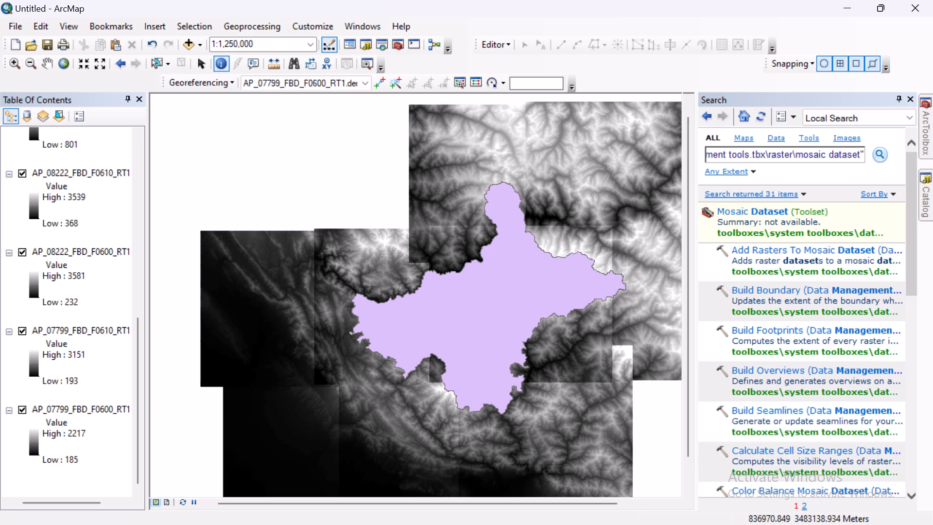
pyautogui.click(705, 115)
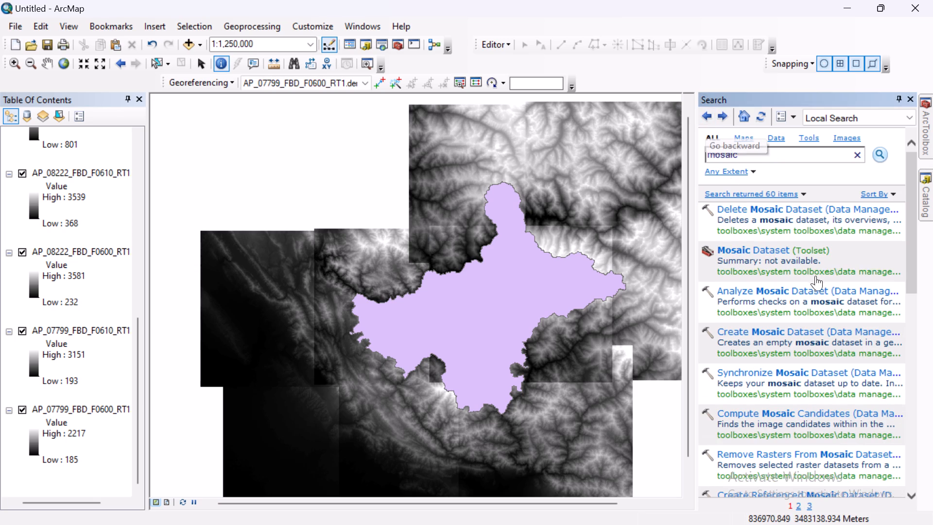
# Open Create Mosaic Dataset from the search results, examine its parameters, and close it.
pyautogui.click(810, 332)
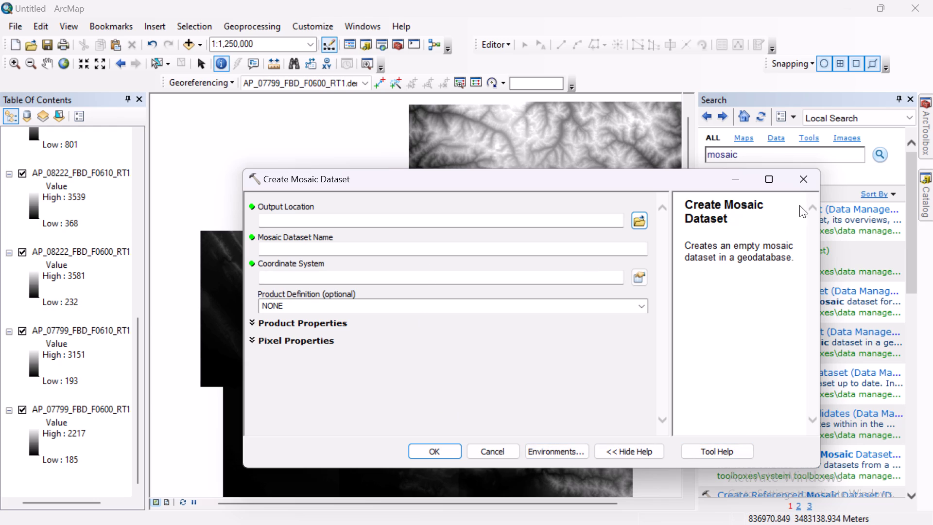
pyautogui.click(803, 183)
pyautogui.scroll(4, 777, 243)
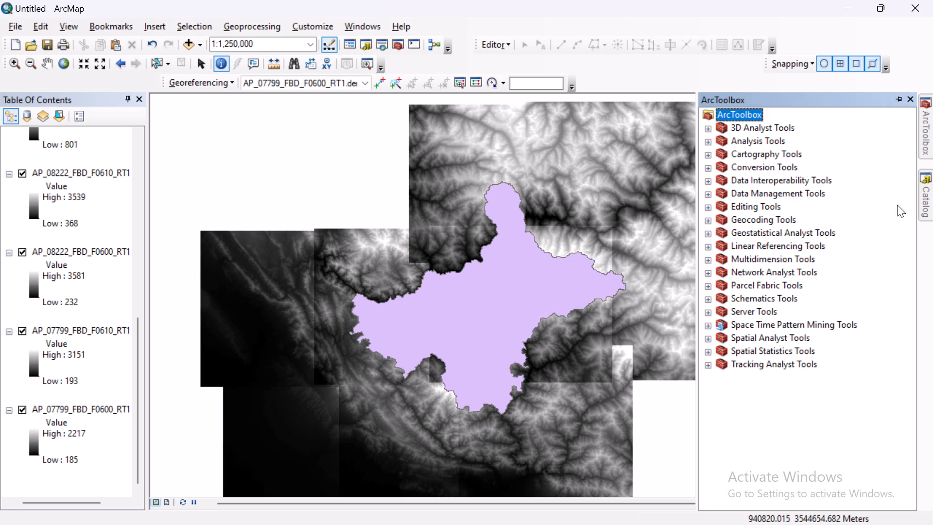
pyautogui.click(385, 43)
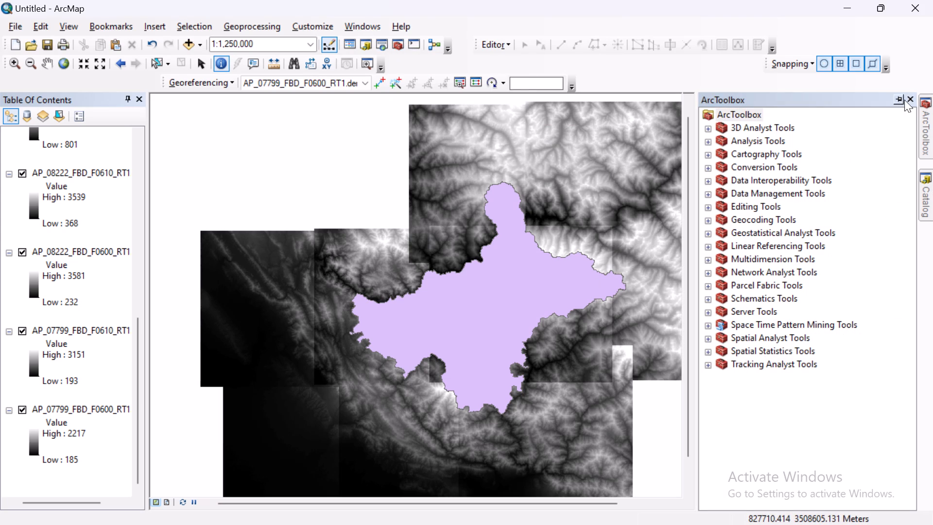
pyautogui.click(910, 98)
pyautogui.click(746, 151)
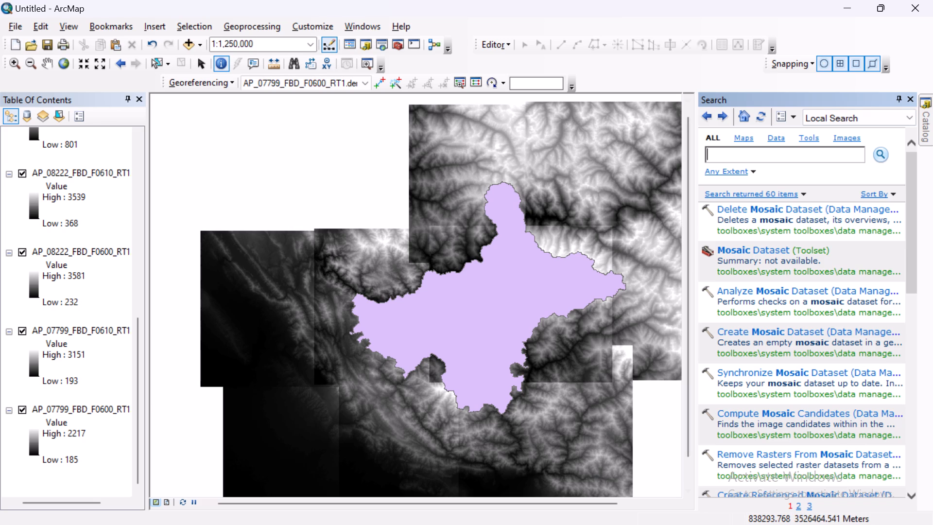
pyautogui.hotkey('ctrl', 'v')
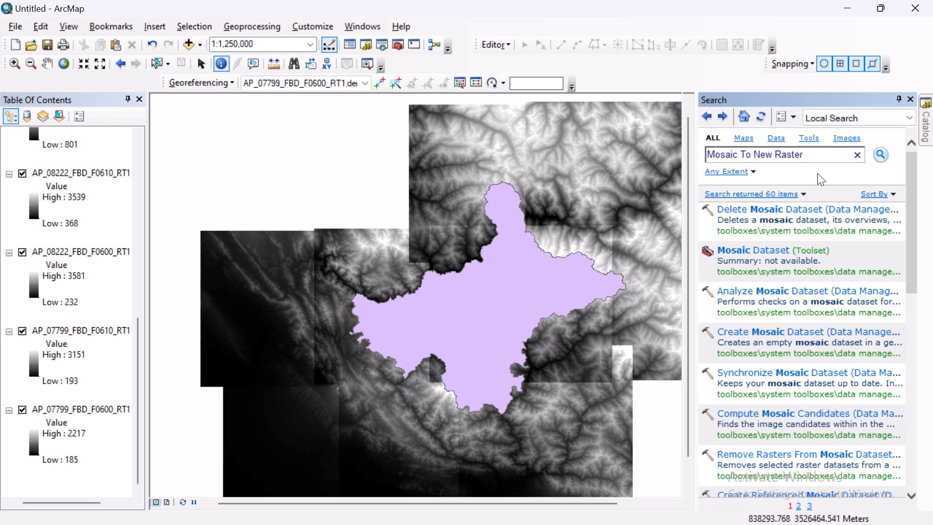
pyautogui.press('Return')
pyautogui.click(791, 208)
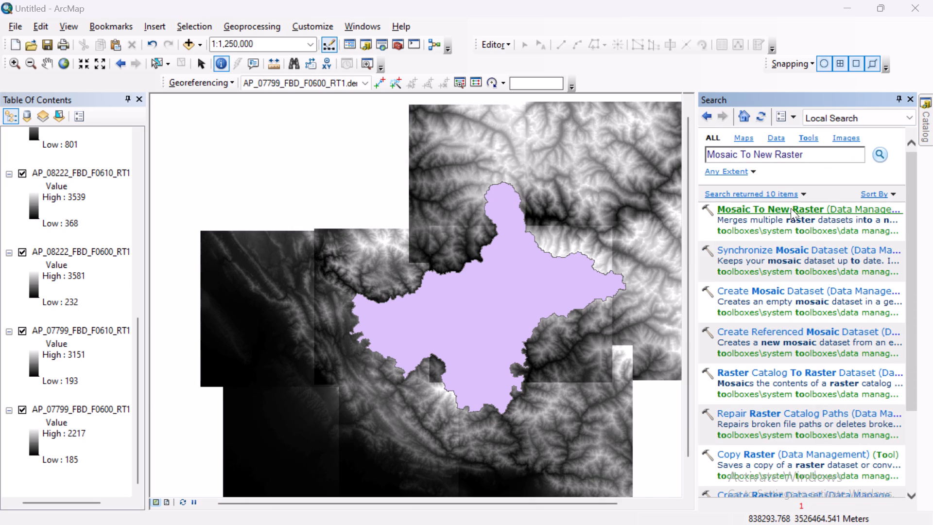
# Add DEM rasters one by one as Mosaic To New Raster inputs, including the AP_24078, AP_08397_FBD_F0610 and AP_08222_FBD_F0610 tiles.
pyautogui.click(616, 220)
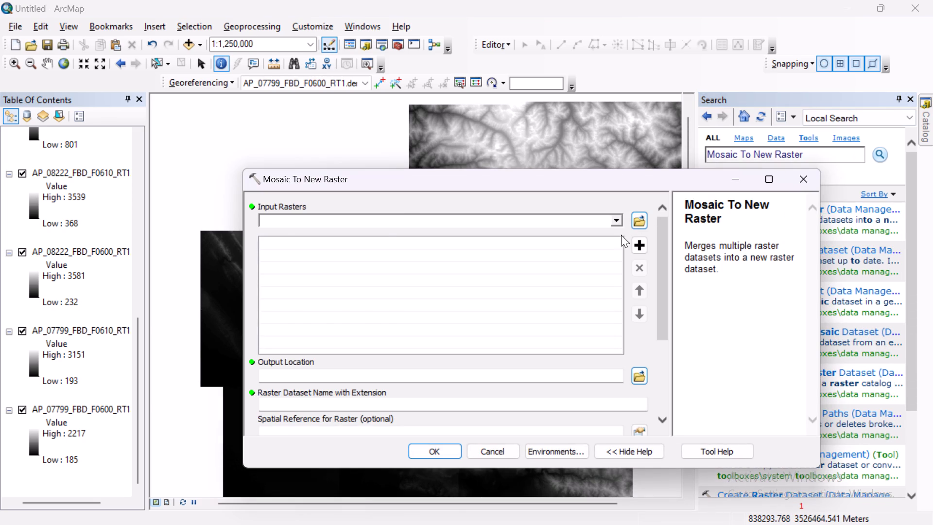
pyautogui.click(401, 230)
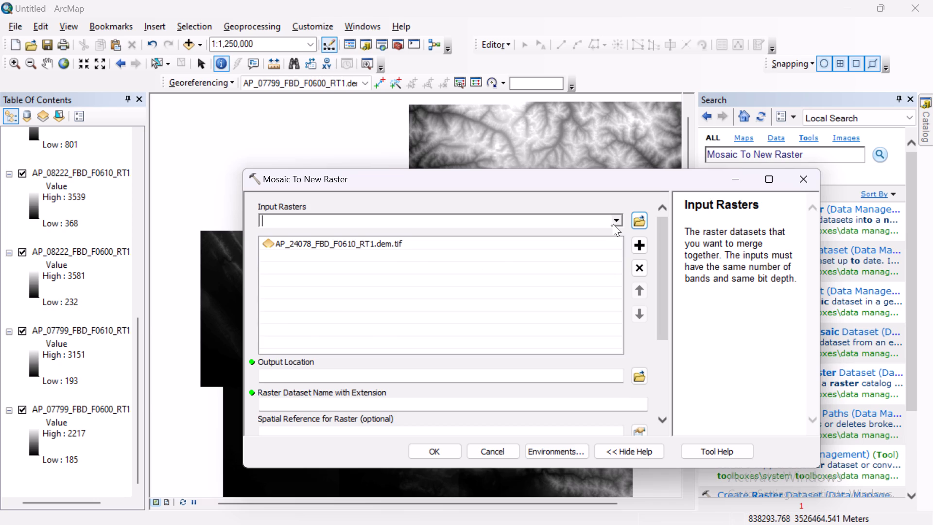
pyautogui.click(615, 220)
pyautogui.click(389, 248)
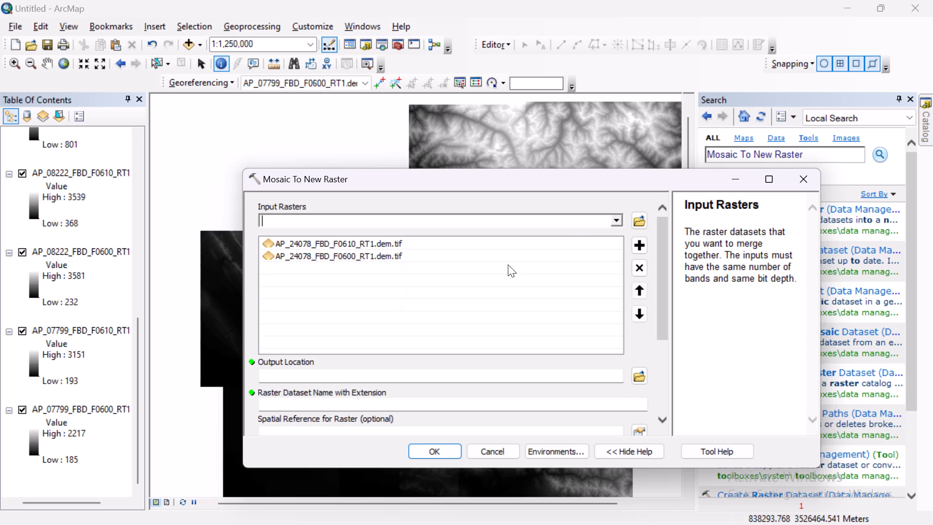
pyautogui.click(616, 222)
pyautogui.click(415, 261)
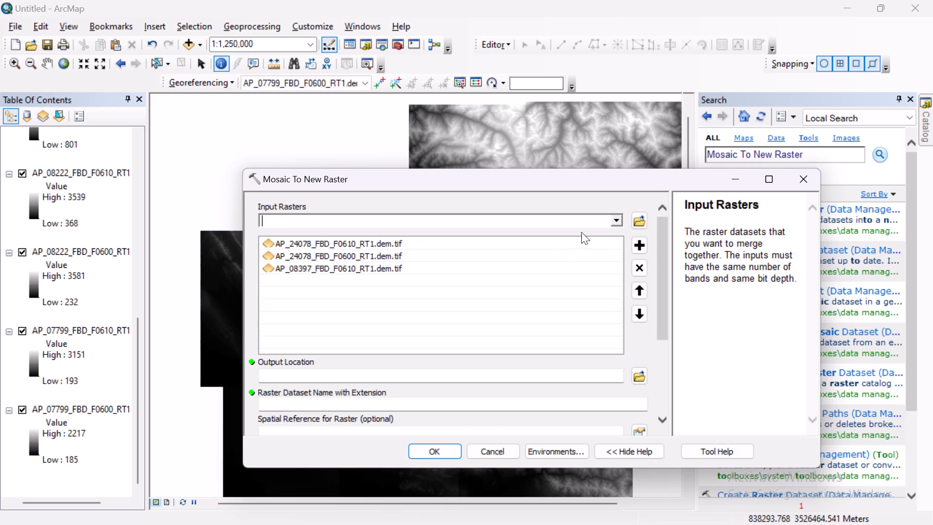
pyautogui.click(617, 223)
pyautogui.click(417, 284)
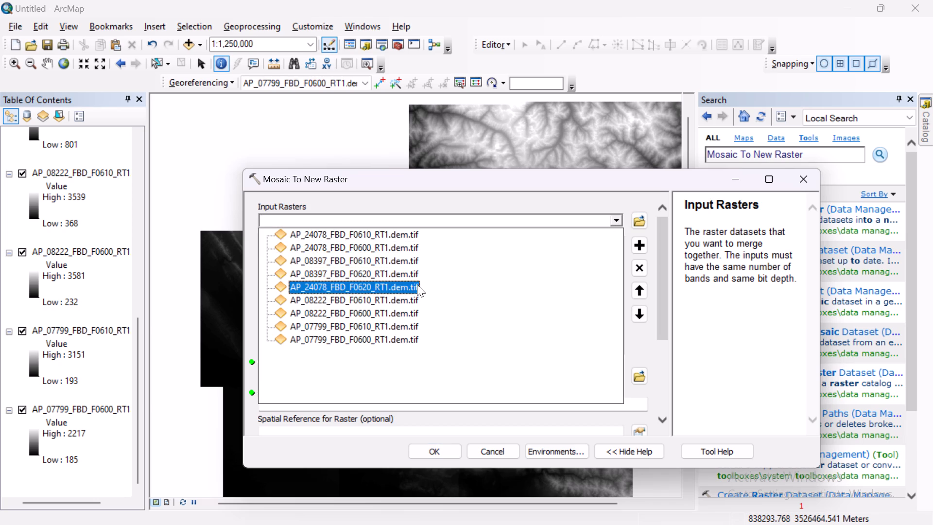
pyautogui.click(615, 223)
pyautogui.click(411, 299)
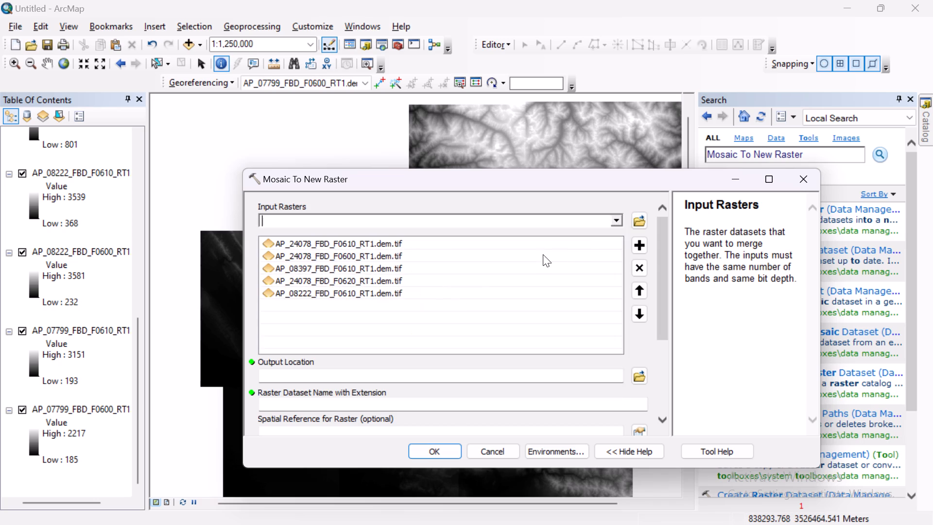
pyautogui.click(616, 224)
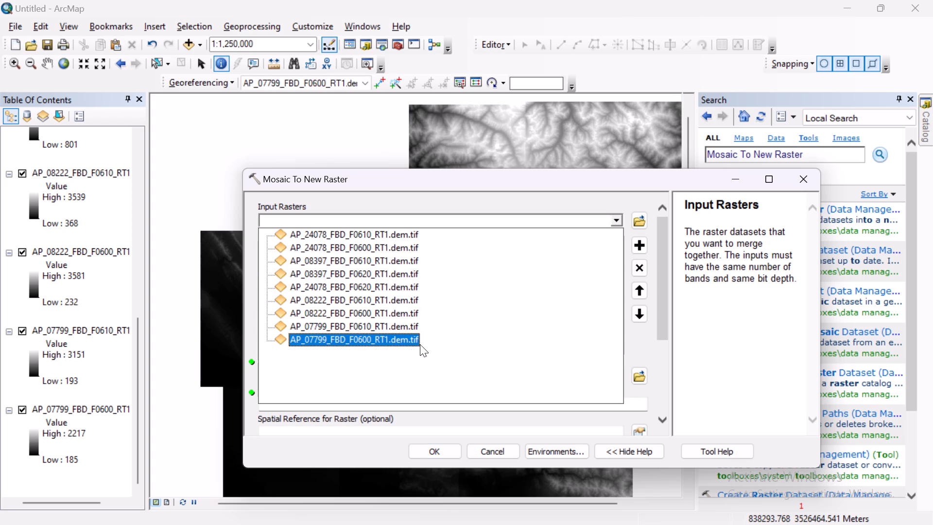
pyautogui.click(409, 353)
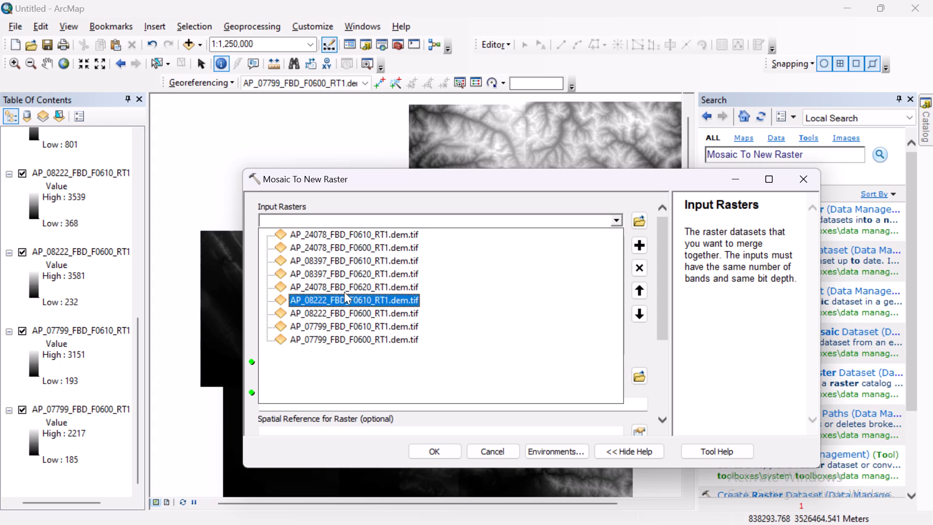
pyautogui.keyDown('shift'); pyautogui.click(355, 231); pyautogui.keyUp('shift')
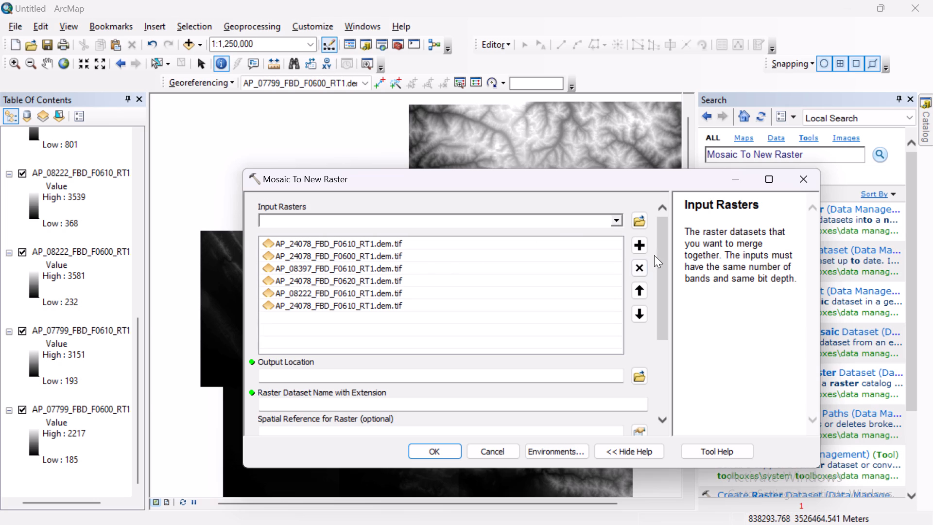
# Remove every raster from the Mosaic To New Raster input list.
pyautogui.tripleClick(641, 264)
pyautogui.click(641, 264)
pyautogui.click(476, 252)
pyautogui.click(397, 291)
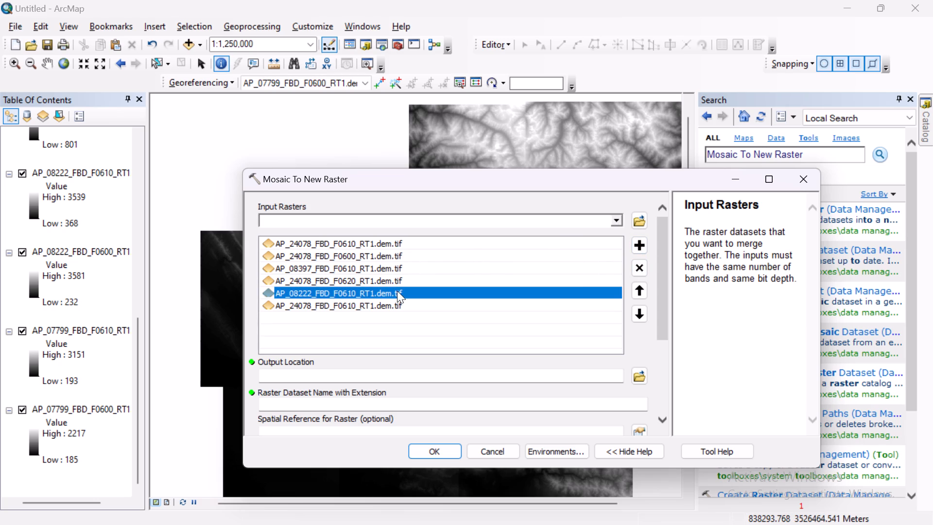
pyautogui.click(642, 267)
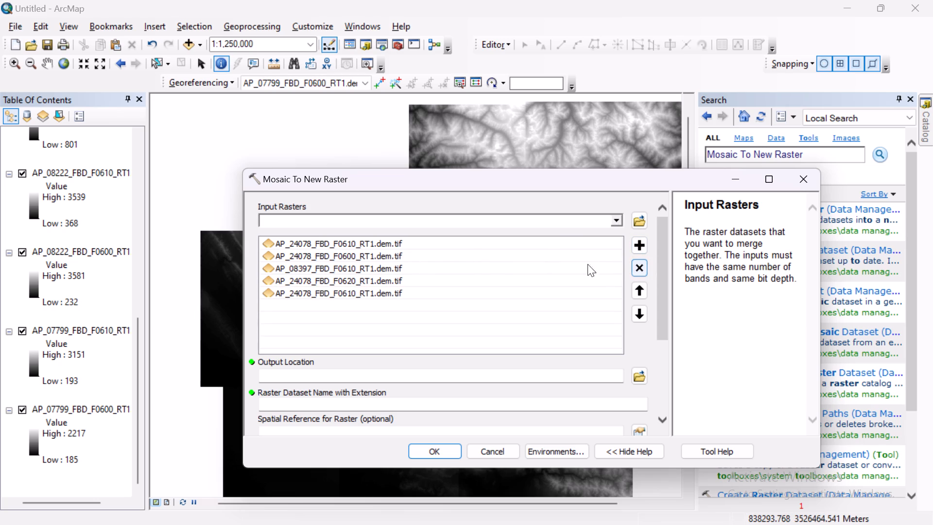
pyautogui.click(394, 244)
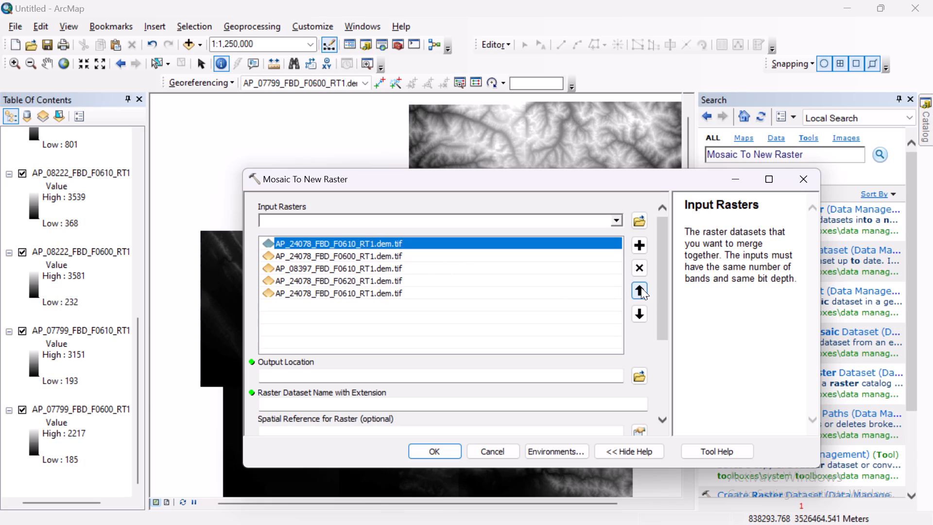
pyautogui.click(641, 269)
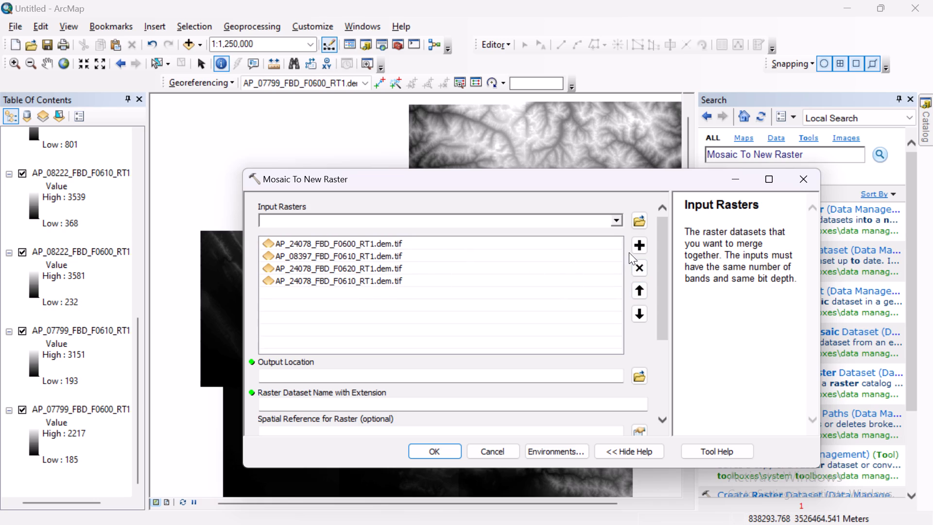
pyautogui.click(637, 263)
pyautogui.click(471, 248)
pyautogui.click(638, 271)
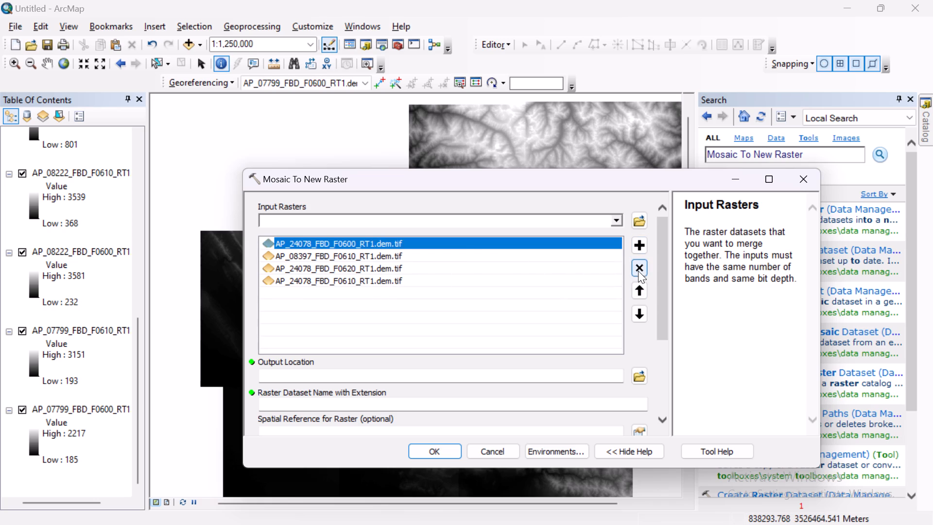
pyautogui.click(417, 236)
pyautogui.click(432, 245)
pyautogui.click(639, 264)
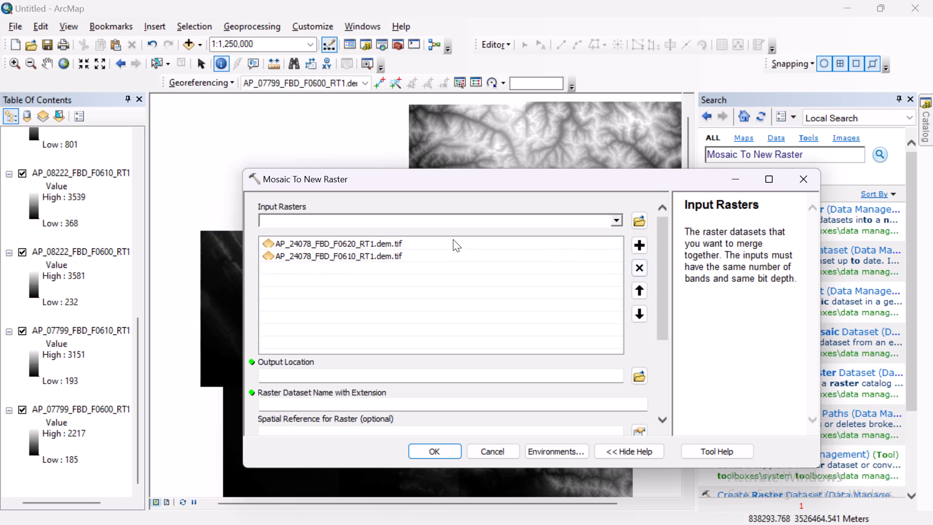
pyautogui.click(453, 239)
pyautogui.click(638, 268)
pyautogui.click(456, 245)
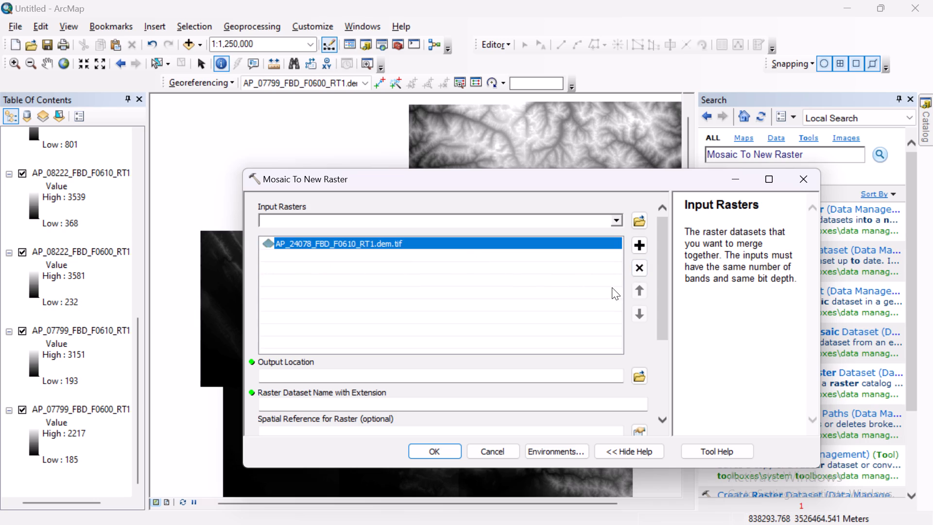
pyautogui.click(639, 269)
# Add all nine DEM layers, from AP_24078_FBD_F0610_RT1 through AP_07799_FBD_F0600_RT1, from the table of contents as mosaic input rasters.
pyautogui.scroll(11, 65, 212)
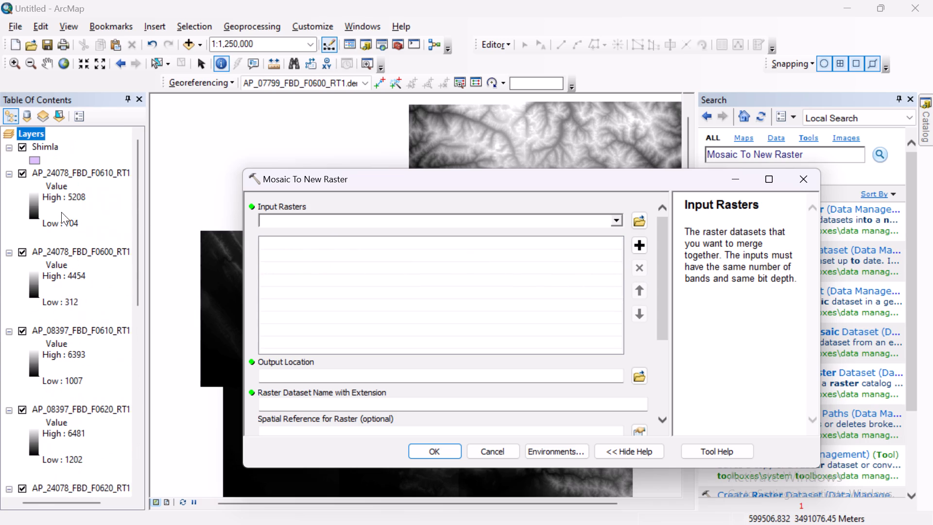
pyautogui.click(81, 173)
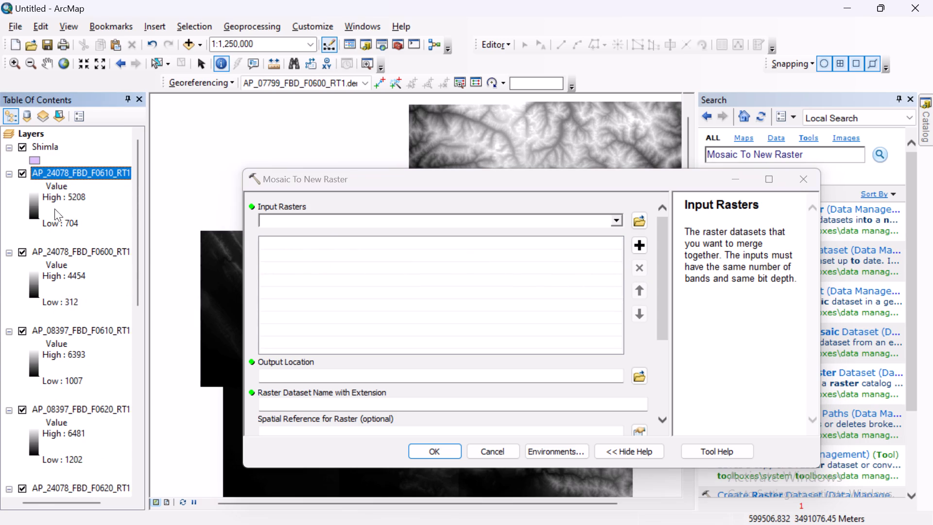
pyautogui.scroll(-7, 81, 267)
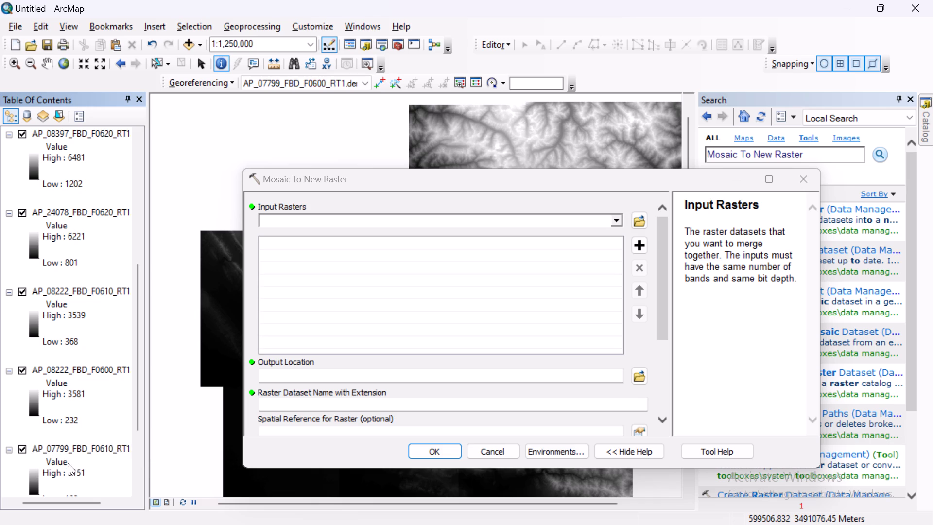
pyautogui.keyDown('shift'); pyautogui.click(74, 450); pyautogui.keyUp('shift')
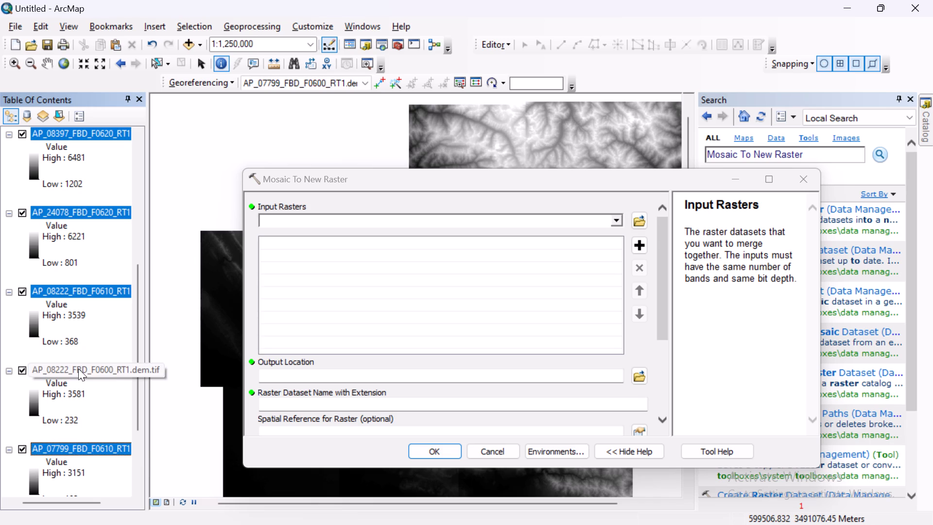
pyautogui.moveTo(78, 368); pyautogui.dragTo(386, 294)
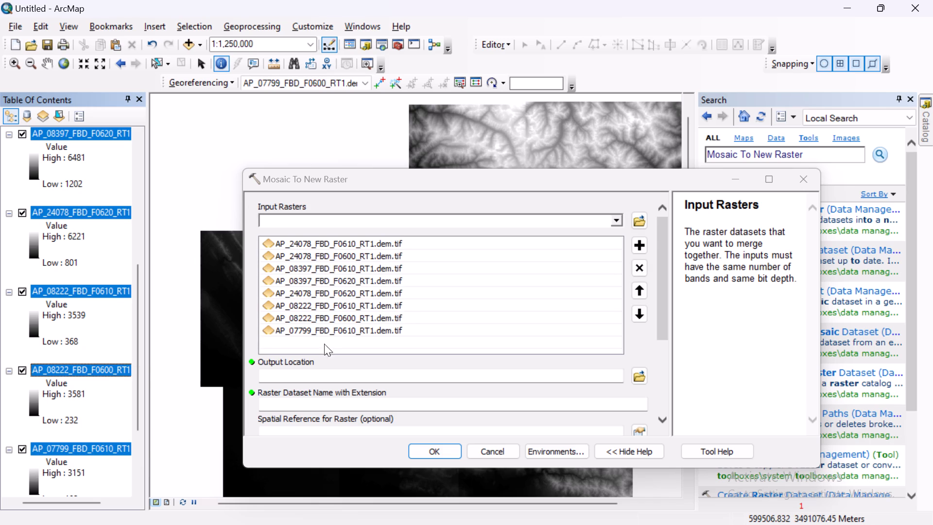
pyautogui.scroll(-6, 79, 343)
pyautogui.moveTo(79, 406); pyautogui.dragTo(79, 407)
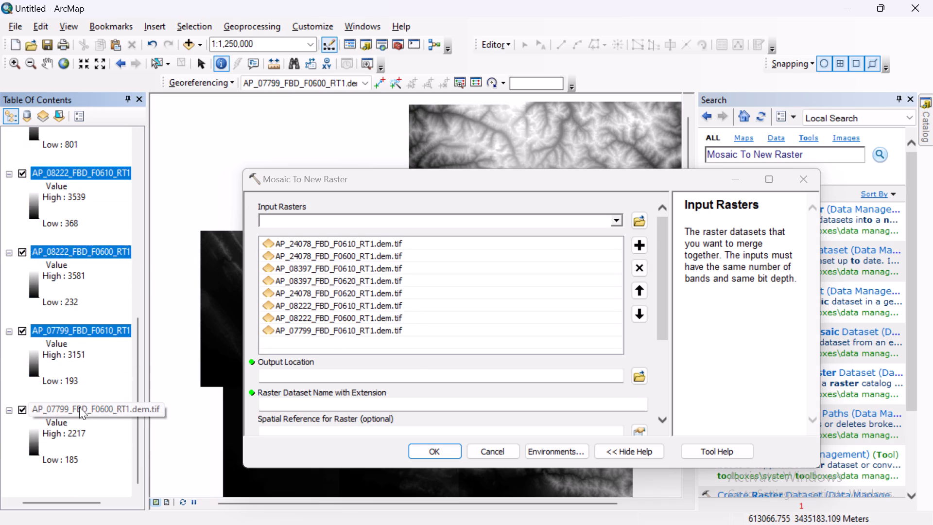
pyautogui.moveTo(79, 407); pyautogui.dragTo(414, 336)
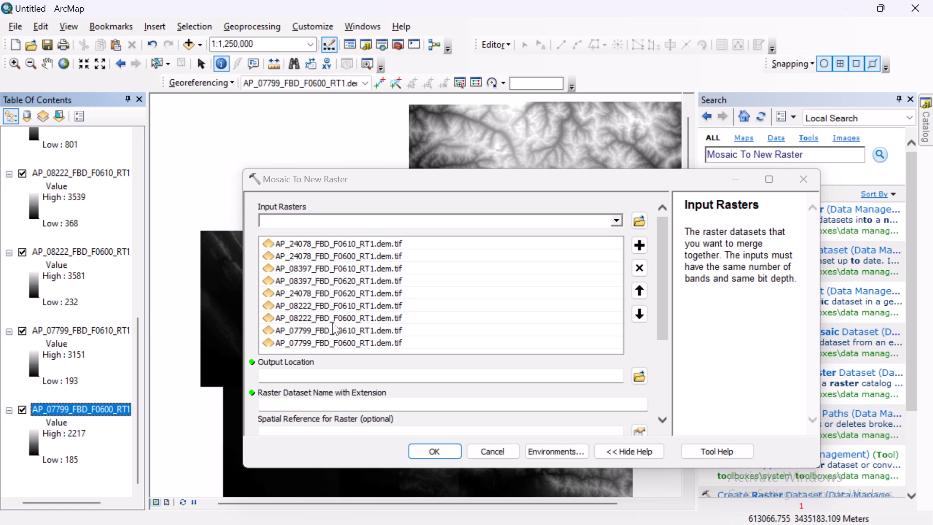
# Check the DEM layers in the table of contents against the rasters listed as mosaic inputs.
pyautogui.scroll(-4, 76, 361)
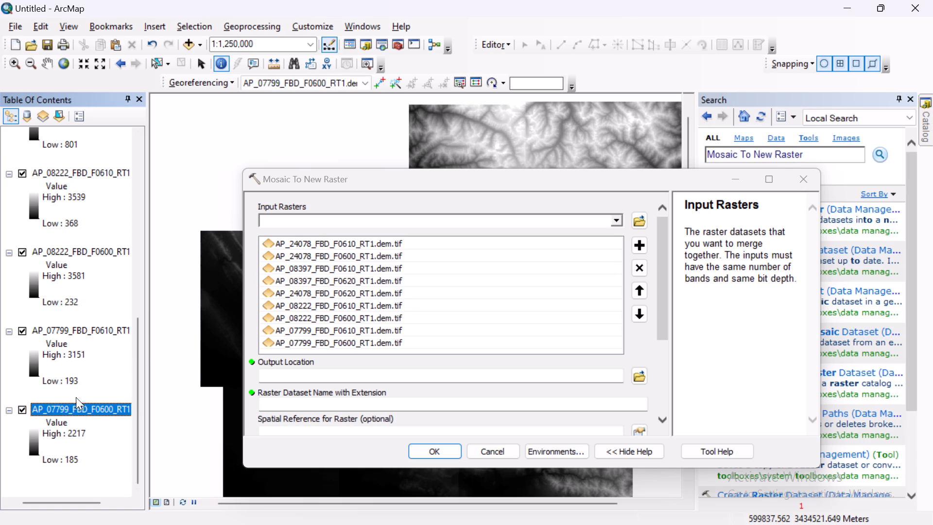
pyautogui.scroll(8, 77, 270)
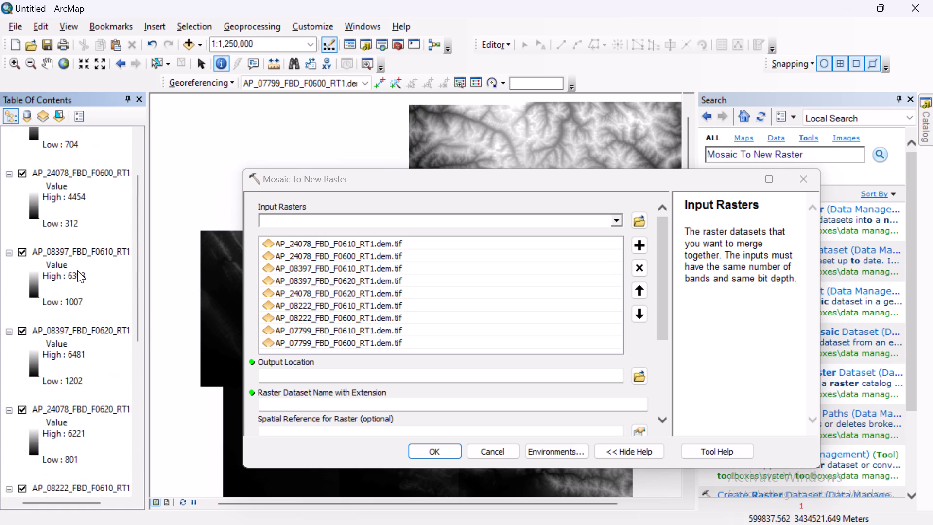
pyautogui.scroll(5, 77, 270)
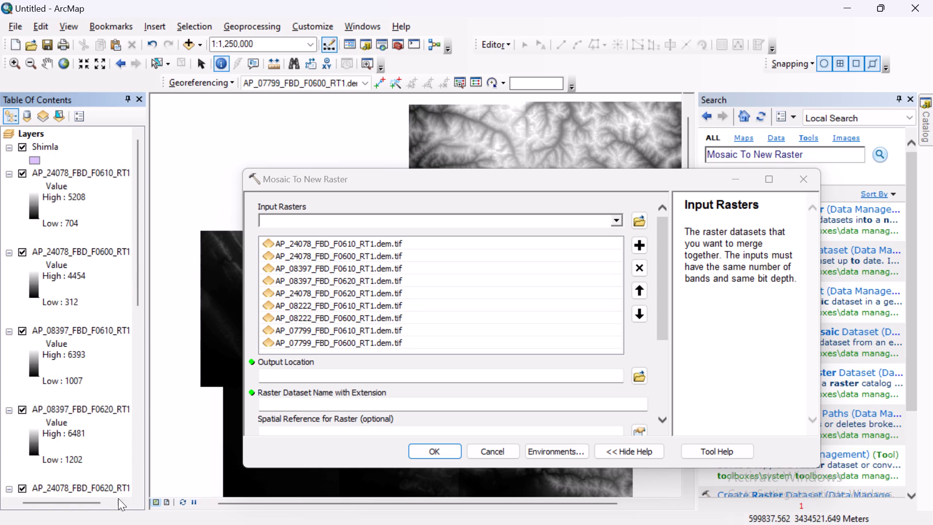
pyautogui.moveTo(136, 261); pyautogui.dragTo(136, 268)
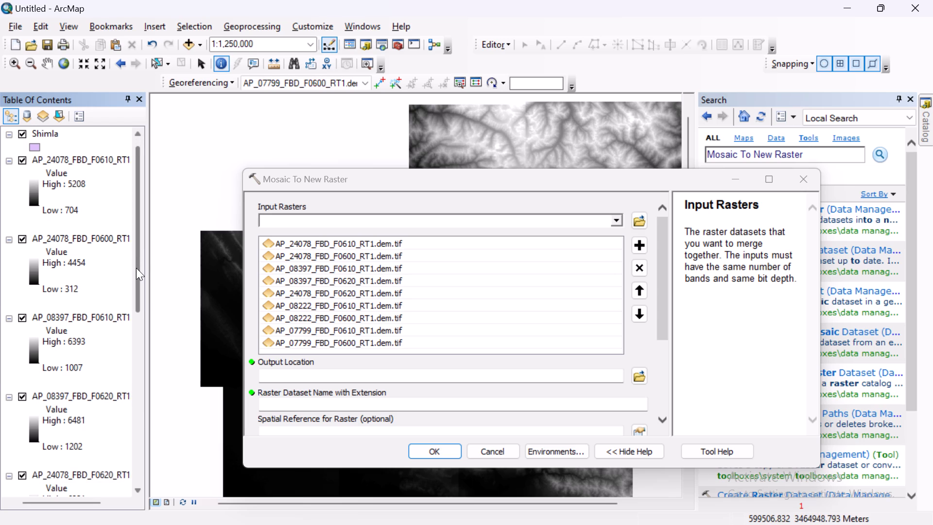
pyautogui.moveTo(136, 268); pyautogui.dragTo(136, 271)
pyautogui.moveTo(136, 271); pyautogui.dragTo(135, 357)
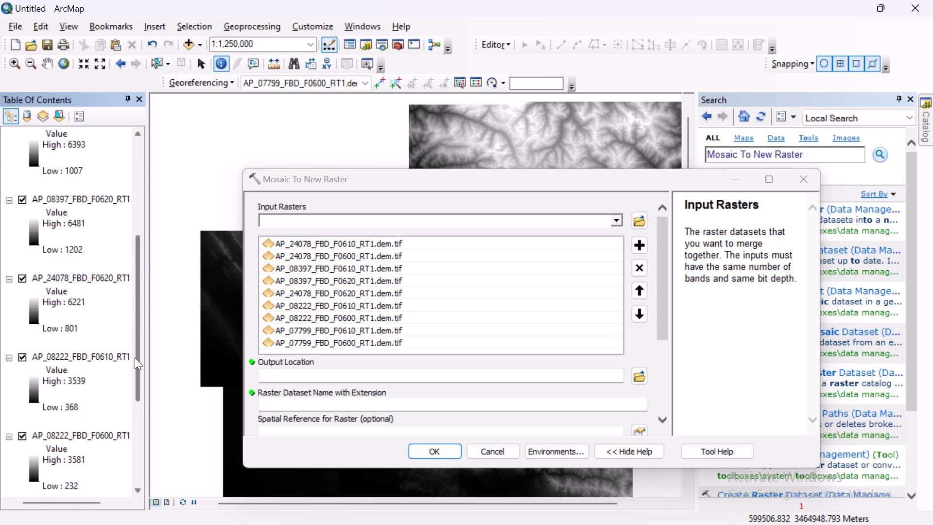
pyautogui.moveTo(135, 357); pyautogui.dragTo(138, 461)
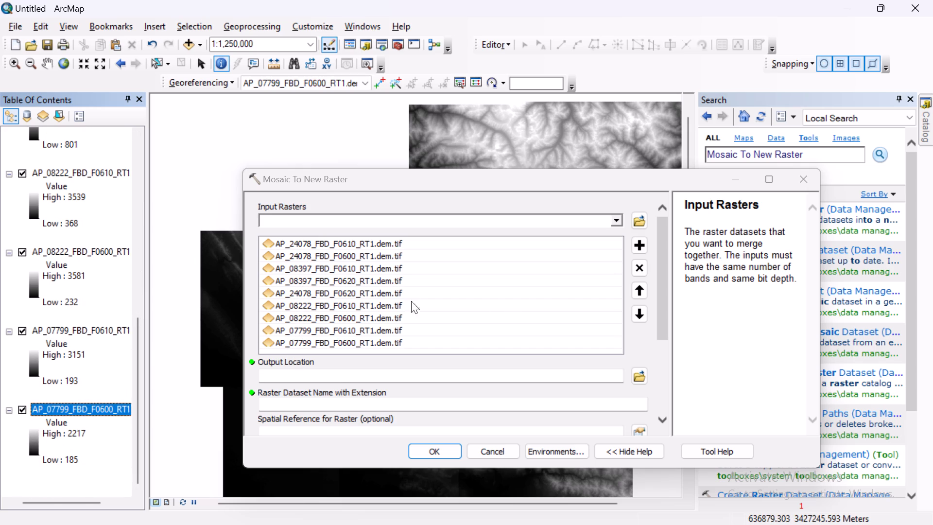
# Browse for the mosaic's output location to the ALOS PALSAR folder inside DEM Data\Shimla.
pyautogui.click(448, 376)
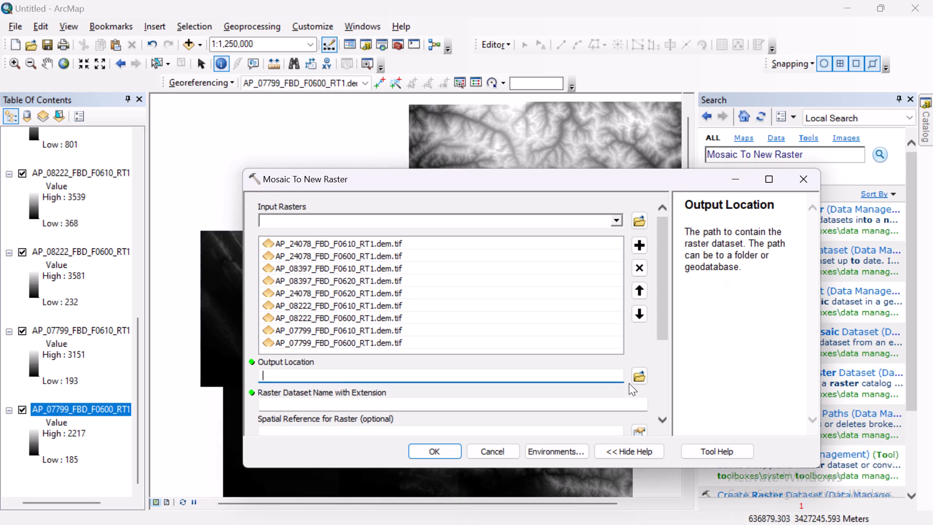
pyautogui.click(638, 373)
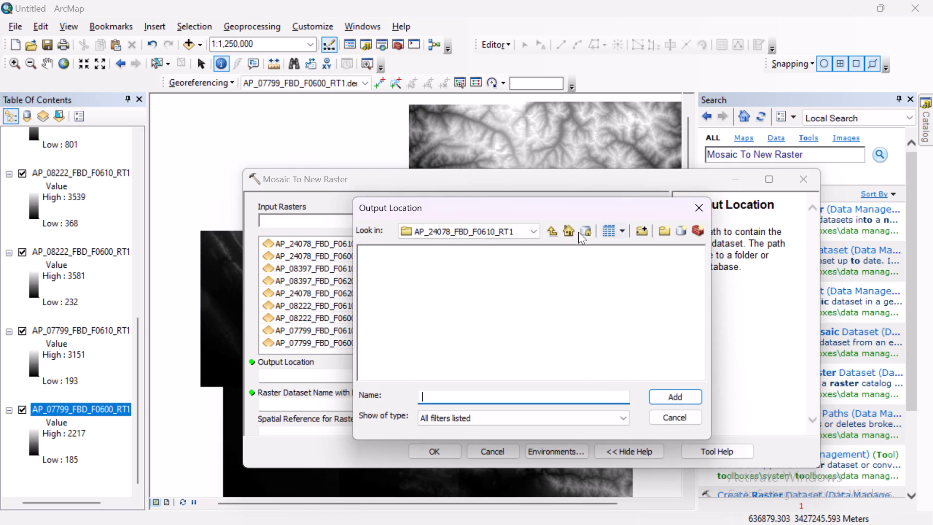
pyautogui.click(548, 225)
pyautogui.click(551, 227)
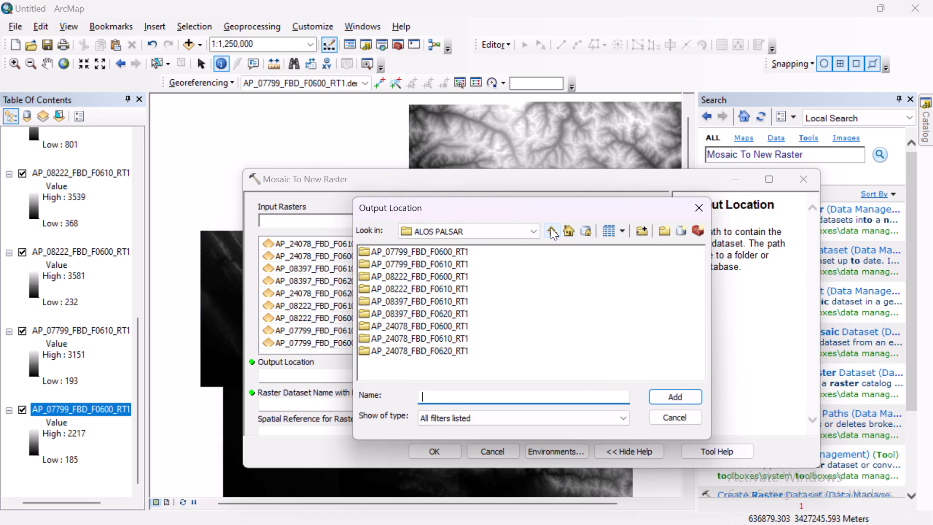
pyautogui.click(551, 227)
pyautogui.click(551, 227)
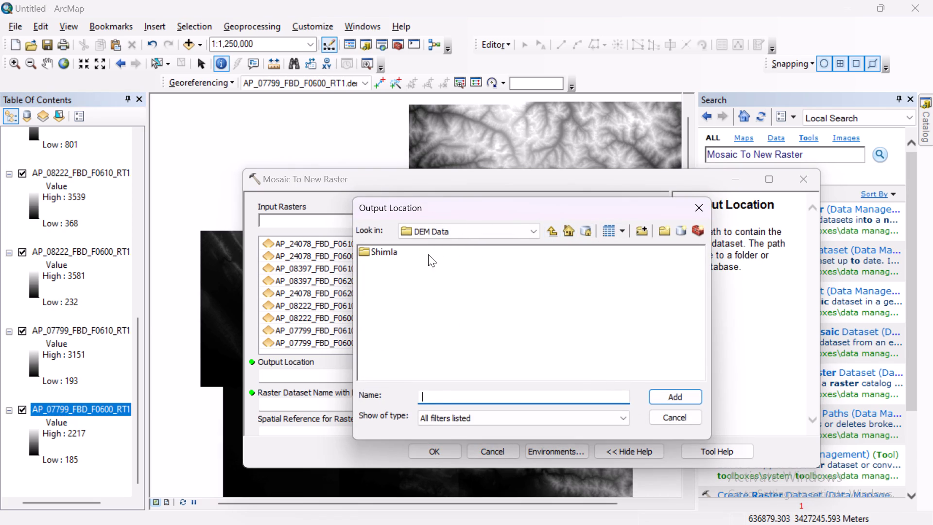
pyautogui.doubleClick(385, 253)
pyautogui.doubleClick(409, 248)
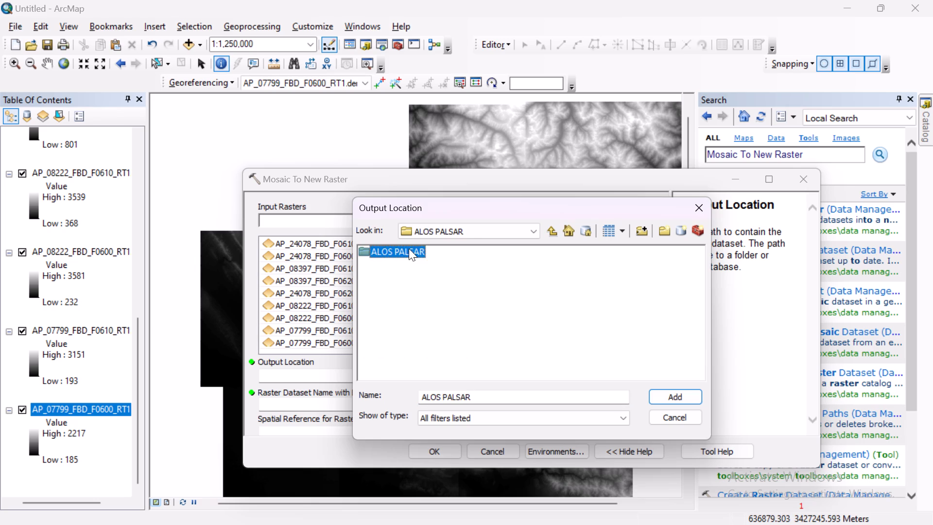
pyautogui.click(452, 361)
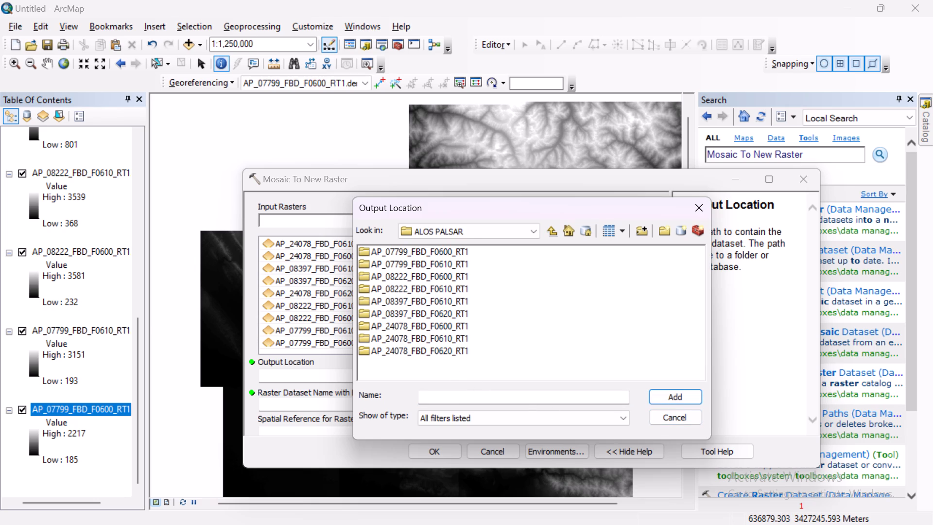
pyautogui.click(517, 419)
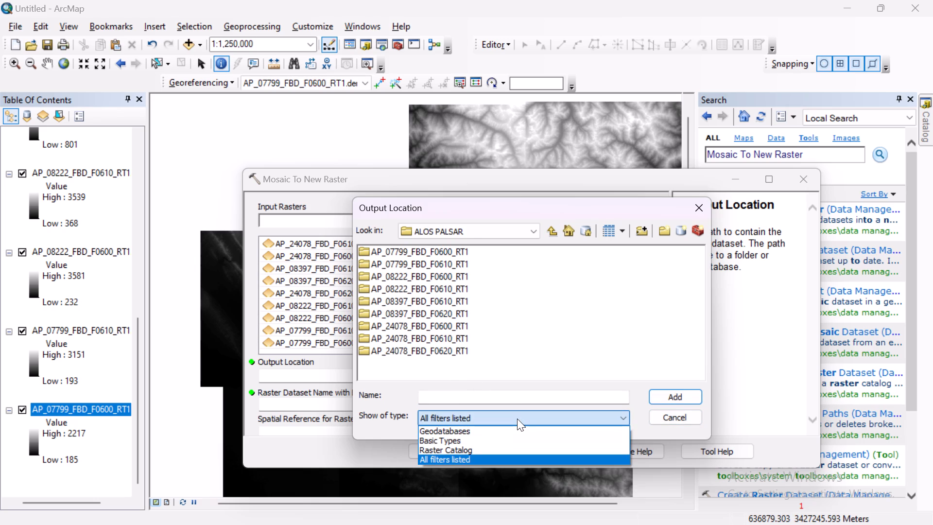
pyautogui.click(411, 399)
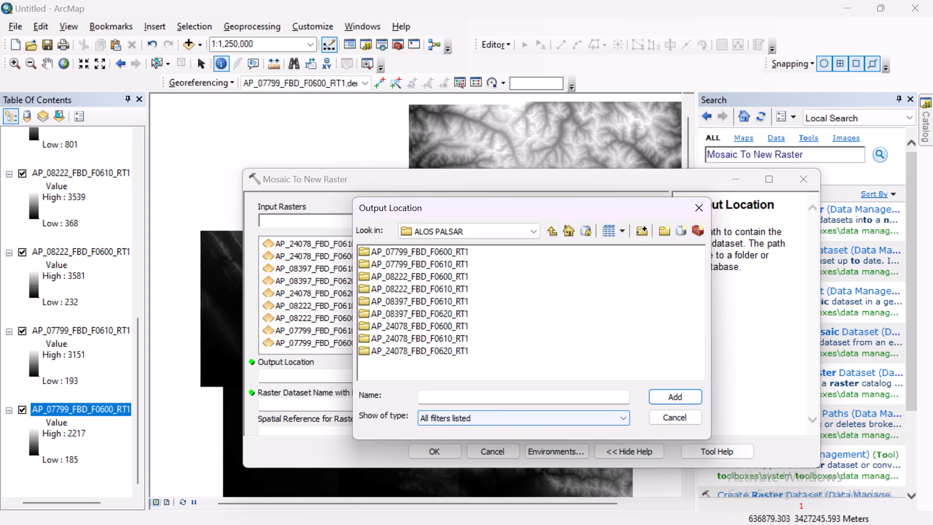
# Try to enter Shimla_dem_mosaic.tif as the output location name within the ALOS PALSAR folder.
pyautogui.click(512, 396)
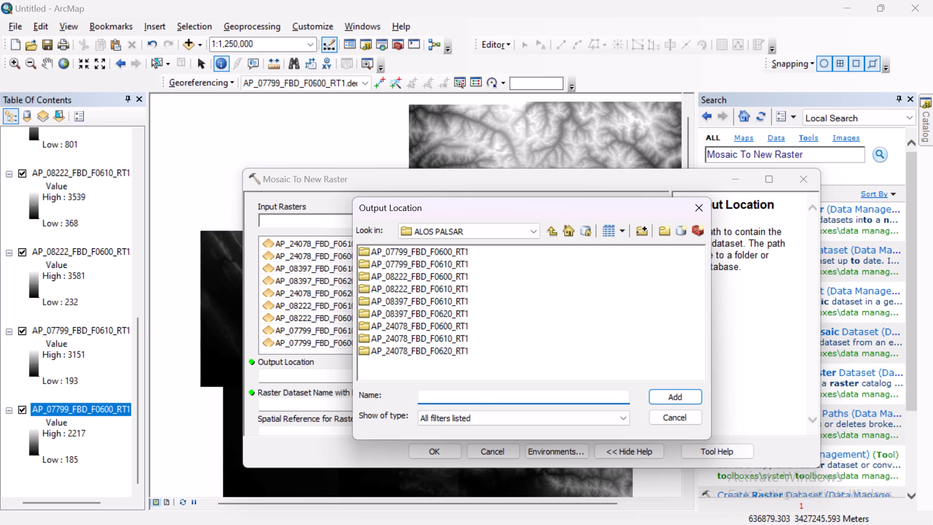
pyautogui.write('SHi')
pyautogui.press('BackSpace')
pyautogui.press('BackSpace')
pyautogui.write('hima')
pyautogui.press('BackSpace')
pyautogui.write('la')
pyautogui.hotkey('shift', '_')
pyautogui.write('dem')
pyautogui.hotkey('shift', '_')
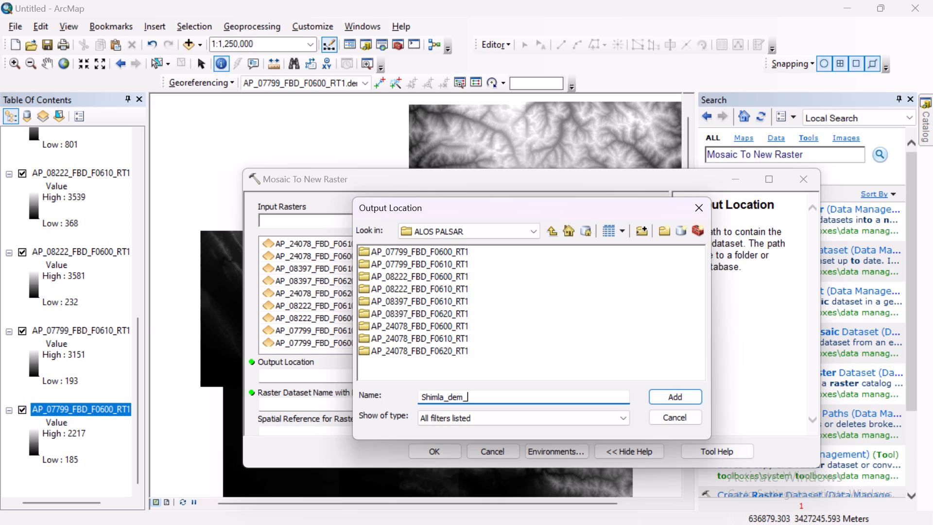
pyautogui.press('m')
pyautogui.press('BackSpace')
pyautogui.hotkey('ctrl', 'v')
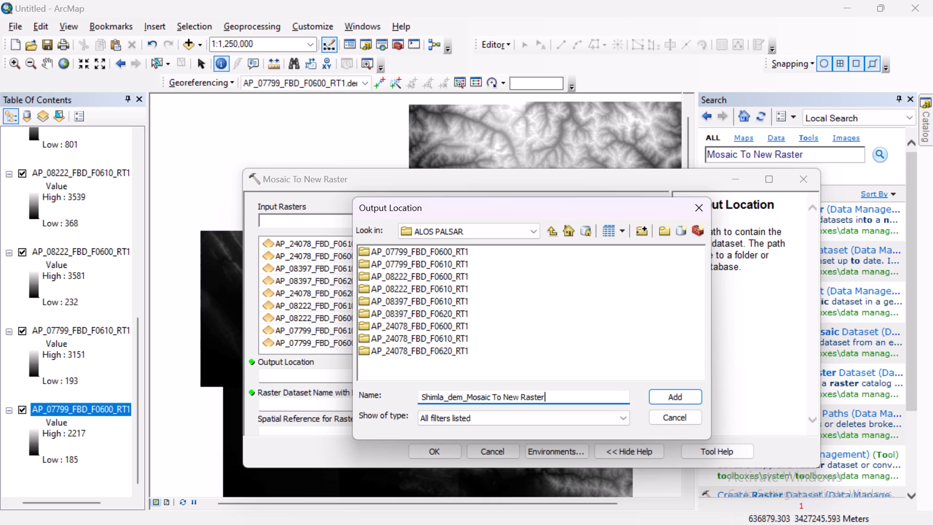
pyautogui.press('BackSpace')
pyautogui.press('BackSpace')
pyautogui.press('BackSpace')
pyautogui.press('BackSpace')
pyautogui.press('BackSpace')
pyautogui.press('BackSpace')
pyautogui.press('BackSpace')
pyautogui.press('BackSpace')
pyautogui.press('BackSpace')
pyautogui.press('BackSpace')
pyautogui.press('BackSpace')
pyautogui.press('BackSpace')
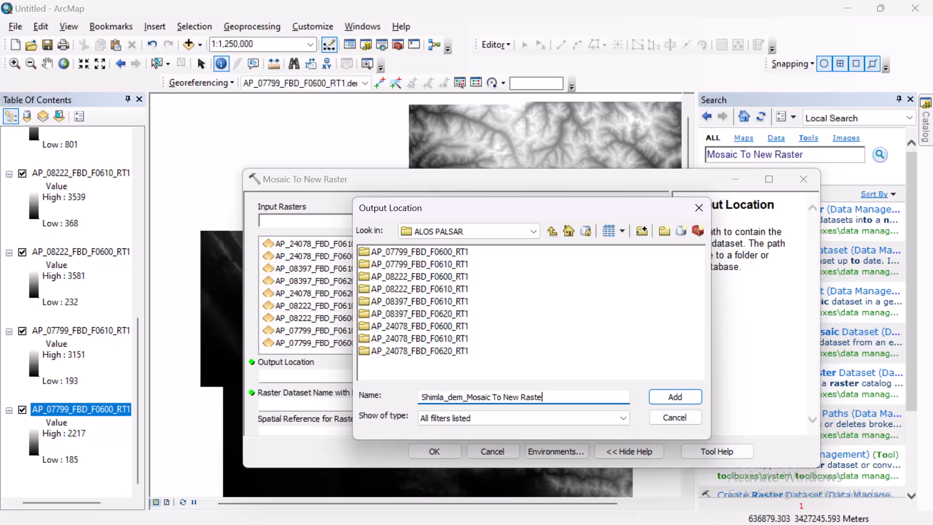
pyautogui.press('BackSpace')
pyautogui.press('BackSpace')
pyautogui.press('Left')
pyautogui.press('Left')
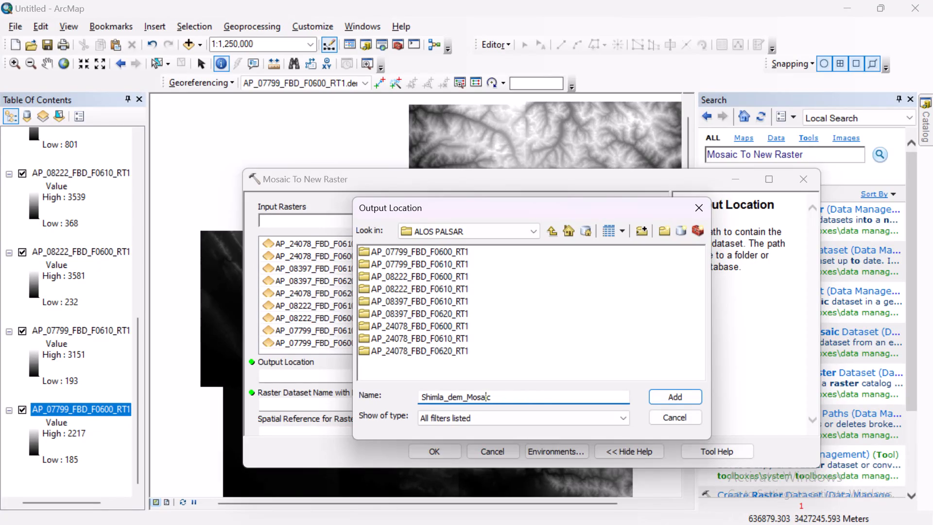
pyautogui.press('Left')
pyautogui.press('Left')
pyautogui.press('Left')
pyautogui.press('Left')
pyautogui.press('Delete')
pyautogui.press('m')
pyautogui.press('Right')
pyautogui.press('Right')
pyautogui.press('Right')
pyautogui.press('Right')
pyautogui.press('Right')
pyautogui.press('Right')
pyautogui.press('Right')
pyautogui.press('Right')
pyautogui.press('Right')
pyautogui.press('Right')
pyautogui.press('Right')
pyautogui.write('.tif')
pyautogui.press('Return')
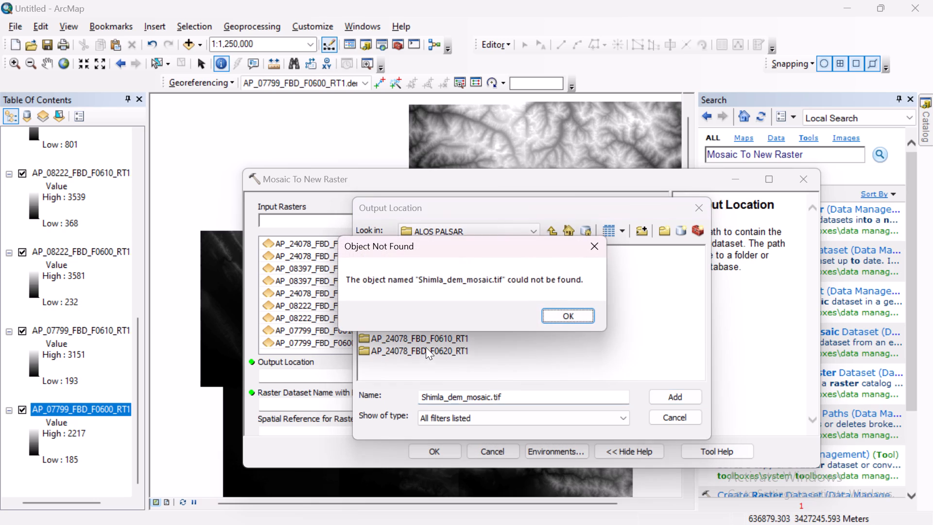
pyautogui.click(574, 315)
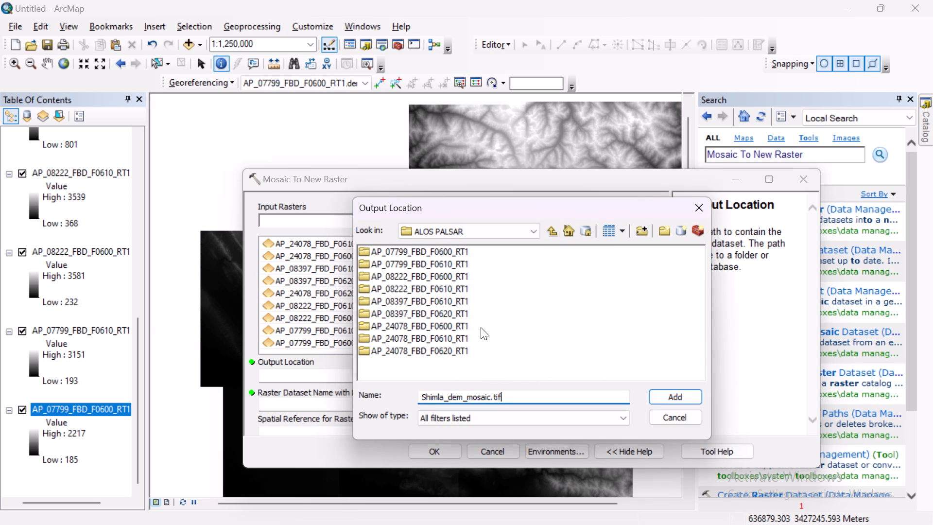
# Set the mosaic's output location to the ALOS PALSAR folder inside Shimla.
pyautogui.click(549, 229)
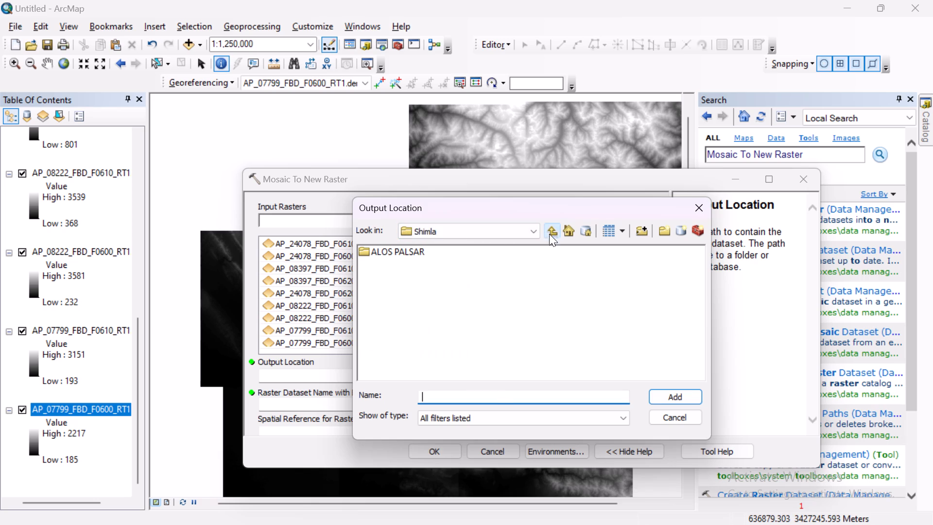
pyautogui.click(409, 249)
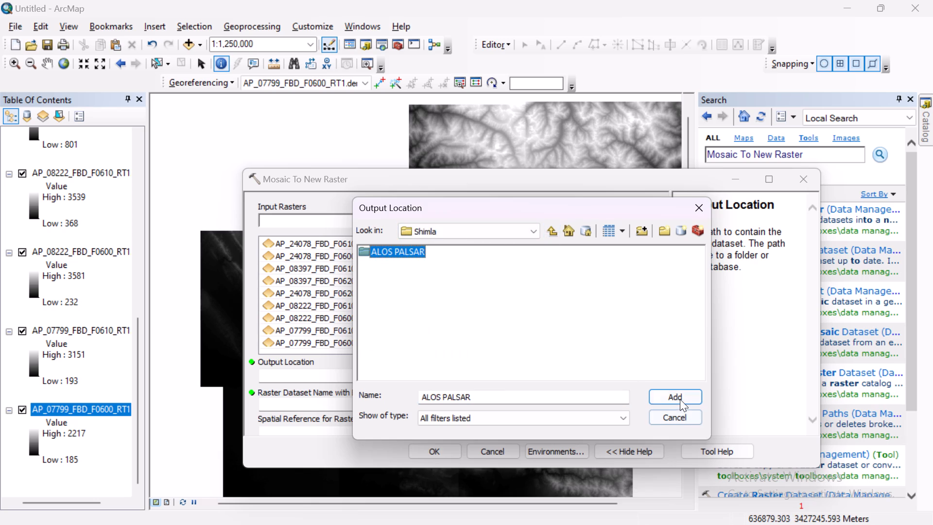
pyautogui.click(676, 395)
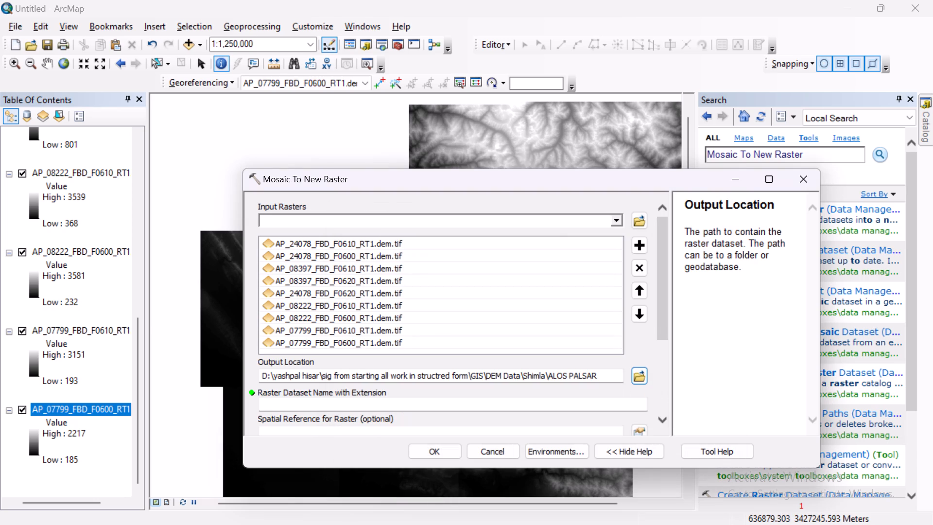
# Name the output raster dataset Shimla_dem_mosaic.tif in the Mosaic To New Raster settings.
pyautogui.click(484, 406)
pyautogui.scroll(-1, 466, 381)
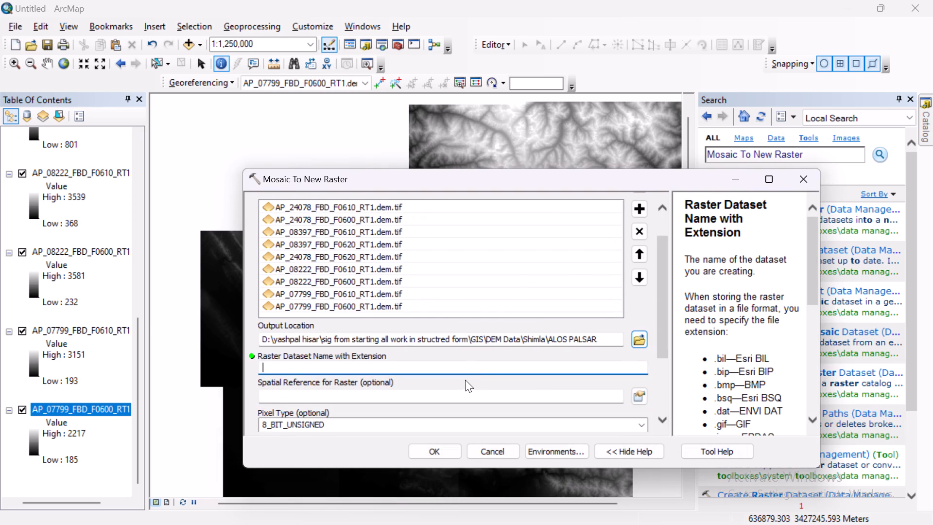
pyautogui.scroll(-1, 465, 380)
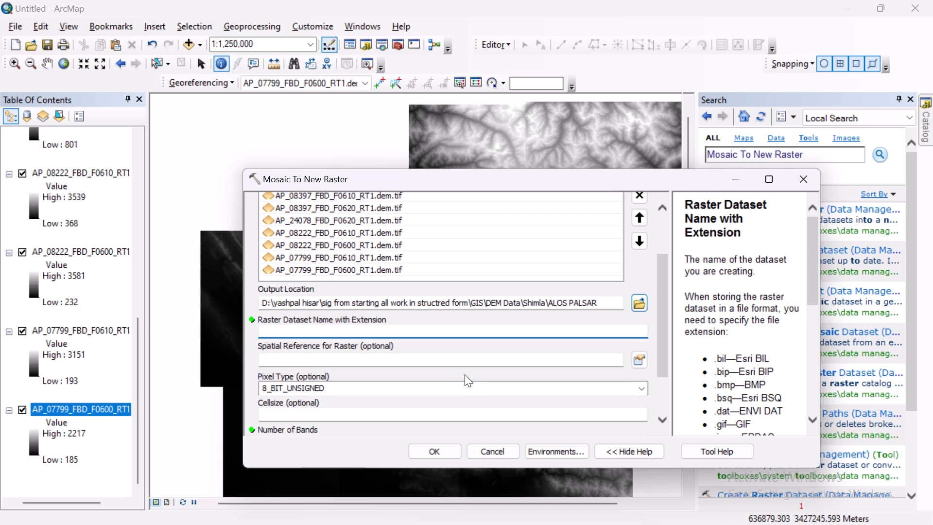
pyautogui.write('SHi')
pyautogui.press('BackSpace')
pyautogui.press('BackSpace')
pyautogui.write('himla')
pyautogui.hotkey('shift', '_')
pyautogui.write('dem')
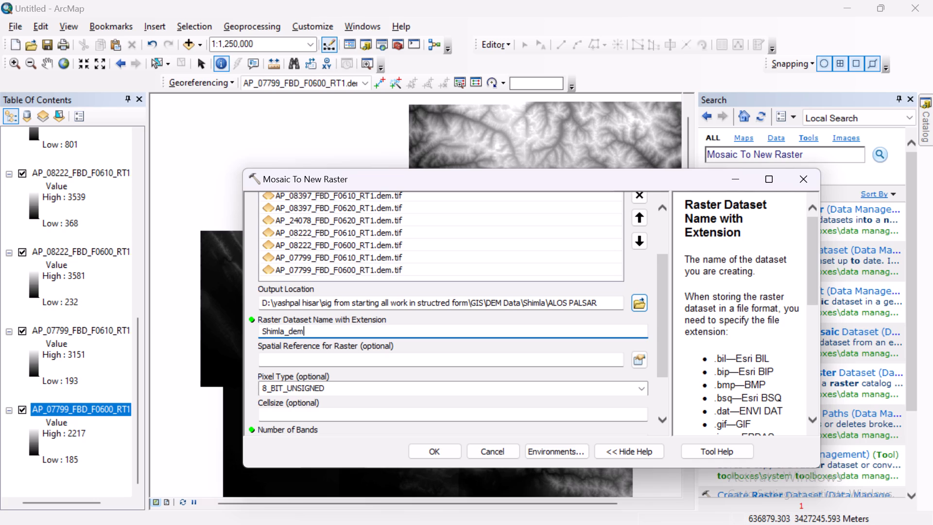
pyautogui.hotkey('shift', '_')
pyautogui.hotkey('ctrl', 'v')
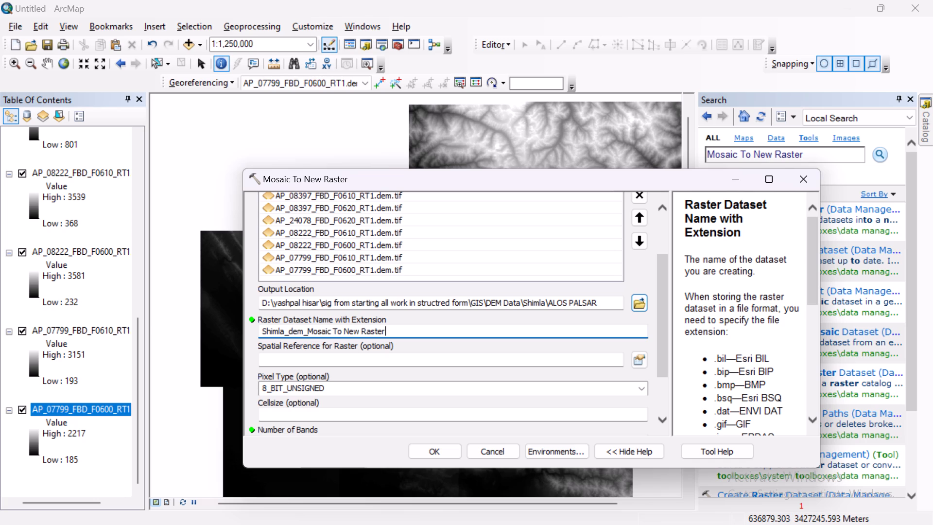
pyautogui.press('BackSpace')
pyautogui.press('BackSpace')
pyautogui.press('BackSpace')
pyautogui.press('BackSpace')
pyautogui.press('BackSpace')
pyautogui.press('BackSpace')
pyautogui.press('BackSpace')
pyautogui.press('BackSpace')
pyautogui.press('BackSpace')
pyautogui.press('BackSpace')
pyautogui.press('BackSpace')
pyautogui.press('BackSpace')
pyautogui.press('BackSpace')
pyautogui.press('BackSpace')
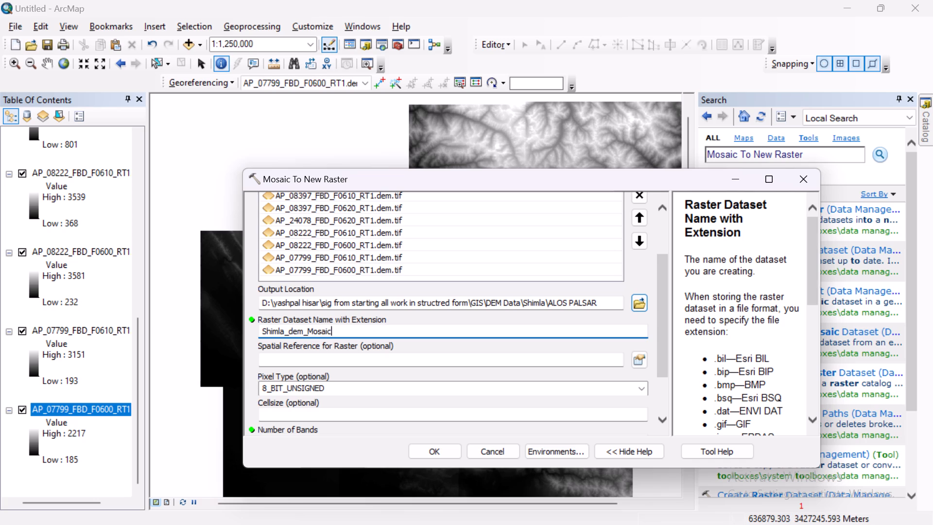
pyautogui.press('Left')
pyautogui.press('Left')
pyautogui.press('Left')
pyautogui.press('Left')
pyautogui.press('Left')
pyautogui.press('BackSpace')
pyautogui.press('m')
pyautogui.press('Down')
pyautogui.press('Down')
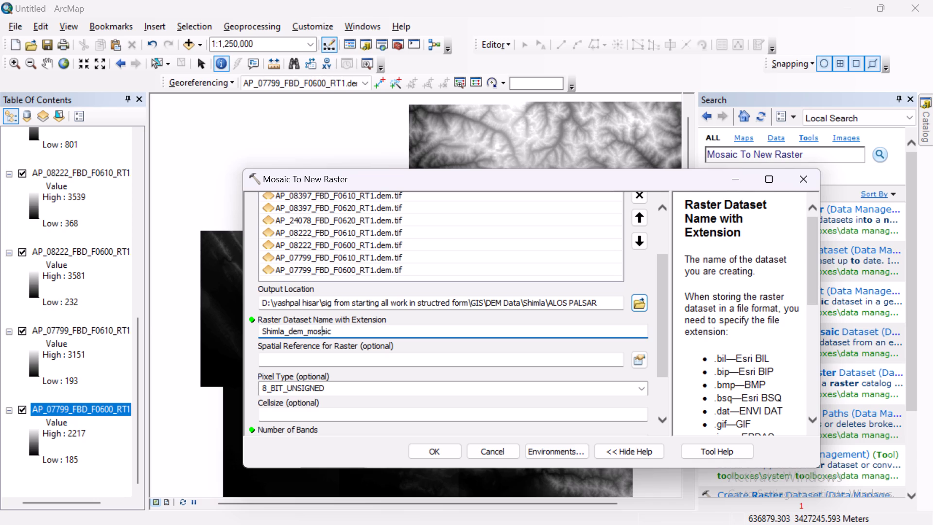
pyautogui.press('Down')
pyautogui.press('Down')
pyautogui.press('Down')
pyautogui.write('.tif')
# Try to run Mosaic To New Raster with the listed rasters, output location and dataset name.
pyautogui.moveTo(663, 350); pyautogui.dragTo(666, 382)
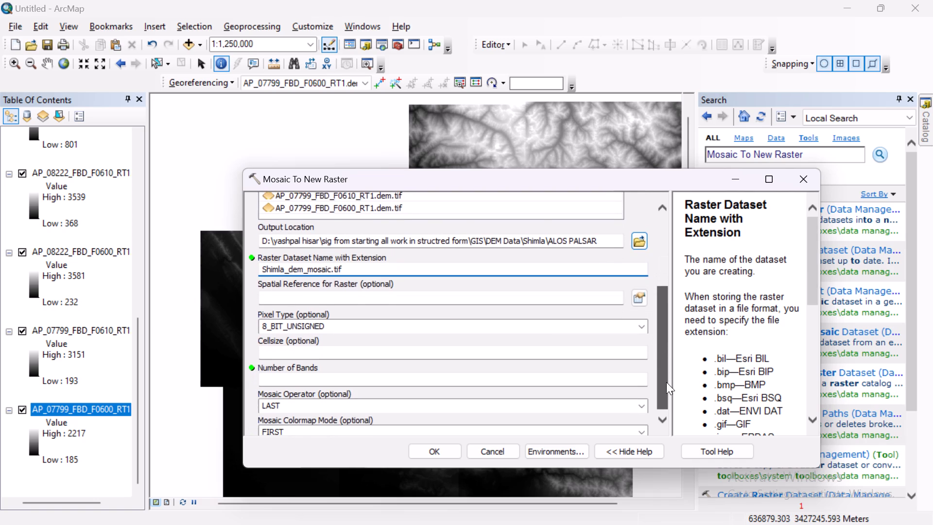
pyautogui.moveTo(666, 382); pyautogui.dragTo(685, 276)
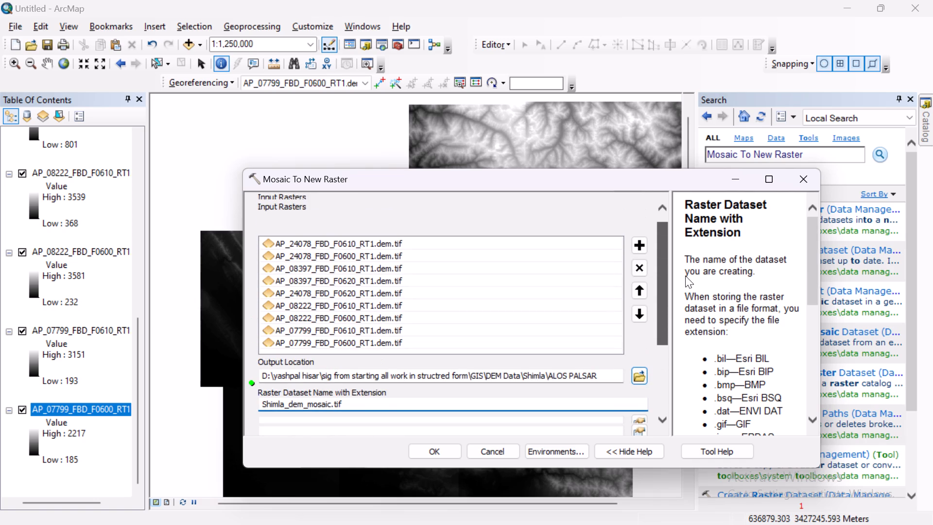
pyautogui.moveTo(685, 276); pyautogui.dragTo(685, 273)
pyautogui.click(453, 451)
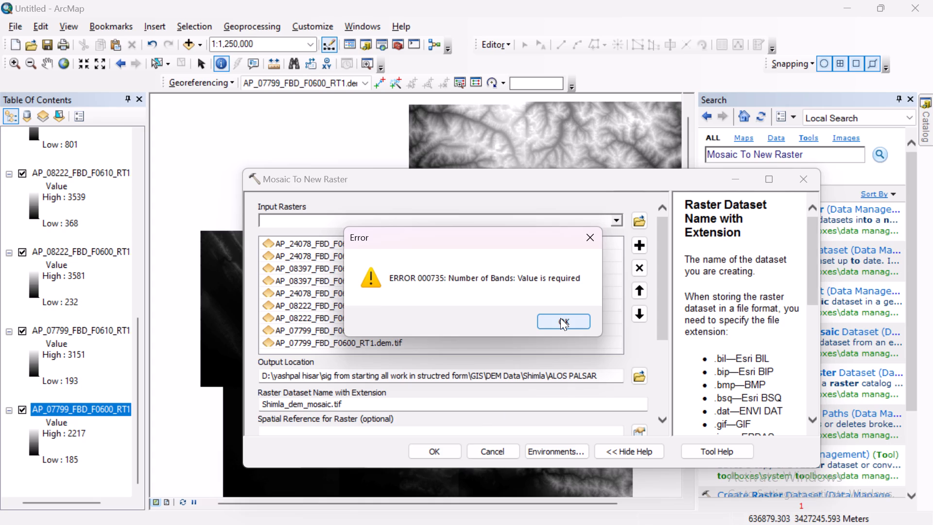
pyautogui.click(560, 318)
# Set the number of bands to 1 and run Mosaic To New Raster.
pyautogui.moveTo(663, 294); pyautogui.dragTo(660, 333)
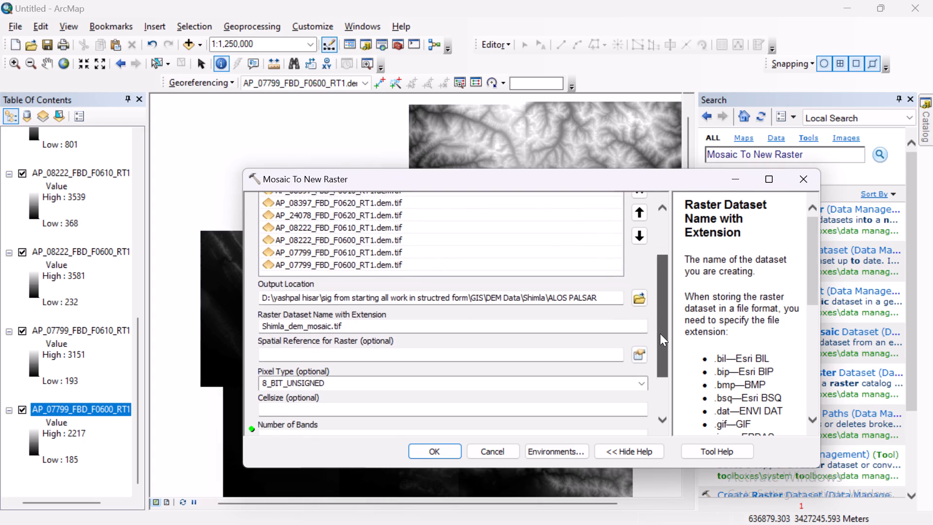
pyautogui.moveTo(660, 333); pyautogui.dragTo(662, 374)
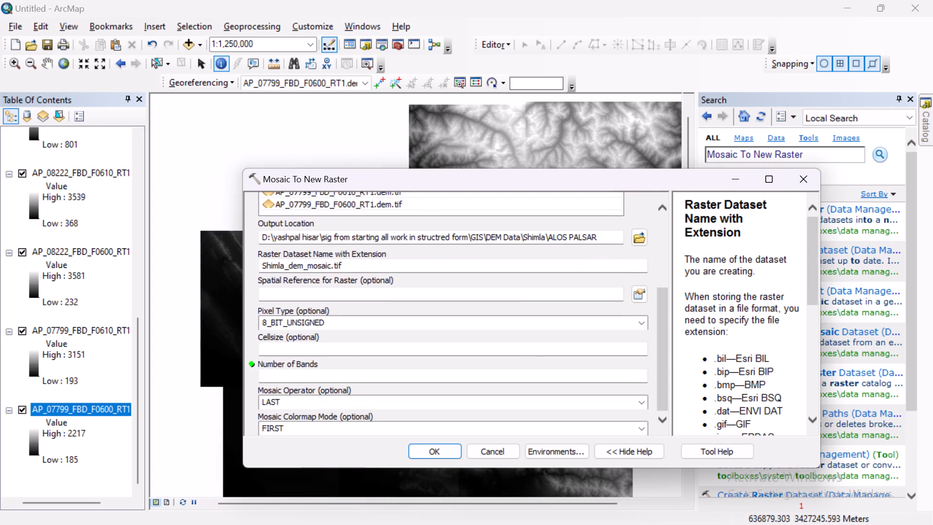
pyautogui.click(489, 374)
pyautogui.press('3')
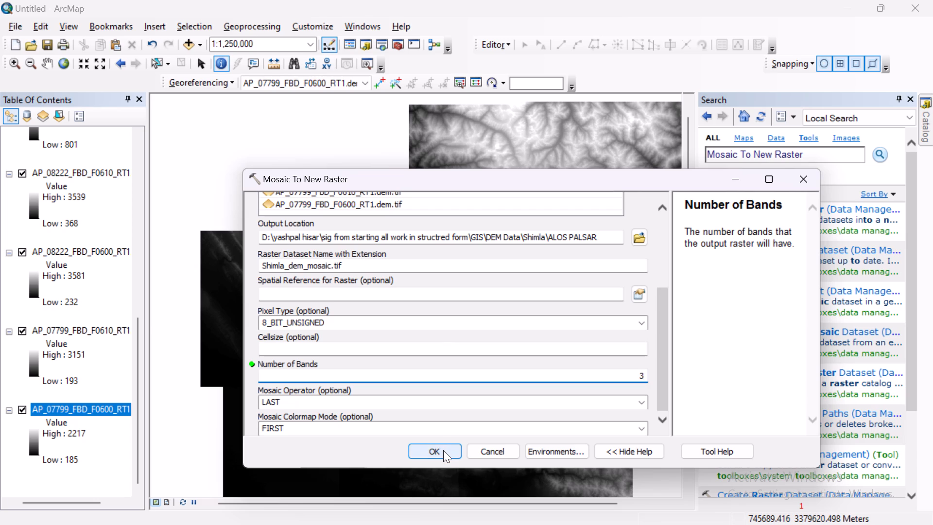
pyautogui.press('BackSpace')
pyautogui.press('1')
pyautogui.press('BackSpace')
pyautogui.press('3')
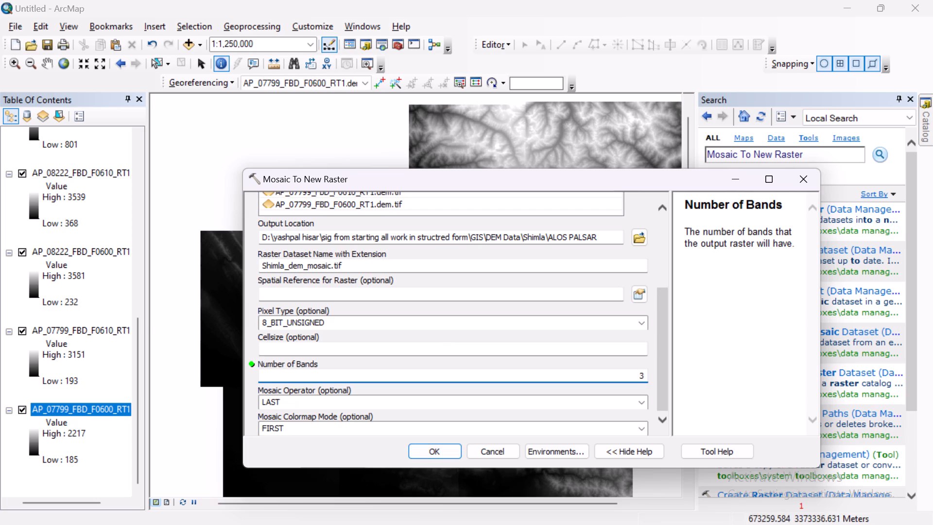
pyautogui.press('BackSpace')
pyautogui.press('1')
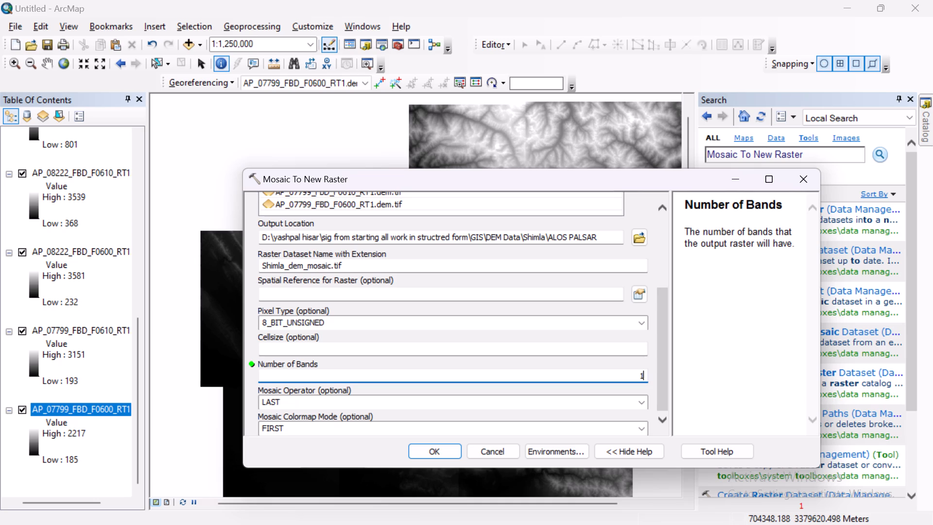
pyautogui.click(425, 451)
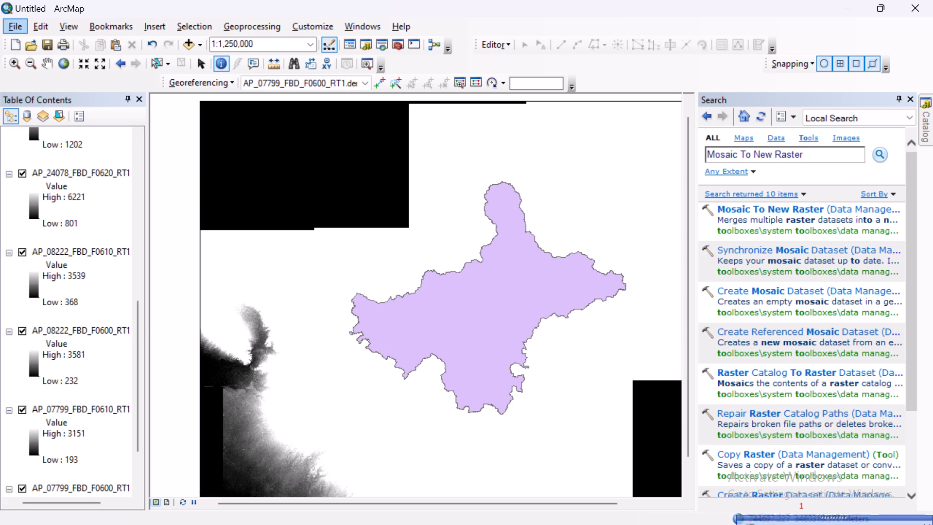
# Examine the mosaicked DEM around the district boundary on the map and its entry among the layers.
pyautogui.scroll(-2, 458, 300)
pyautogui.scroll(6, 458, 300)
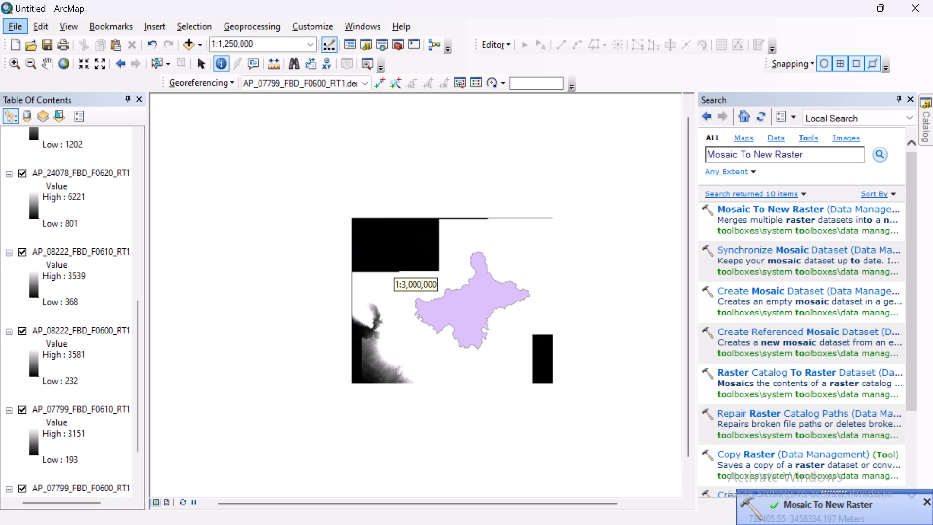
pyautogui.scroll(-1, 458, 299)
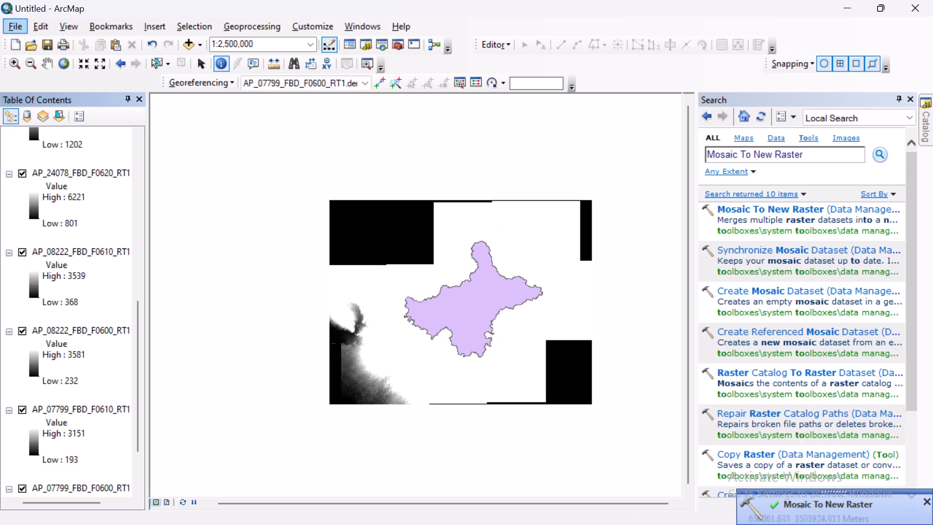
pyautogui.scroll(9, 87, 189)
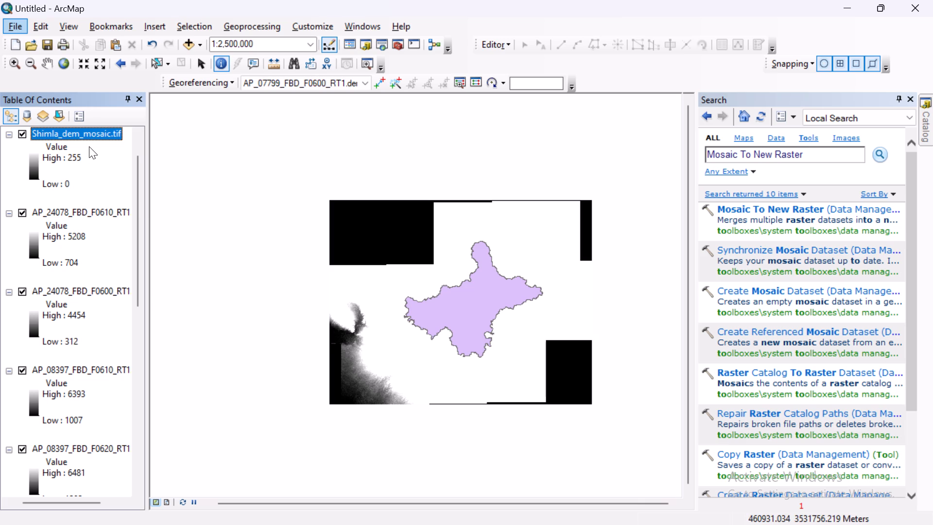
# Turn off the display of the Shimla_dem_mosaic.tif layer.
pyautogui.rightClick(62, 135)
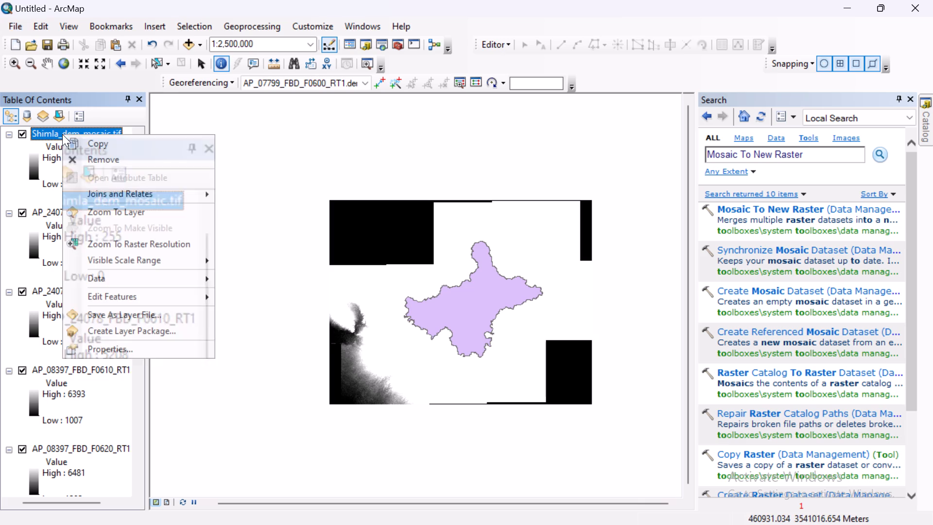
pyautogui.click(241, 151)
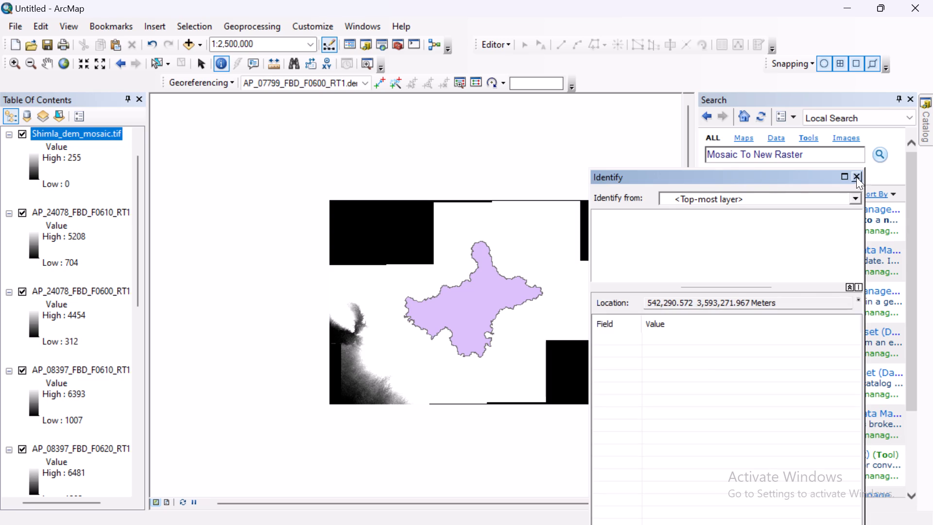
pyautogui.click(856, 177)
pyautogui.click(23, 133)
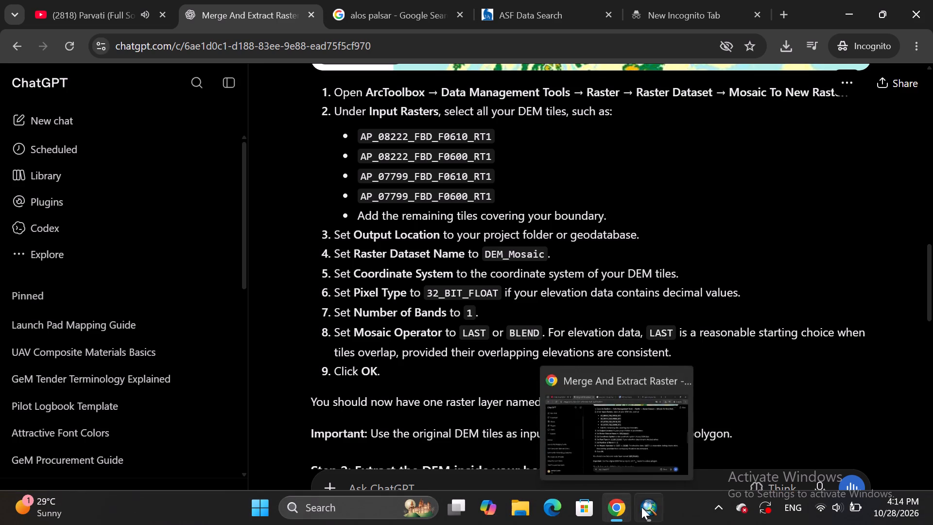
# Back in ArcMap, reopen Mosaic To New Raster and add the nine AP_ DEM layers as input rasters.
pyautogui.click(641, 507)
pyautogui.click(760, 205)
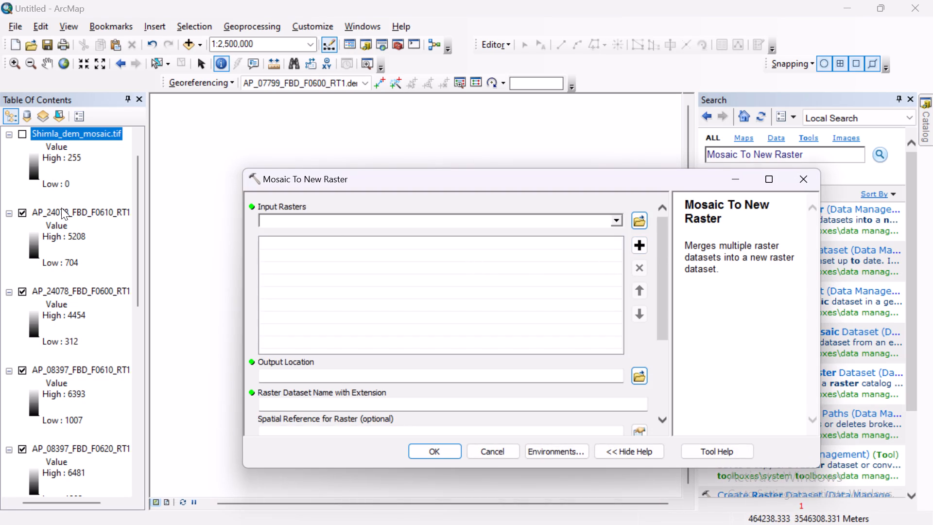
pyautogui.click(61, 208)
pyautogui.scroll(-11, 61, 208)
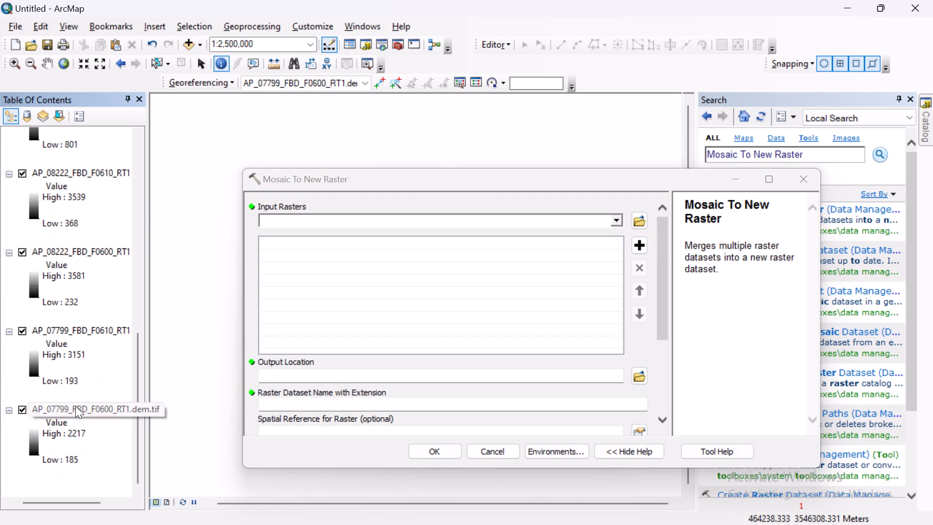
pyautogui.keyDown('shift'); pyautogui.click(75, 405); pyautogui.keyUp('shift')
pyautogui.moveTo(93, 330); pyautogui.dragTo(408, 299)
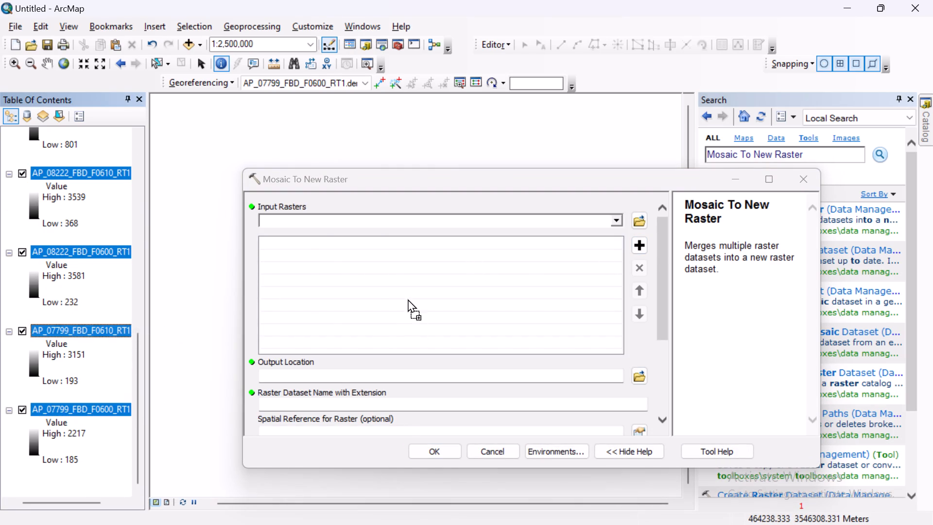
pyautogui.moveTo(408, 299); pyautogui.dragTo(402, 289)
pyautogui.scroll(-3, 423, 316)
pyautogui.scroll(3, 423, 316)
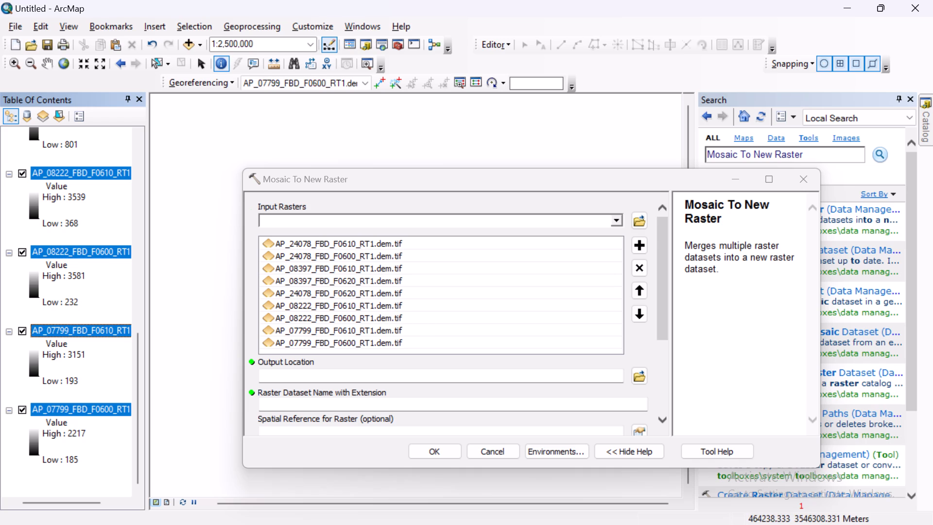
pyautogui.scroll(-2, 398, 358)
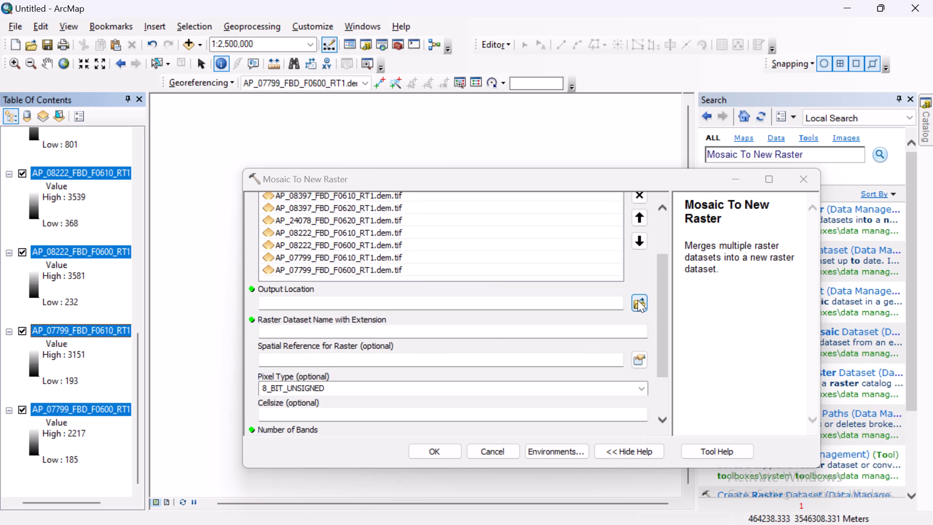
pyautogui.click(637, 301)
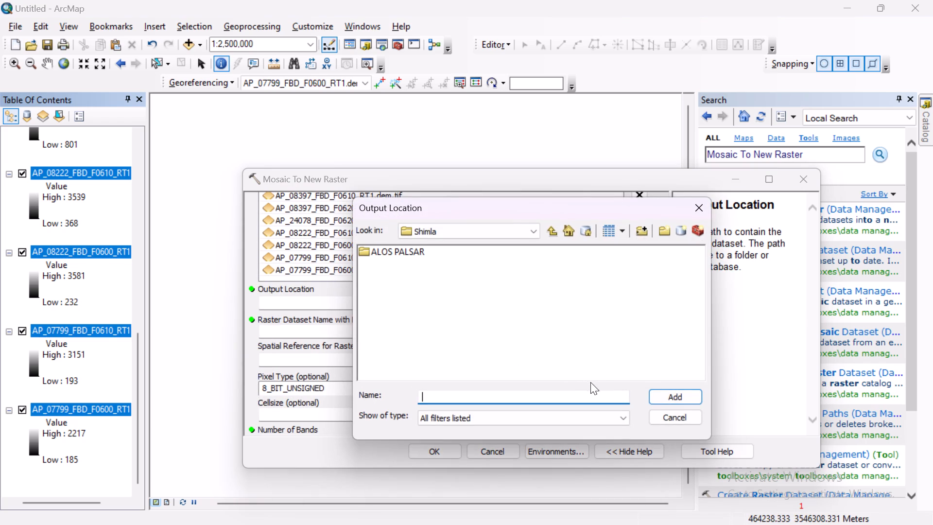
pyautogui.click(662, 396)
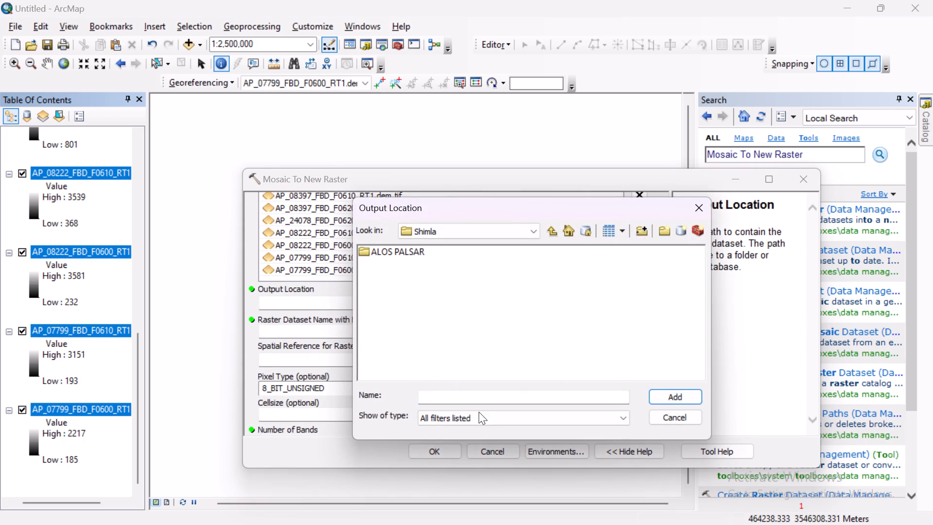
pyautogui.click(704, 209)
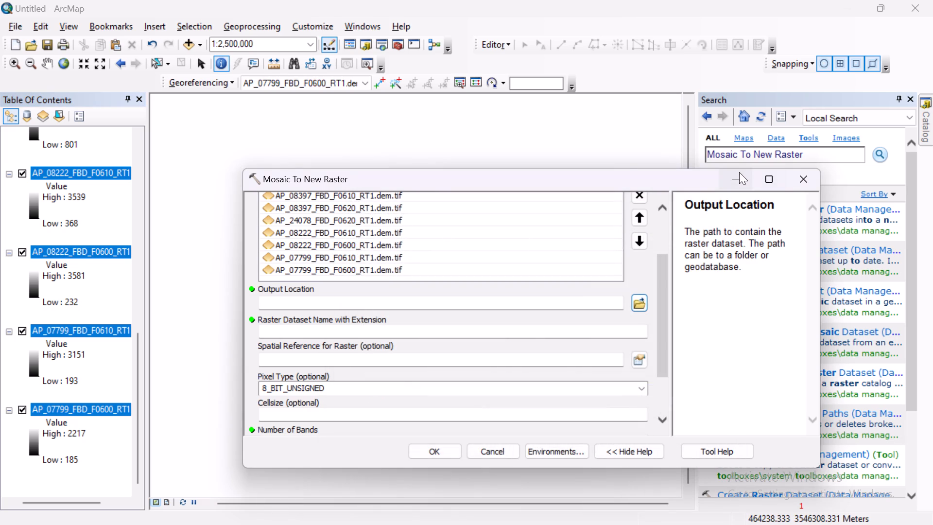
# Set the mosaic dialog aside and remove the Shimla_dem_mosaic.tif layer from the map.
pyautogui.click(736, 174)
pyautogui.scroll(13, 87, 194)
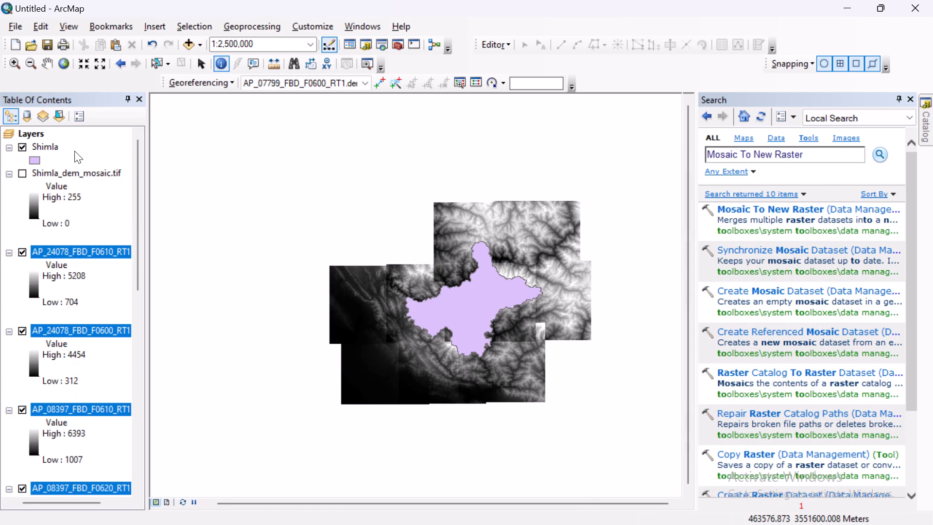
pyautogui.rightClick(83, 173)
pyautogui.click(142, 199)
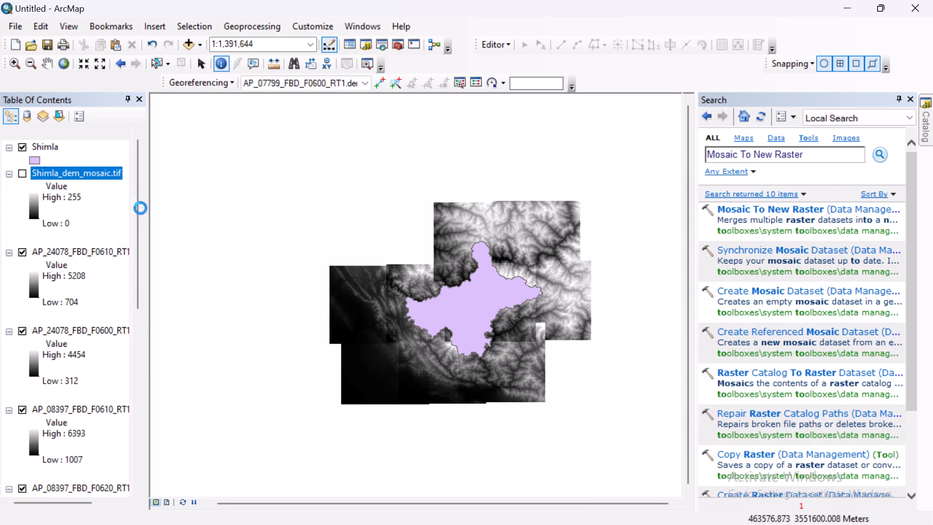
# In File Explorer, open GIS\DEM Data\Shimla\ALOS PALSAR, permanently delete the five Shimla_dem_mosaic files, and close the window.
pyautogui.click(515, 507)
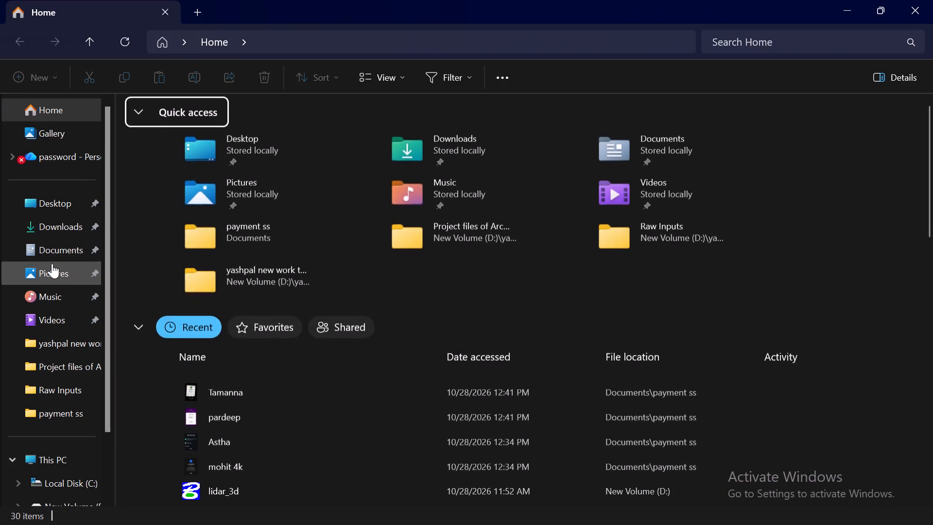
pyautogui.click(69, 334)
pyautogui.click(387, 36)
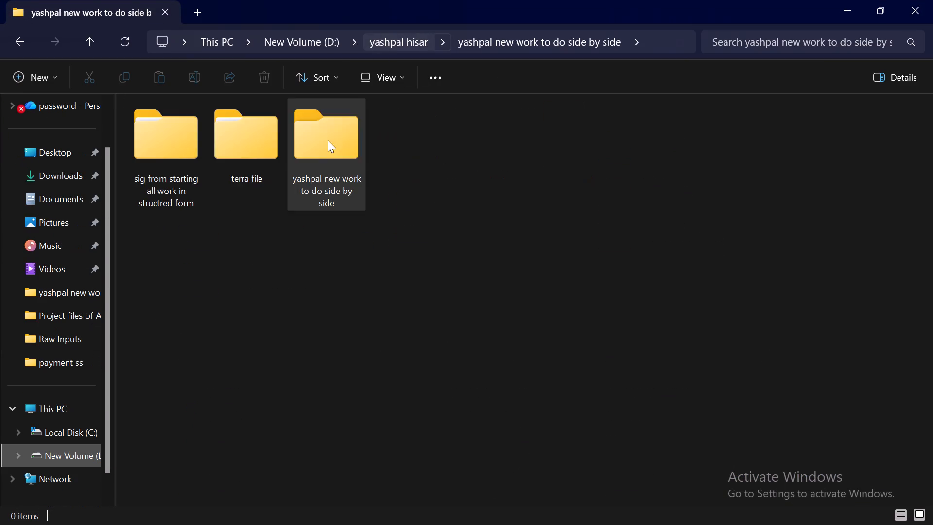
pyautogui.doubleClick(195, 157)
pyautogui.click(253, 136)
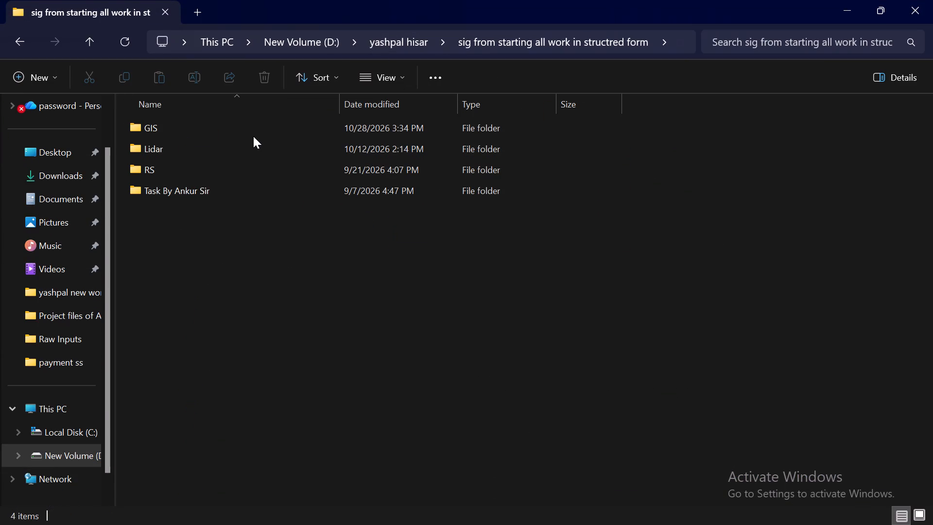
pyautogui.doubleClick(254, 131)
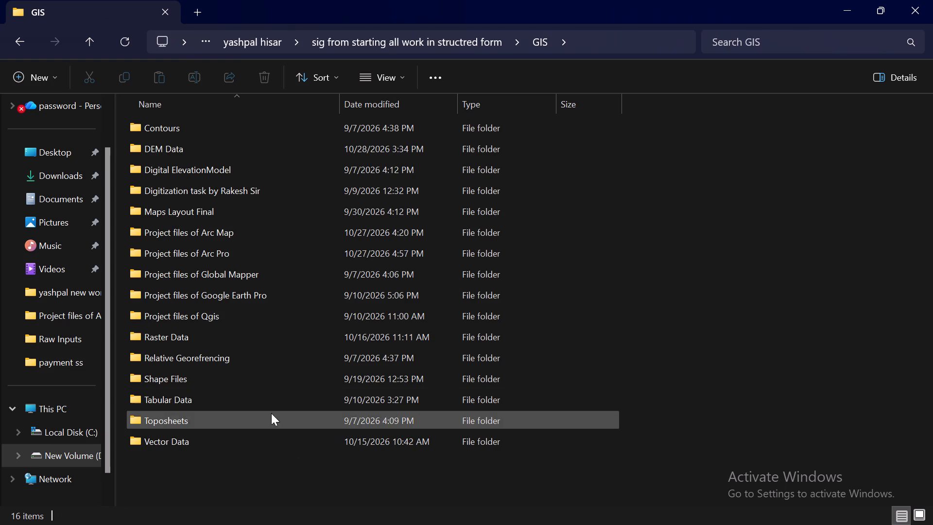
pyautogui.doubleClick(240, 147)
pyautogui.doubleClick(208, 129)
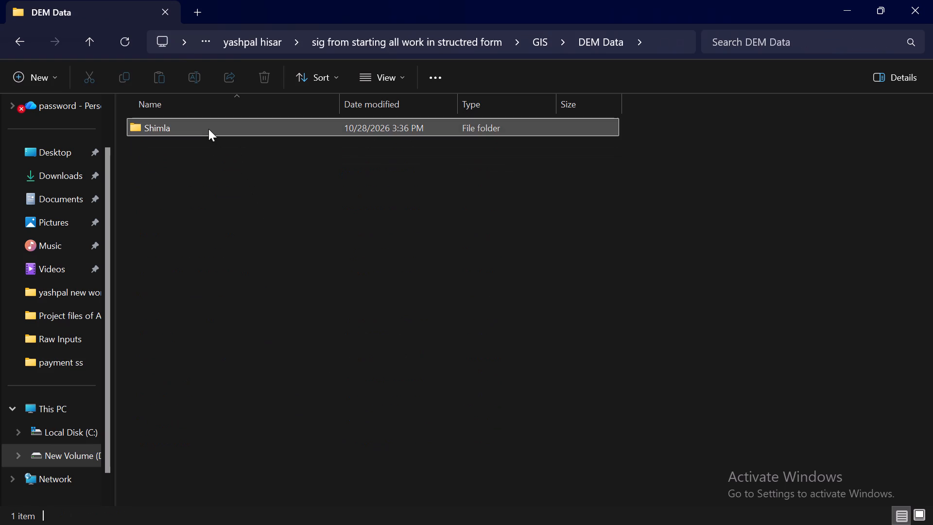
pyautogui.doubleClick(256, 131)
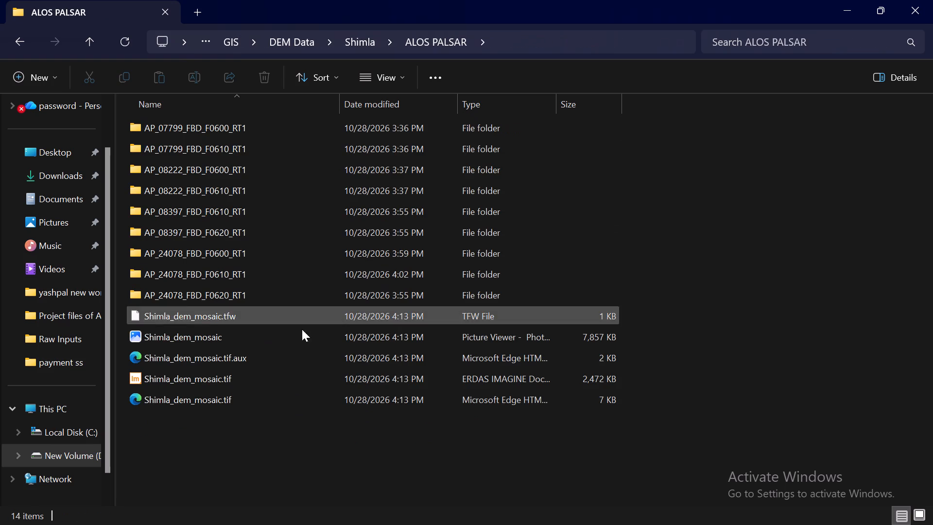
pyautogui.click(241, 437)
pyautogui.moveTo(254, 451); pyautogui.dragTo(187, 323)
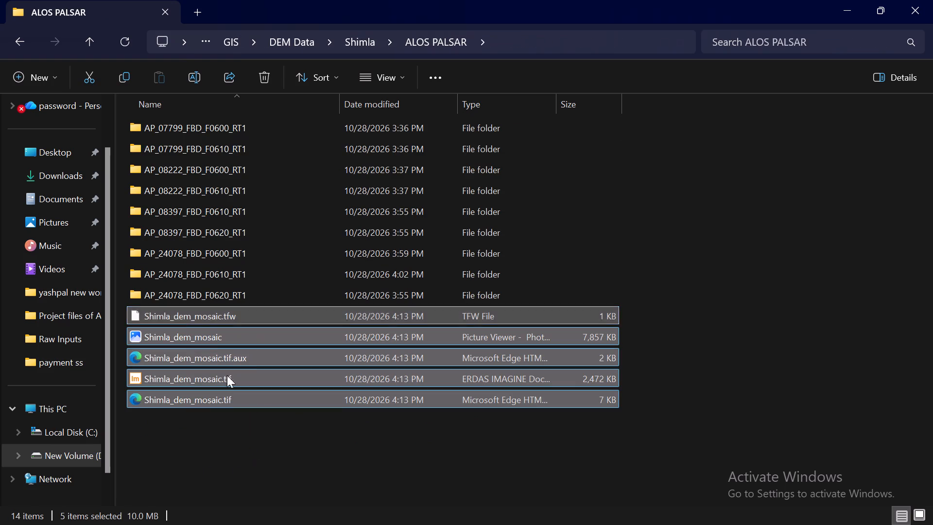
pyautogui.hotkey('shift', 'Delete')
pyautogui.press('Return')
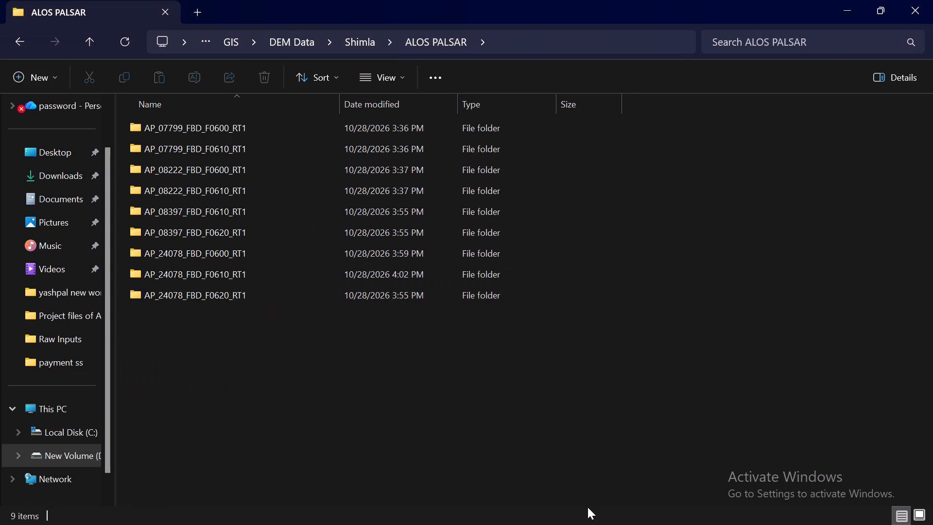
pyautogui.click(901, 1)
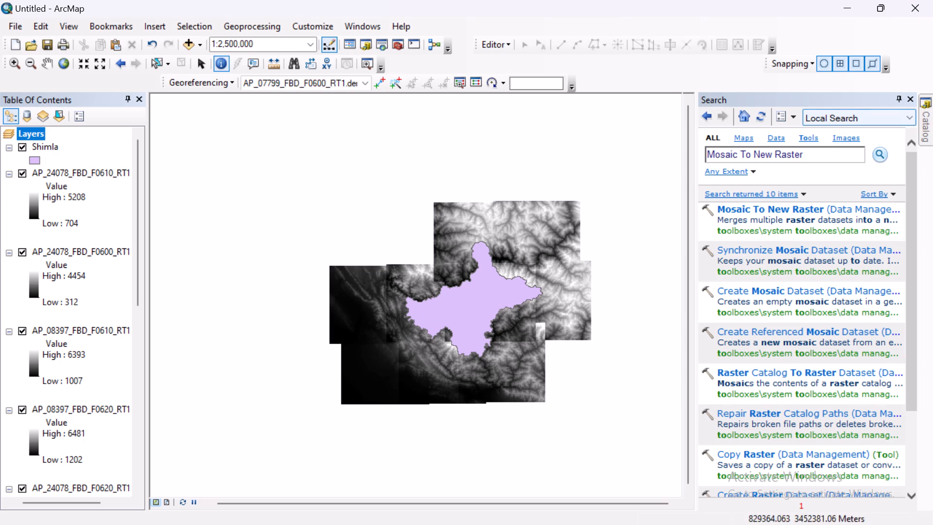
# In ArcMap, open a fresh Mosaic To New Raster dialog and add the nine AP_ DEM layers as input rasters.
pyautogui.click(806, 208)
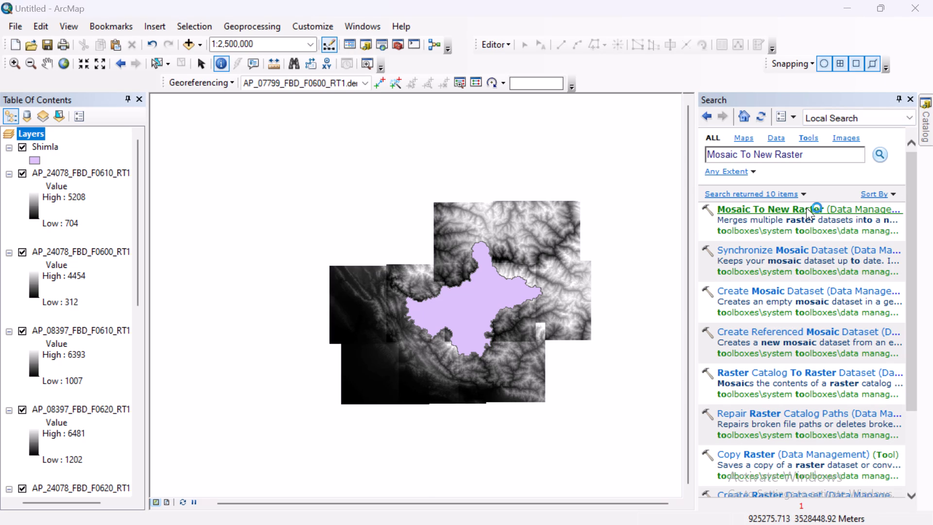
pyautogui.click(75, 176)
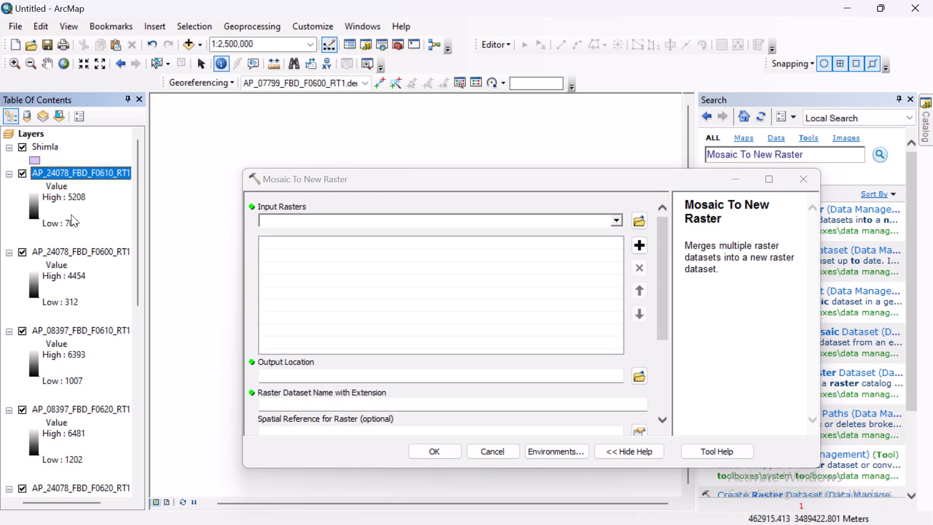
pyautogui.scroll(-11, 71, 217)
pyautogui.scroll(1, 71, 231)
pyautogui.scroll(-6, 71, 231)
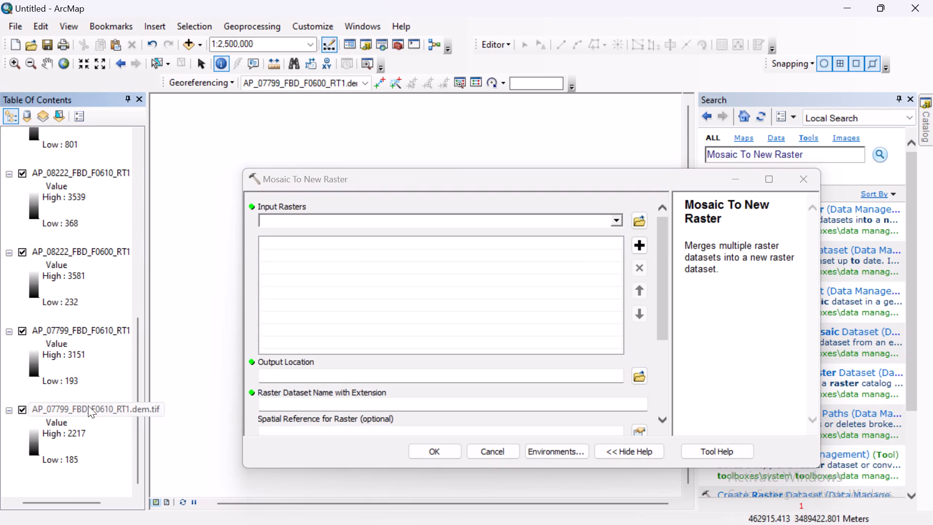
pyautogui.keyDown('shift'); pyautogui.click(88, 405); pyautogui.keyUp('shift')
pyautogui.moveTo(101, 331); pyautogui.dragTo(408, 296)
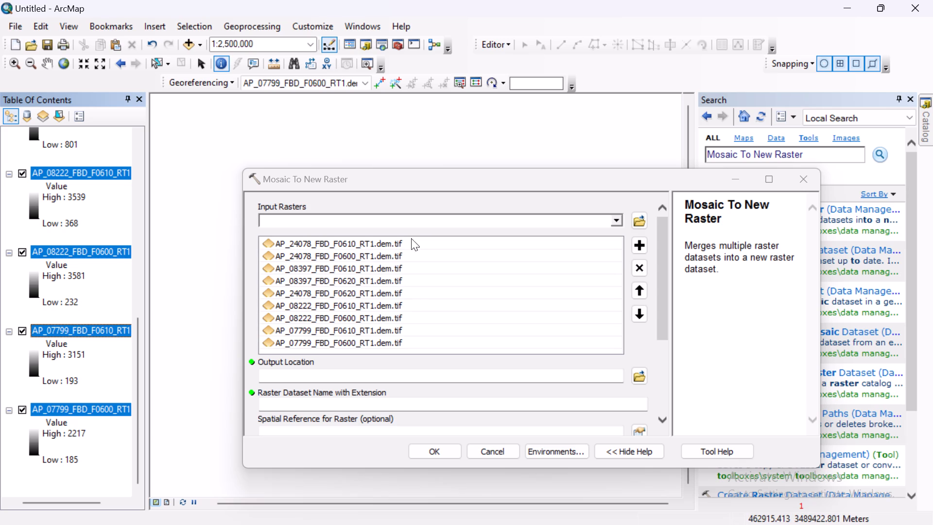
# Set the mosaic's output location to the ALOS PALSAR folder inside Shimla.
pyautogui.click(350, 372)
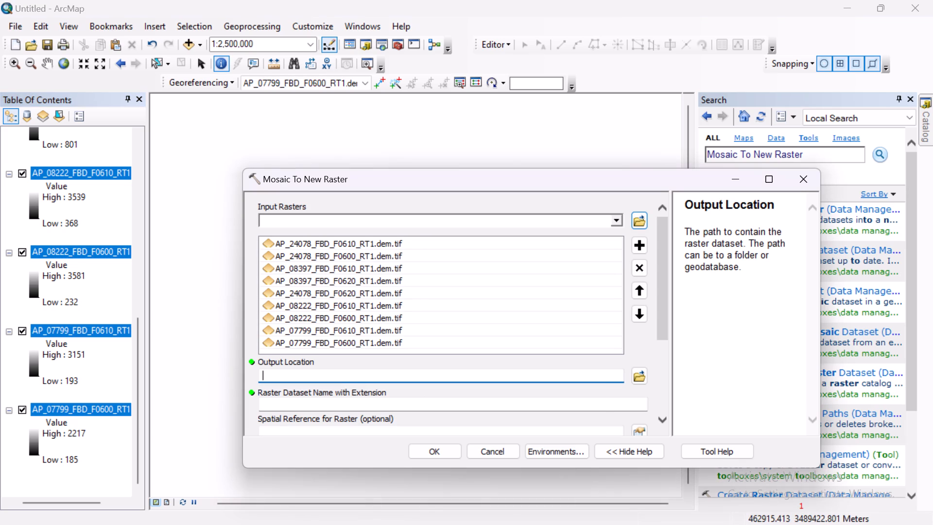
pyautogui.click(644, 376)
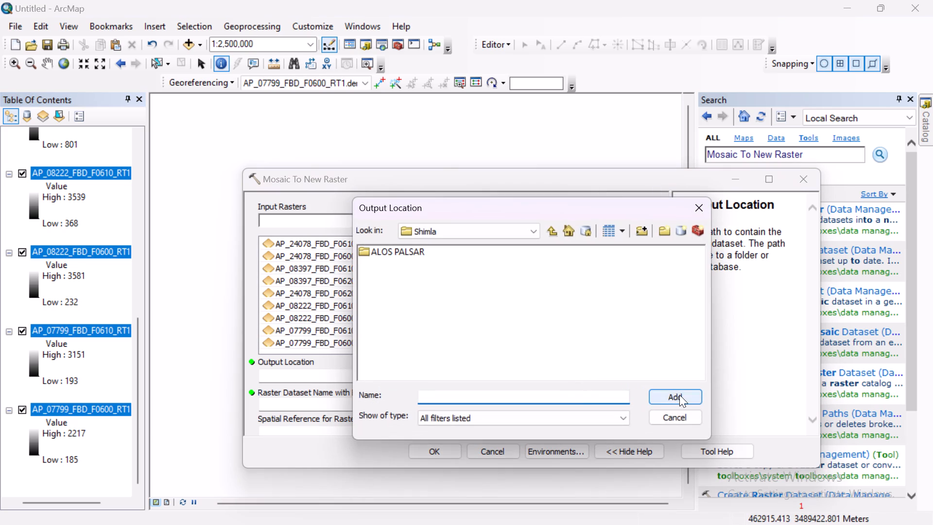
pyautogui.click(408, 251)
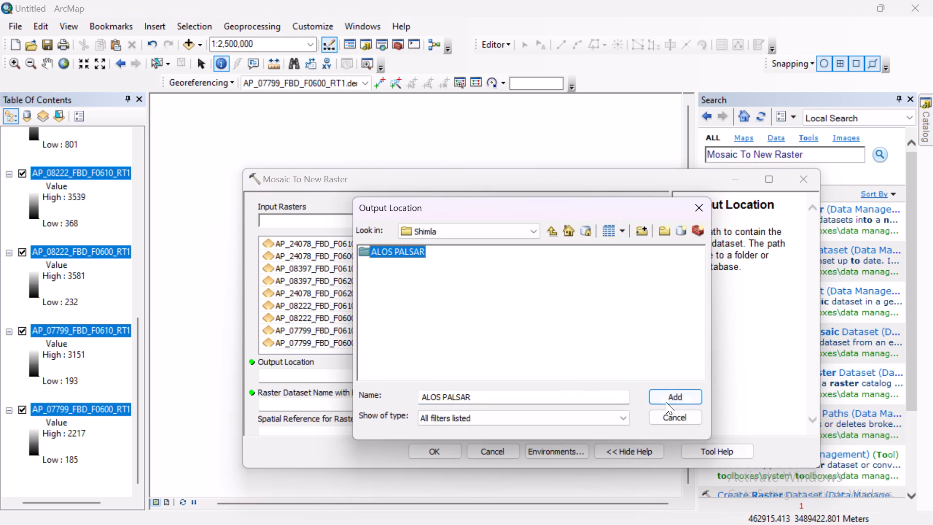
pyautogui.click(666, 398)
# Close the earlier leftover Mosaic To New Raster dialog and return to the one with the output location filled in.
pyautogui.scroll(-2, 504, 380)
pyautogui.scroll(-1, 441, 341)
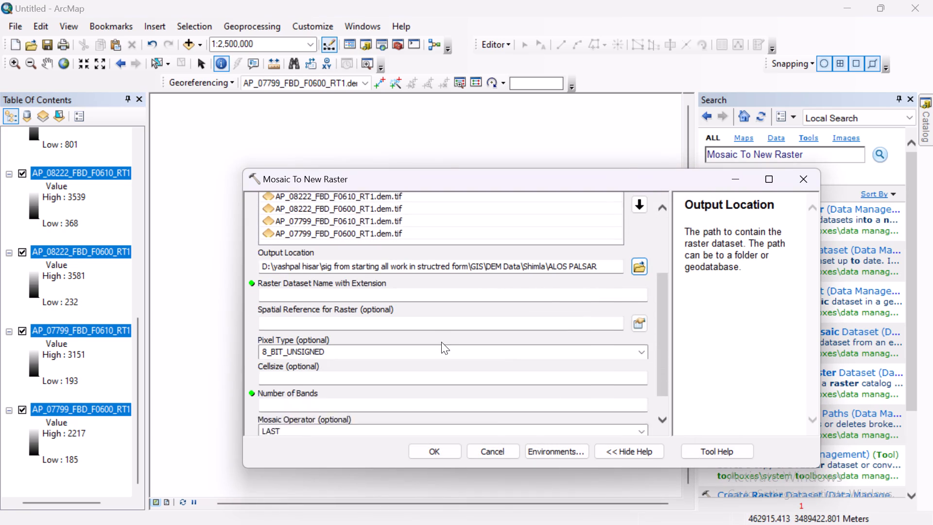
pyautogui.click(424, 295)
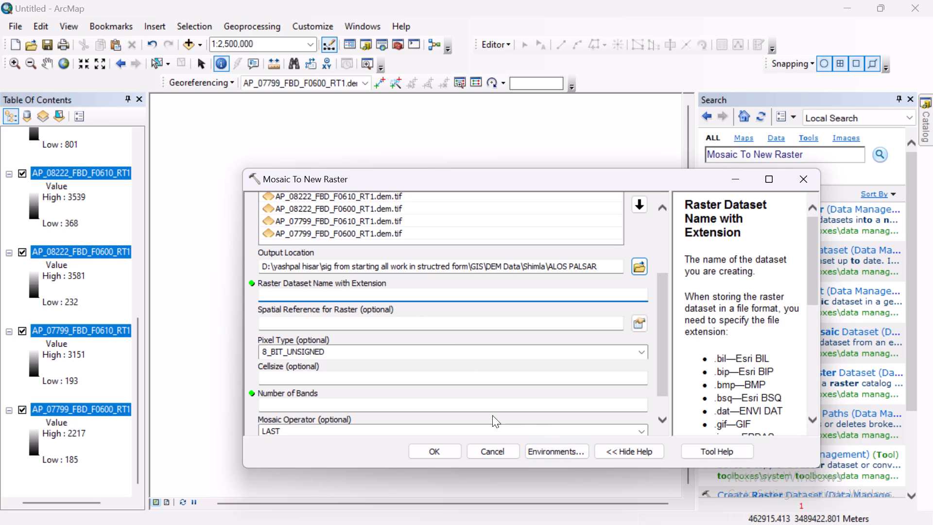
pyautogui.moveTo(665, 371); pyautogui.dragTo(665, 393)
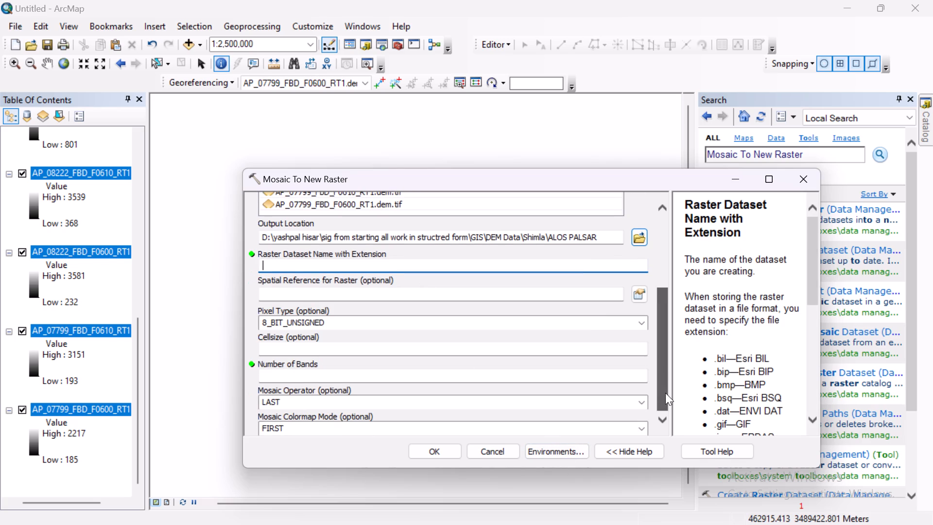
pyautogui.moveTo(665, 393); pyautogui.dragTo(666, 396)
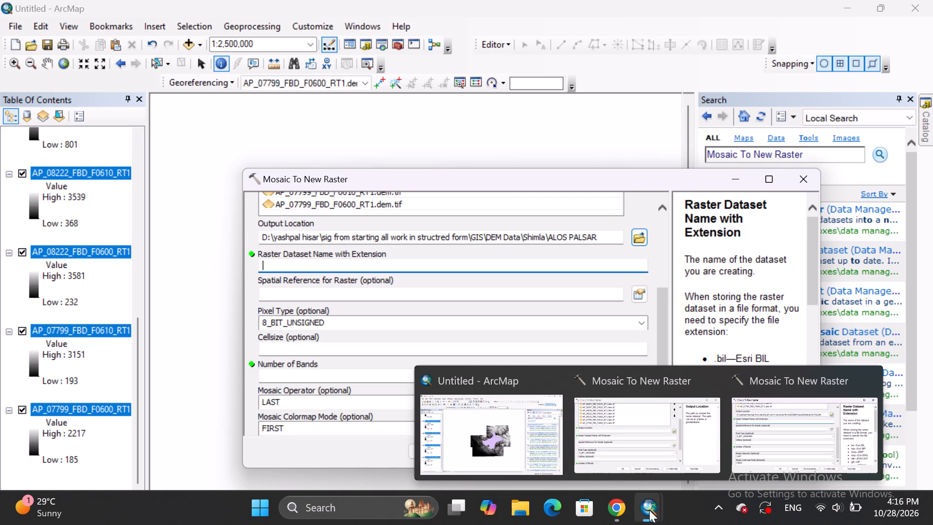
pyautogui.click(709, 381)
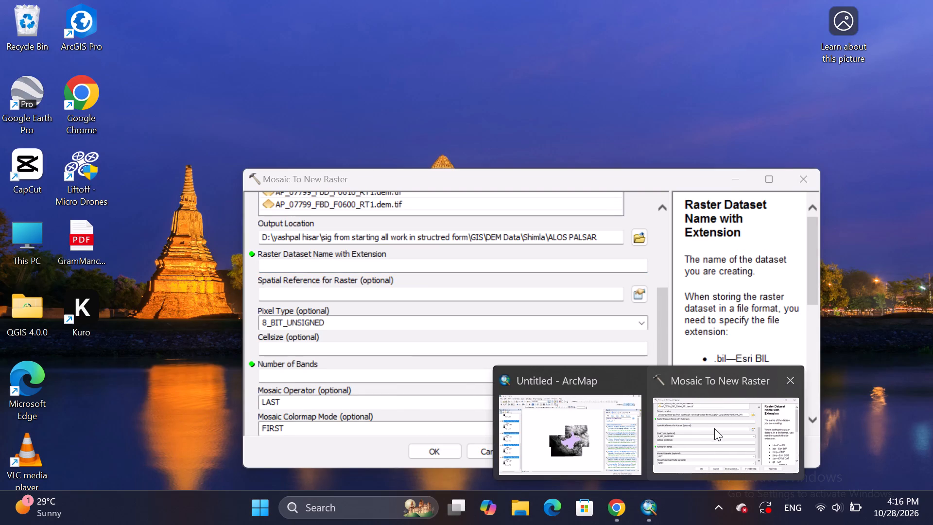
pyautogui.click(713, 429)
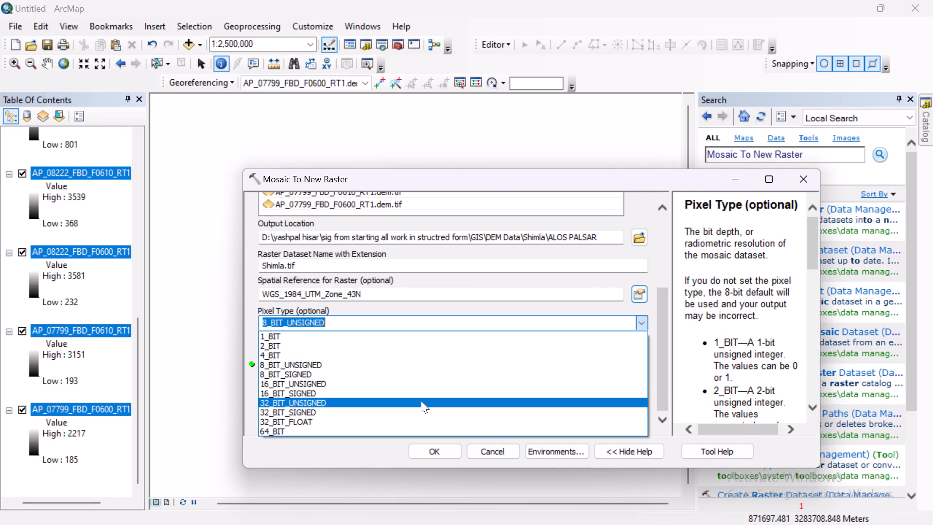
pyautogui.click(381, 422)
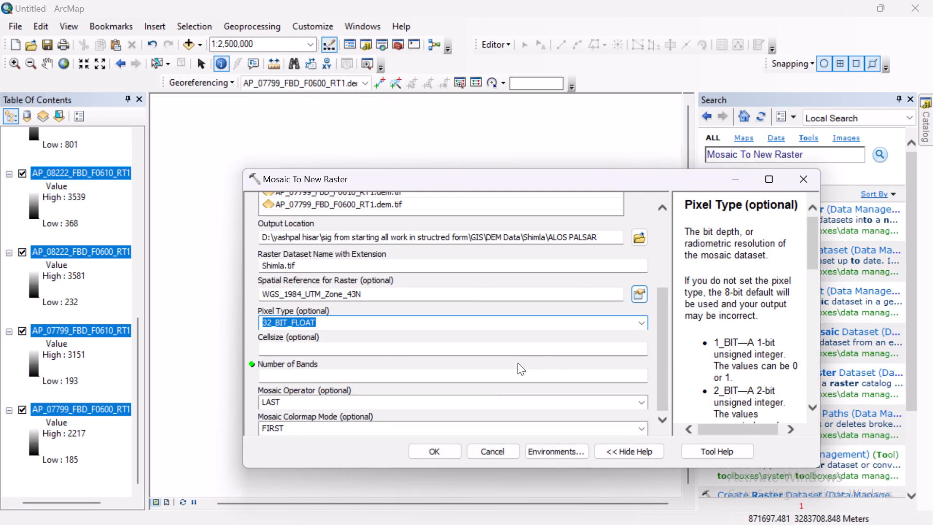
pyautogui.moveTo(659, 334); pyautogui.dragTo(658, 359)
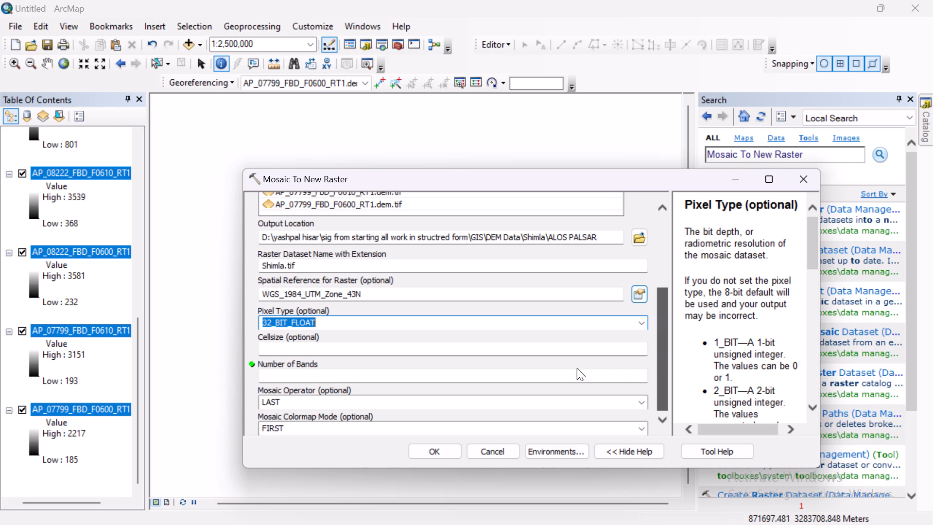
pyautogui.click(575, 375)
pyautogui.press('1')
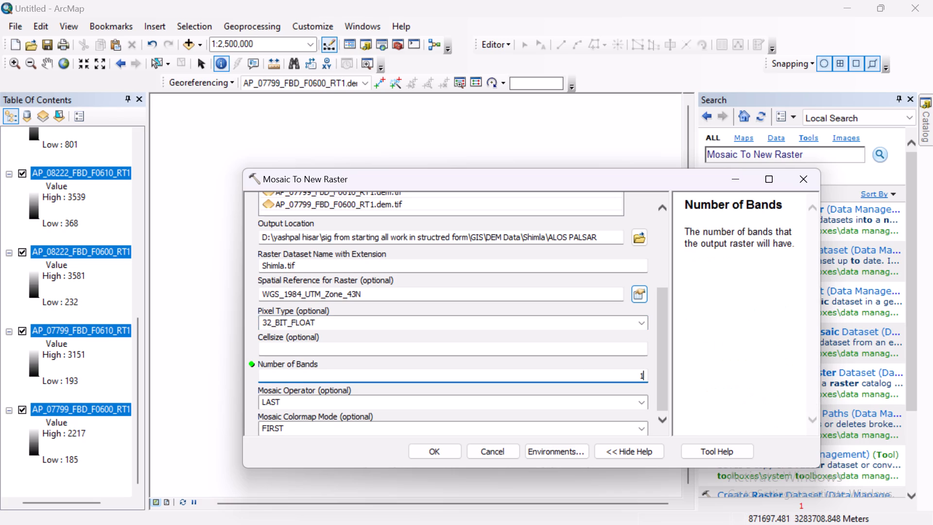
# Run Mosaic To New Raster with the LAST mosaic operator and look over the layer list while it processes.
pyautogui.moveTo(663, 367); pyautogui.dragTo(657, 385)
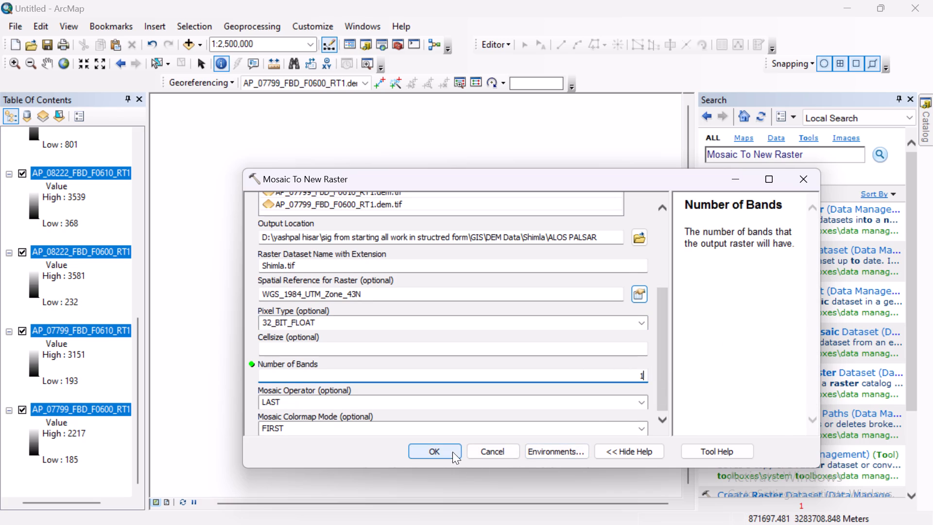
pyautogui.click(452, 452)
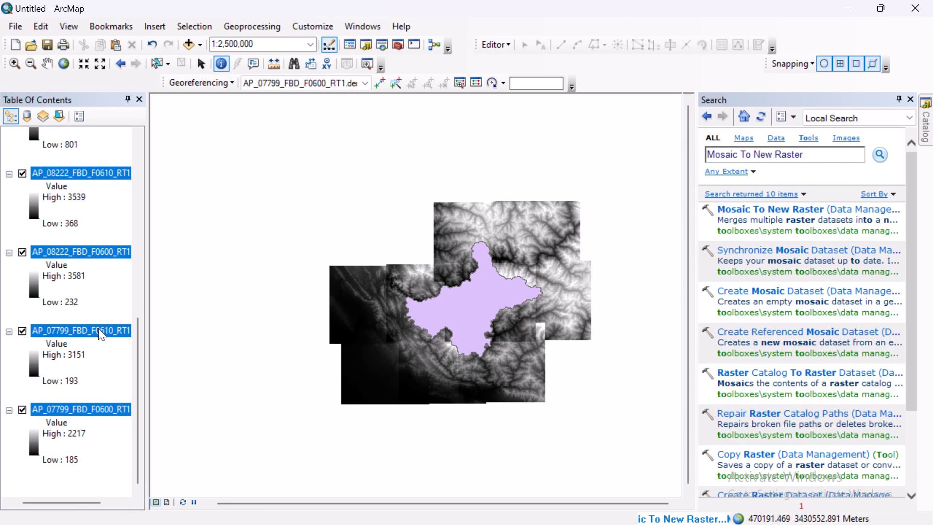
pyautogui.scroll(11, 89, 333)
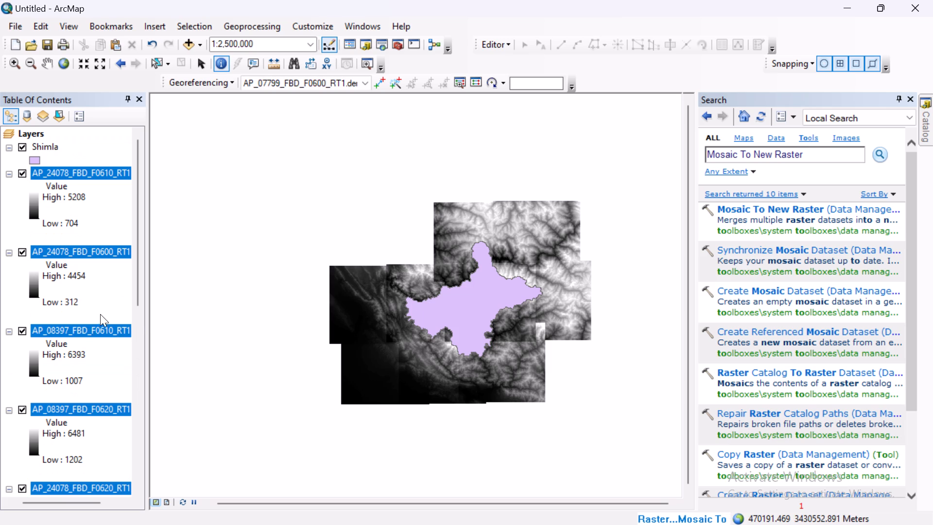
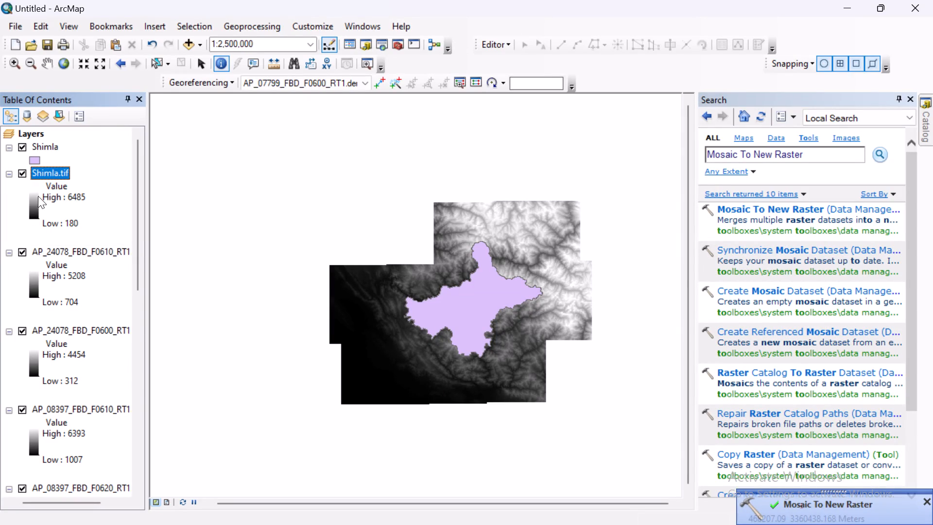
# Turn off the visibility of all nine source AP_ DEM layers, keeping the Shimla boundary and Shimla.tif mosaic displayed.
pyautogui.click(21, 254)
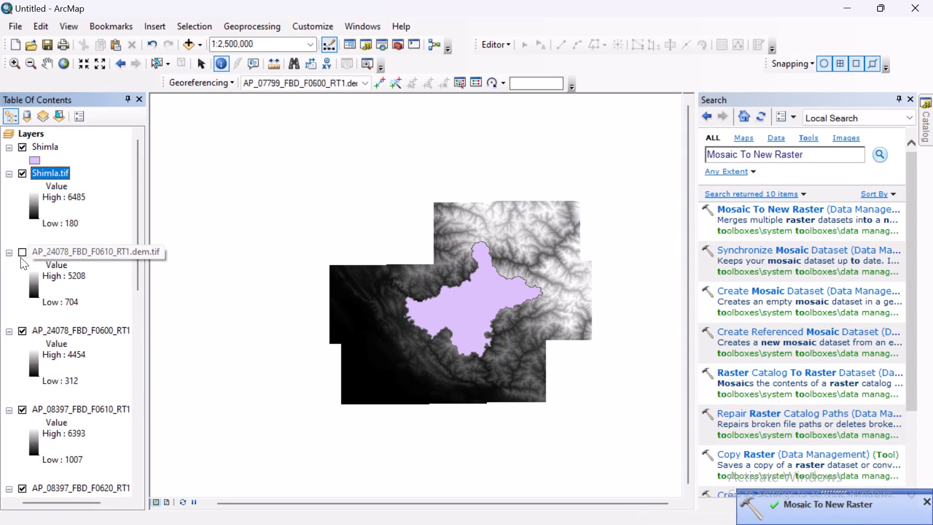
pyautogui.click(22, 332)
pyautogui.scroll(-1, 23, 358)
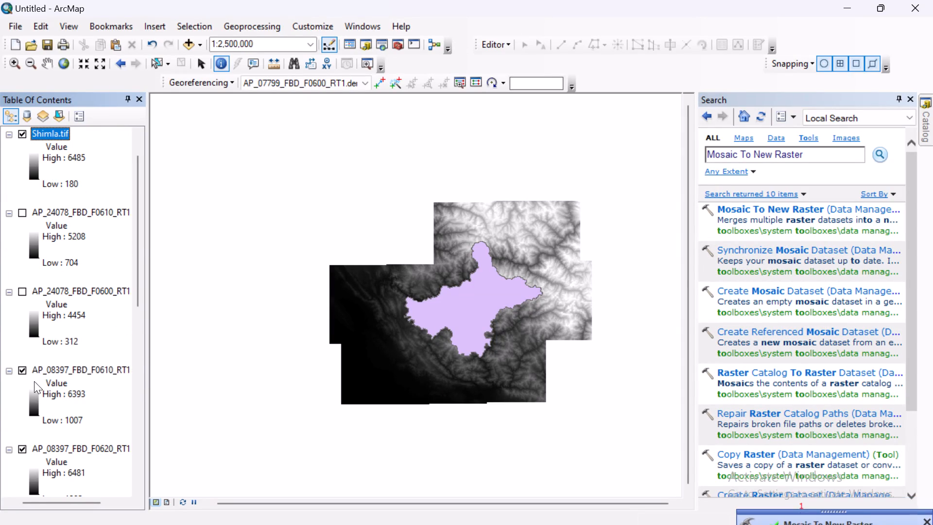
pyautogui.click(22, 367)
pyautogui.scroll(-2, 25, 404)
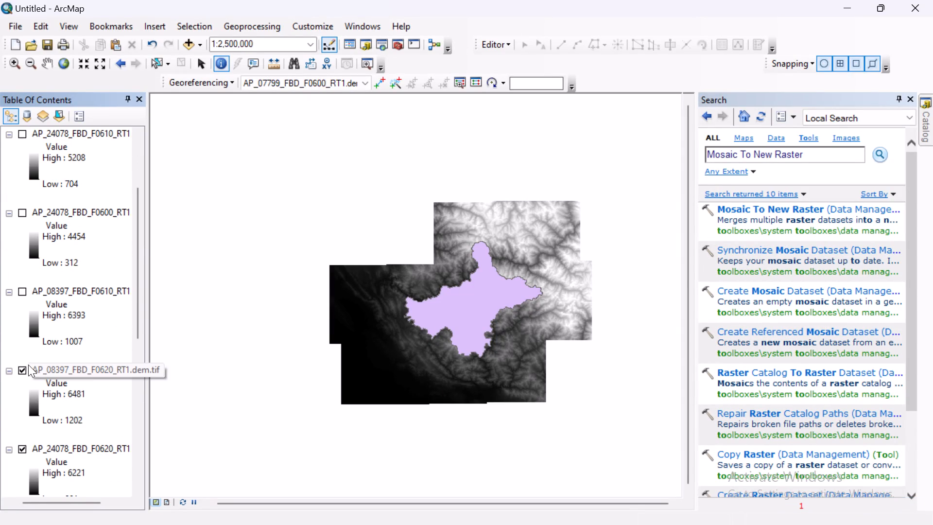
pyautogui.click(24, 371)
pyautogui.click(23, 448)
pyautogui.scroll(-4, 38, 419)
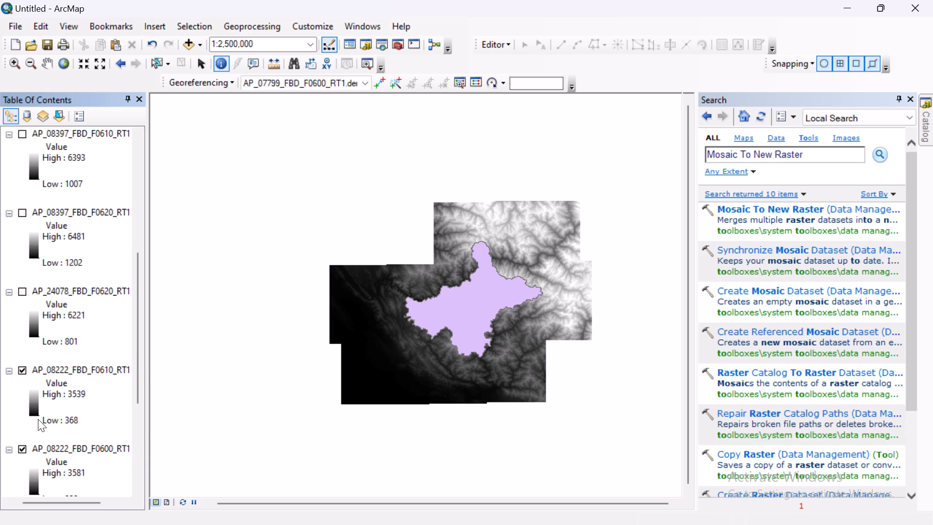
pyautogui.click(25, 450)
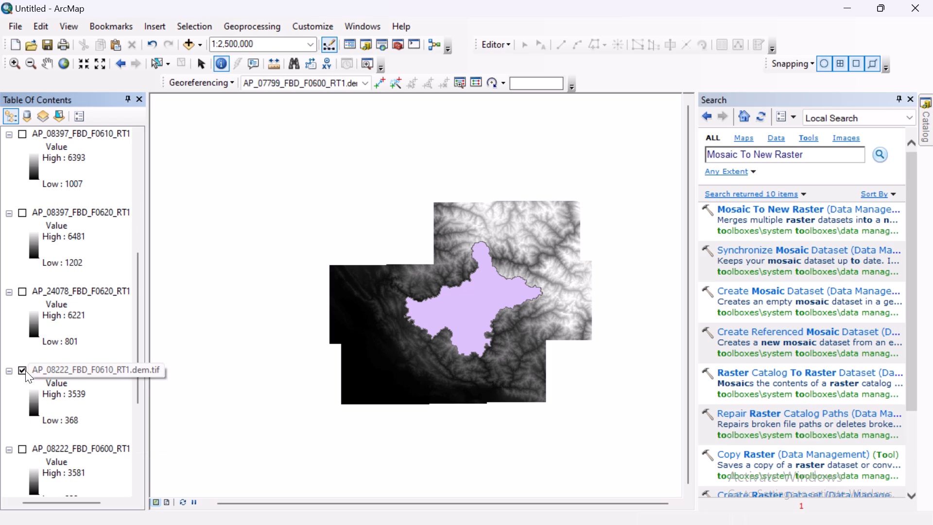
pyautogui.click(23, 371)
pyautogui.scroll(-3, 53, 363)
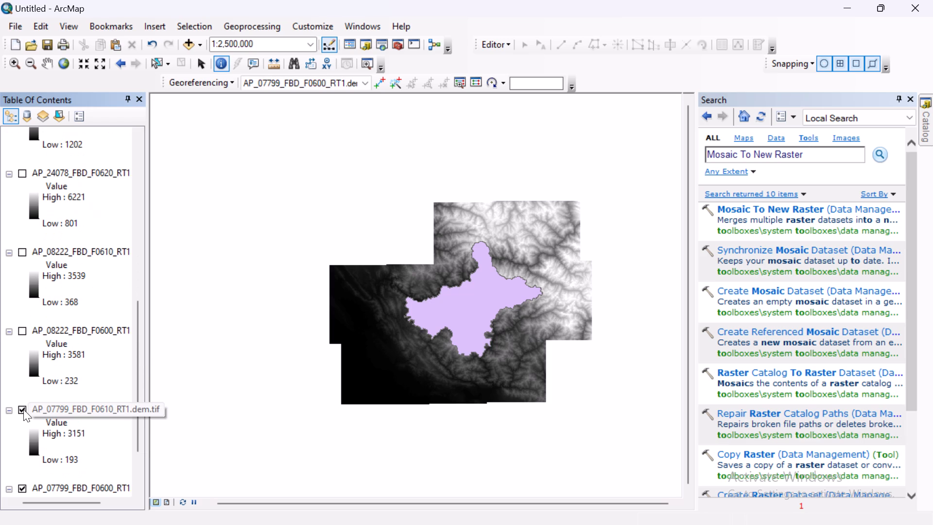
pyautogui.click(23, 409)
pyautogui.click(25, 488)
pyautogui.scroll(-5, 55, 446)
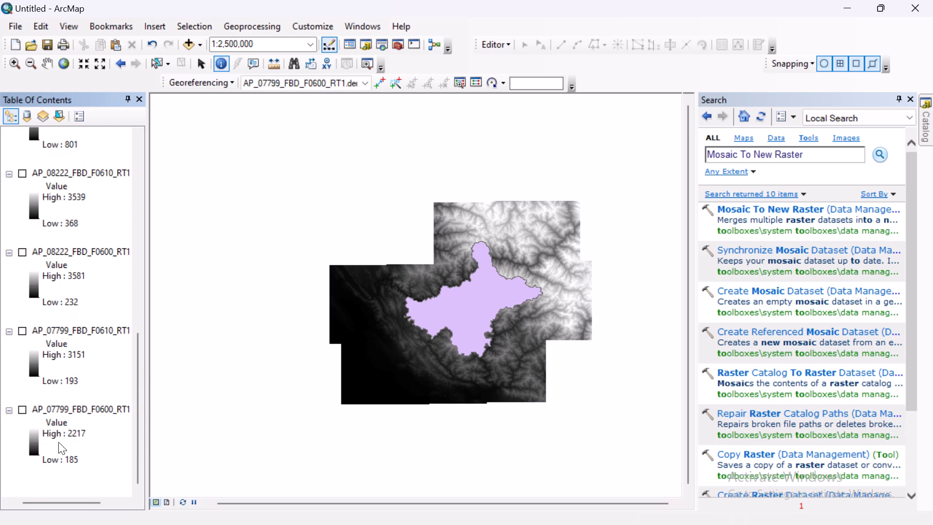
pyautogui.scroll(16, 56, 363)
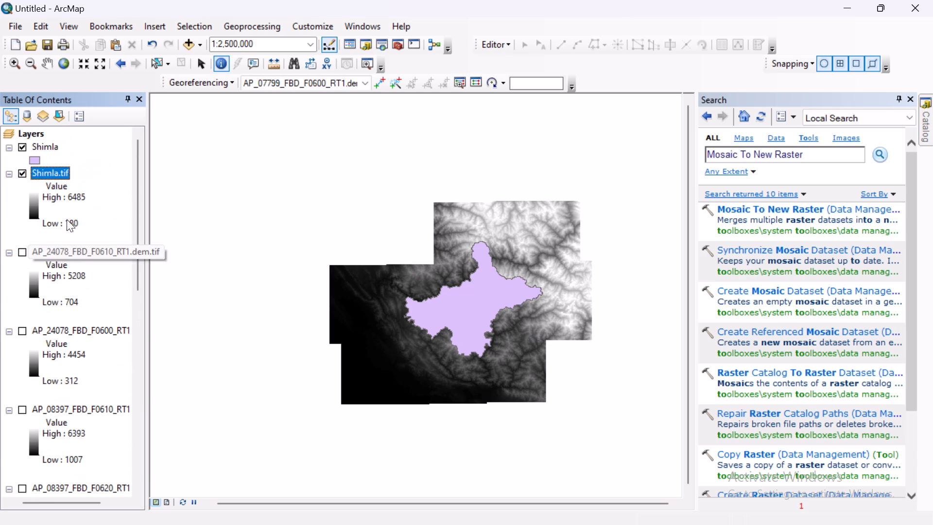
# Replace the previous tool search with a search for "extract by mask".
pyautogui.tripleClick(773, 160)
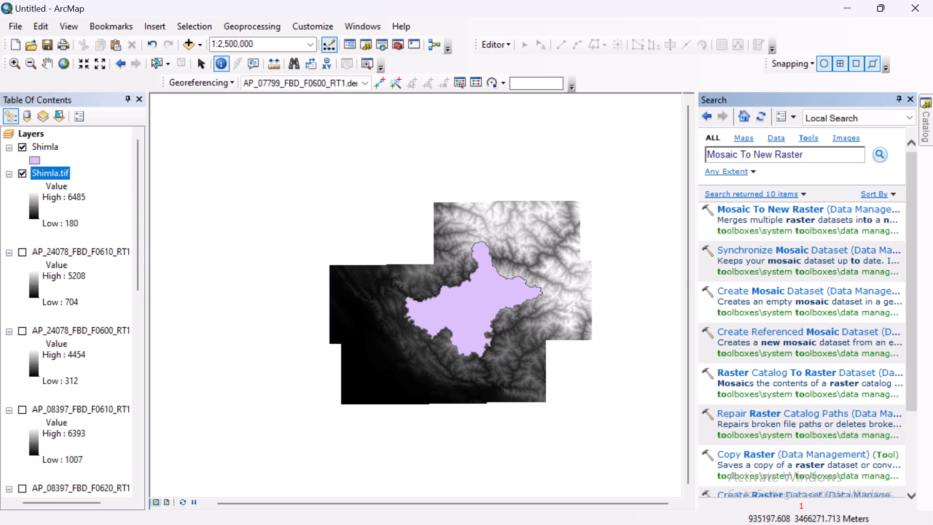
pyautogui.click(859, 152)
pyautogui.click(852, 152)
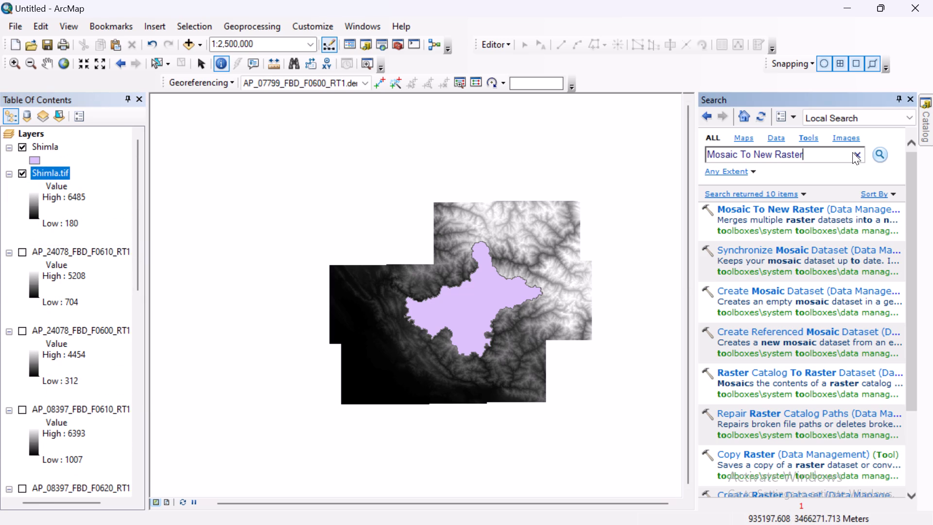
pyautogui.click(855, 154)
pyautogui.moveTo(838, 155); pyautogui.dragTo(717, 153)
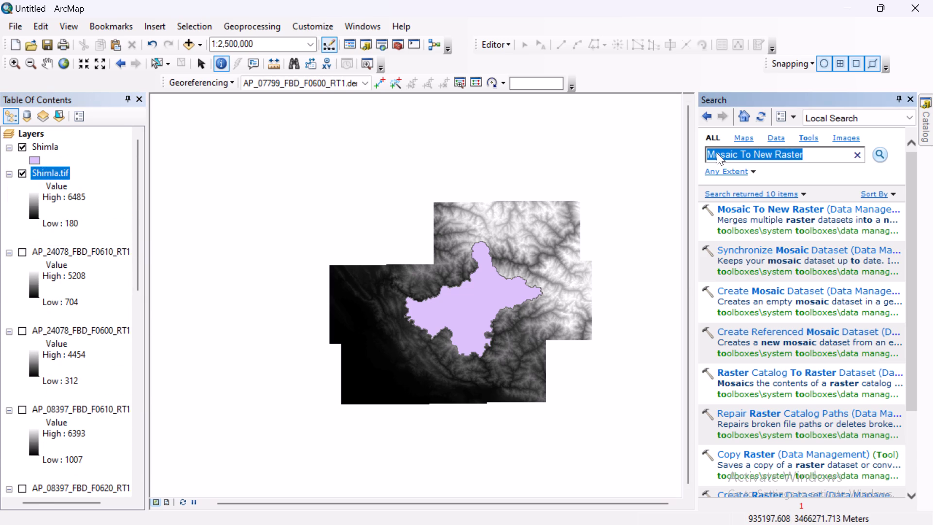
pyautogui.write('extraxt')
pyautogui.press('space')
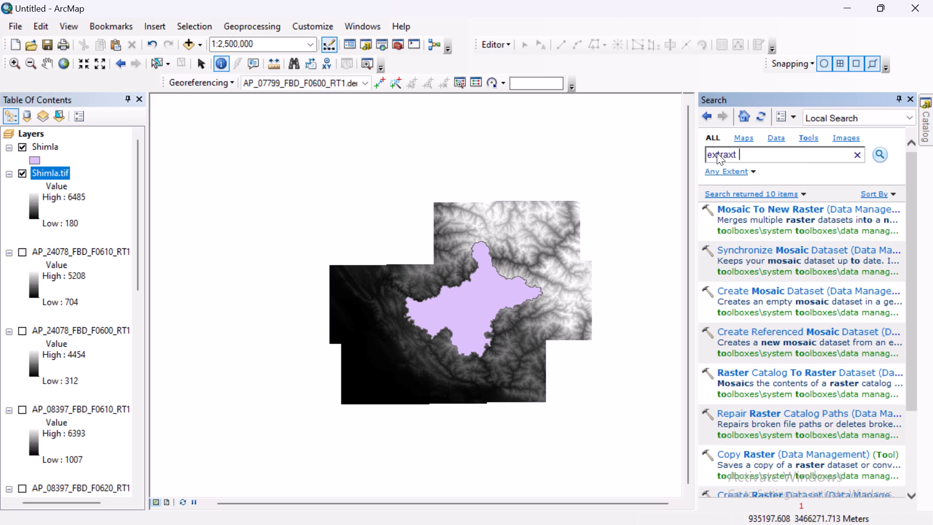
pyautogui.write('by mask')
pyautogui.press('Return')
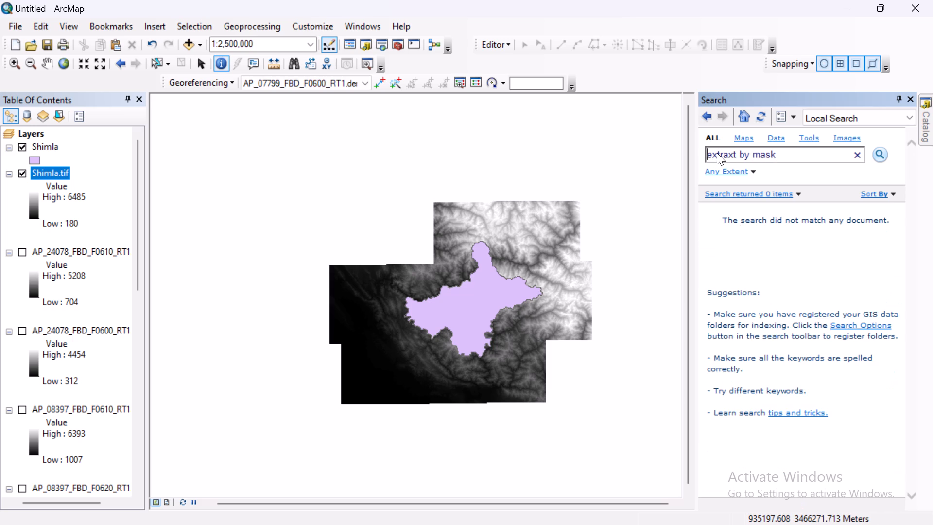
pyautogui.doubleClick(732, 157)
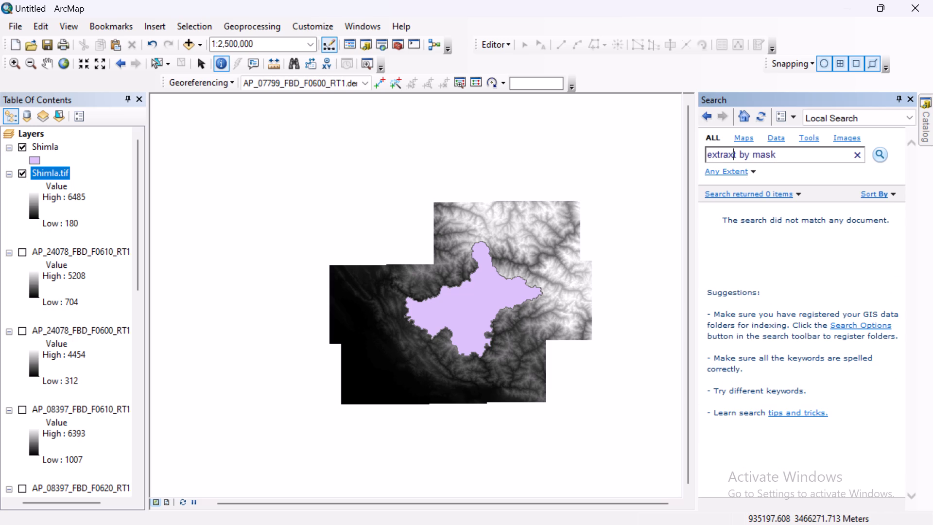
pyautogui.doubleClick(728, 158)
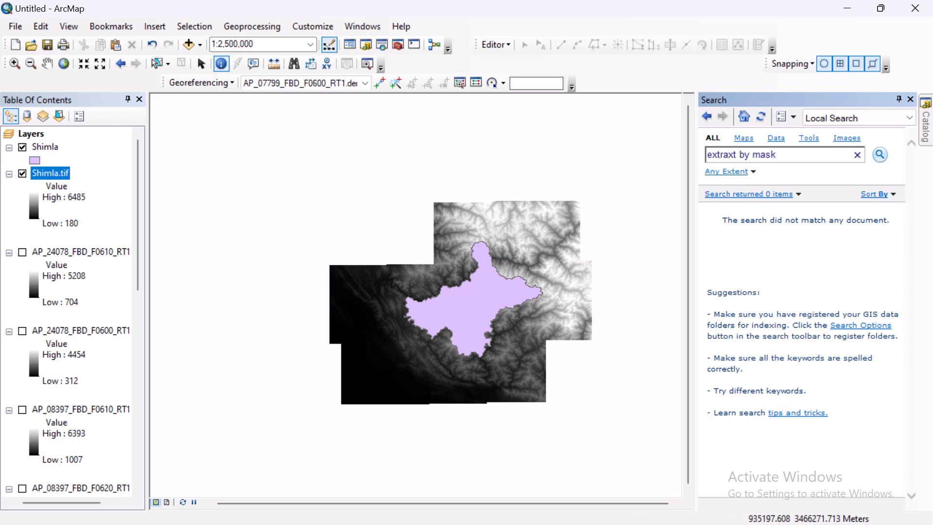
pyautogui.click(737, 156)
pyautogui.press('BackSpace')
pyautogui.press('BackSpace')
pyautogui.press('BackSpace')
pyautogui.press('BackSpace')
pyautogui.press('BackSpace')
pyautogui.press('BackSpace')
pyautogui.press('BackSpace')
pyautogui.press('BackSpace')
pyautogui.press('BackSpace')
pyautogui.press('BackSpace')
pyautogui.press('BackSpace')
pyautogui.press('BackSpace')
pyautogui.press('BackSpace')
pyautogui.press('BackSpace')
pyautogui.press('BackSpace')
pyautogui.press('BackSpace')
pyautogui.write('extract')
pyautogui.press('Return')
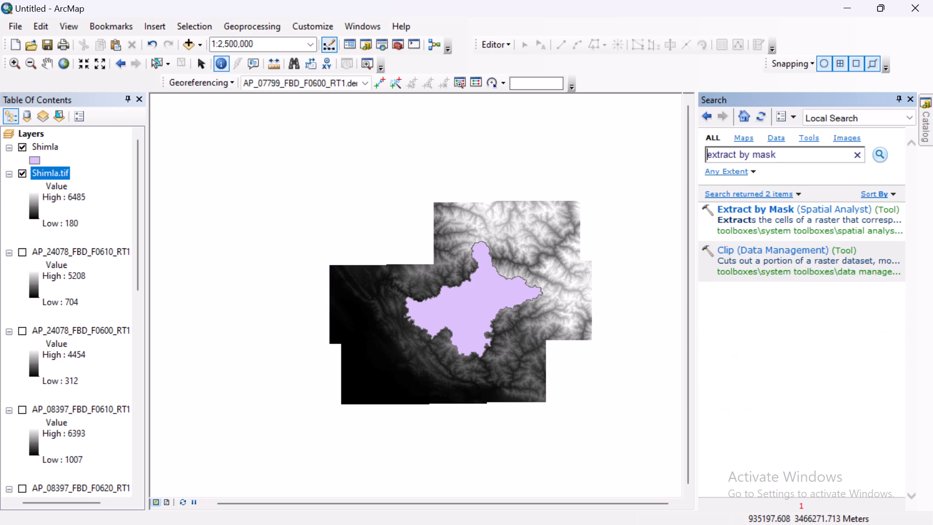
# Open Extract by Mask and set Shimla.tif as the input raster and the Shimla boundary layer as the mask.
pyautogui.click(752, 206)
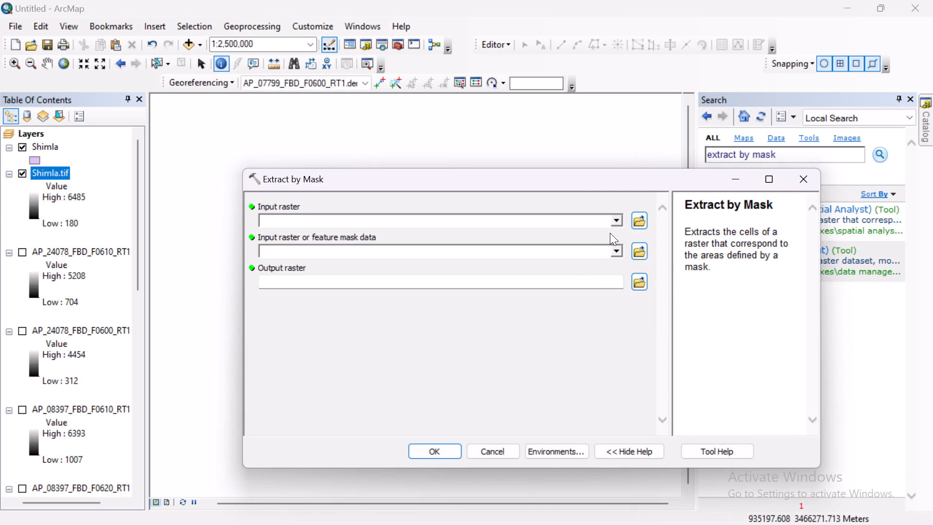
pyautogui.click(619, 221)
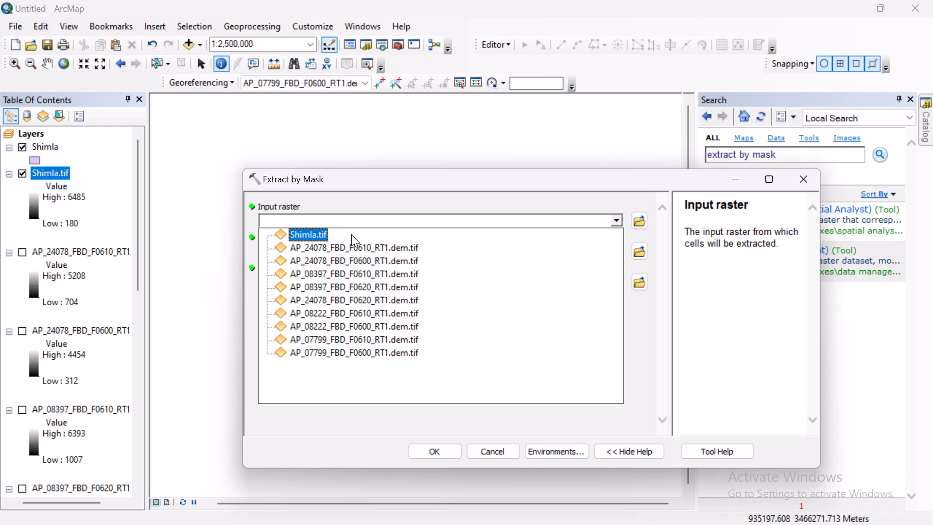
pyautogui.click(319, 235)
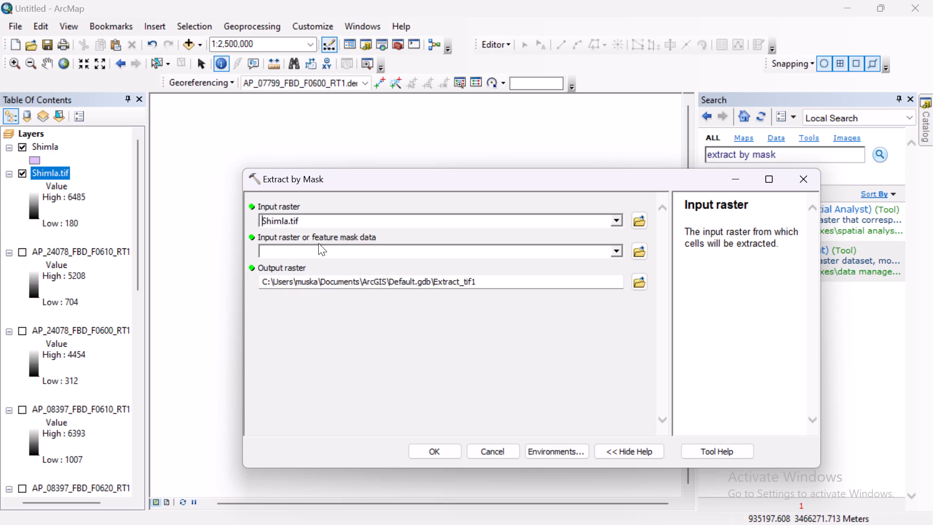
pyautogui.click(619, 251)
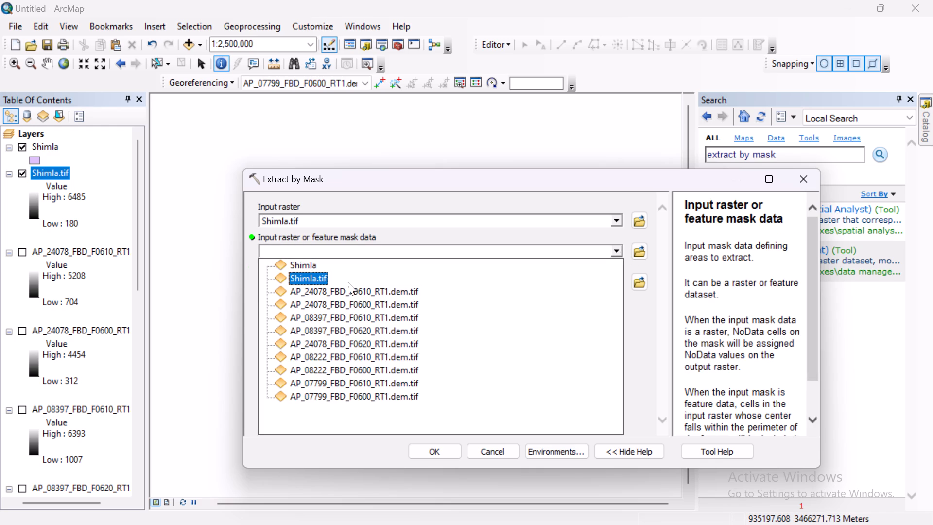
pyautogui.click(317, 267)
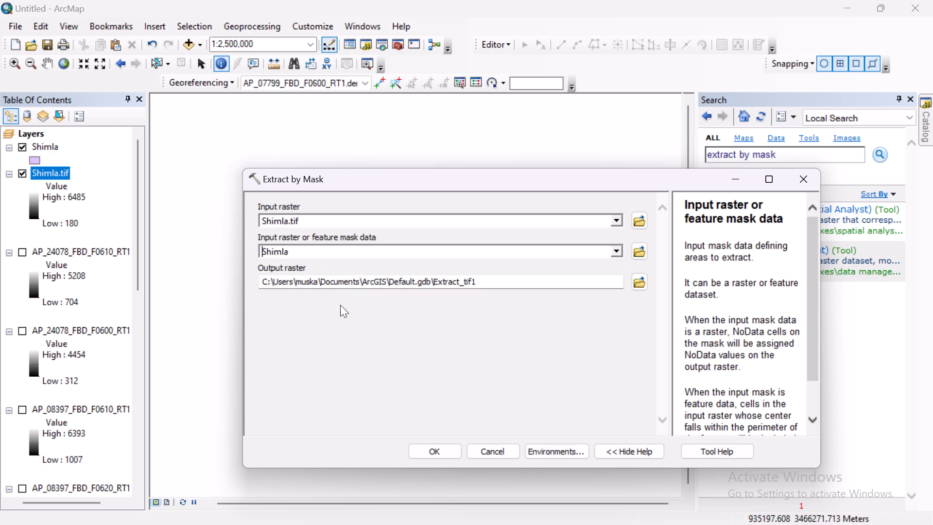
# Browse the output raster location to the ALOS PALSAR folder inside GIS > DEM Data > Shimla.
pyautogui.click(637, 282)
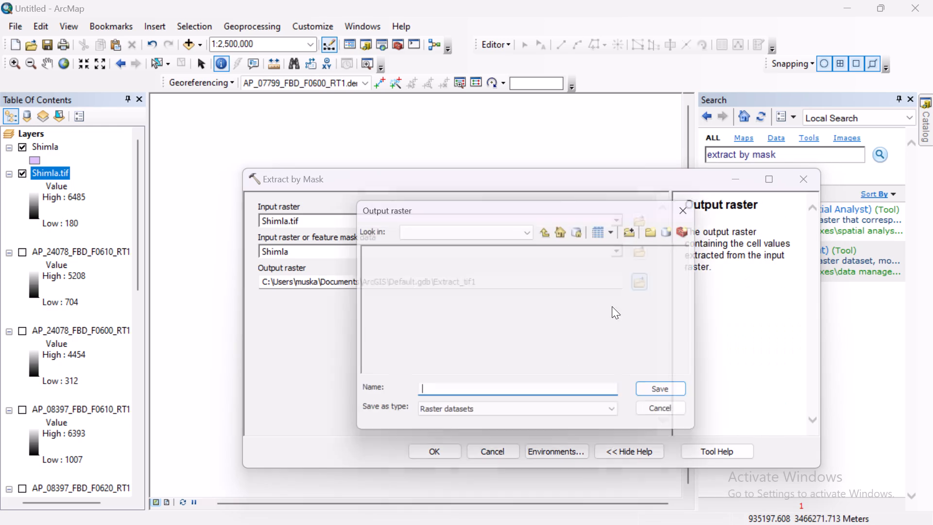
pyautogui.click(554, 231)
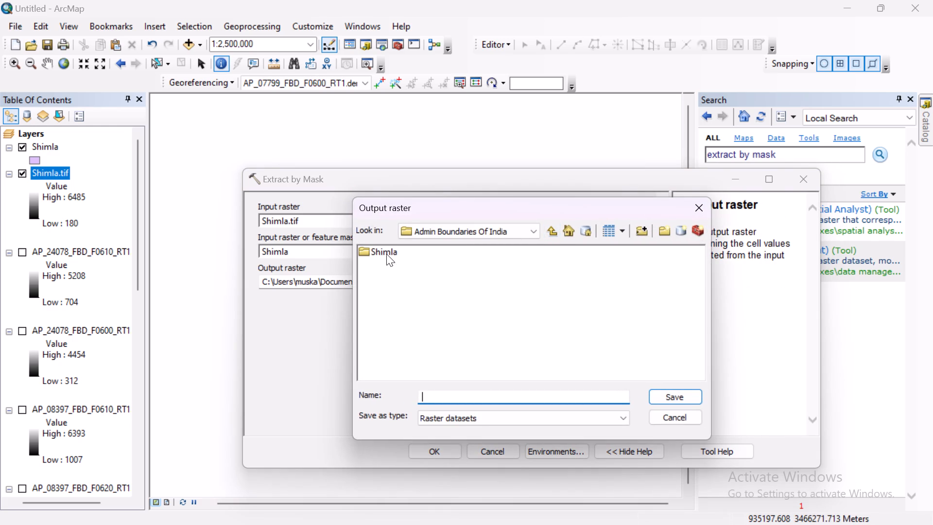
pyautogui.click(552, 231)
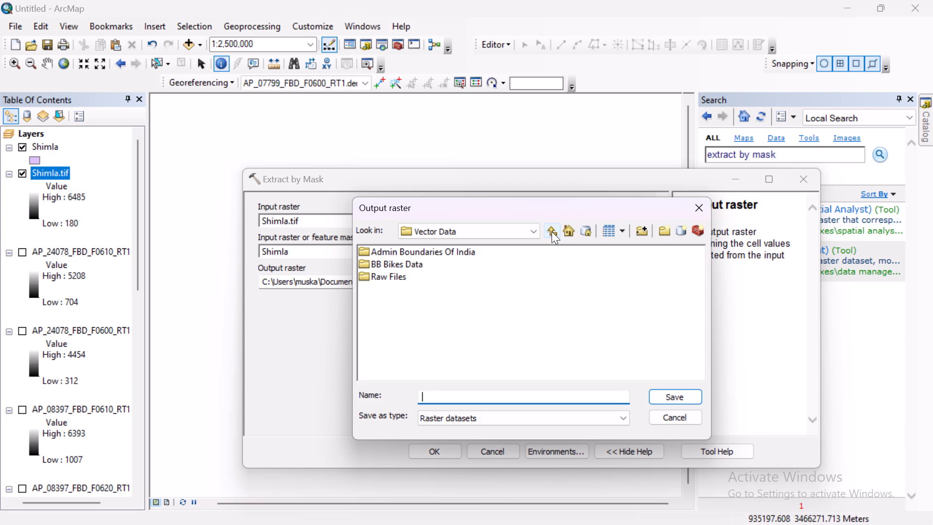
pyautogui.click(552, 231)
pyautogui.doubleClick(405, 264)
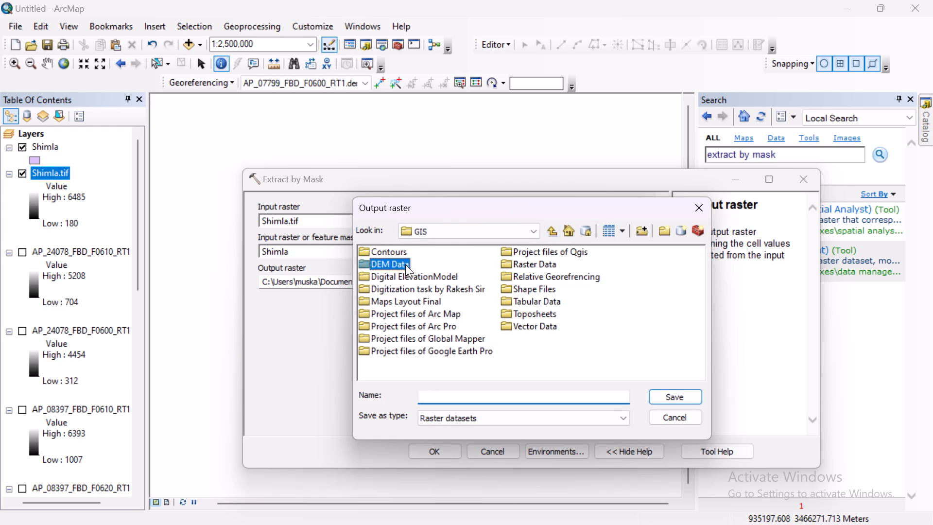
pyautogui.doubleClick(387, 249)
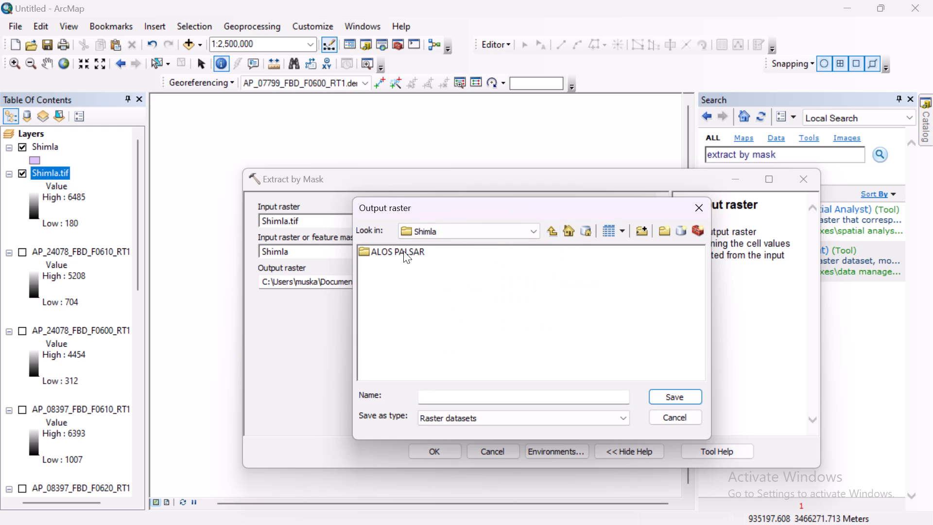
pyautogui.doubleClick(403, 251)
# Name the output raster Shimla_dem.tif, save the location and run Extract by Mask.
pyautogui.click(477, 399)
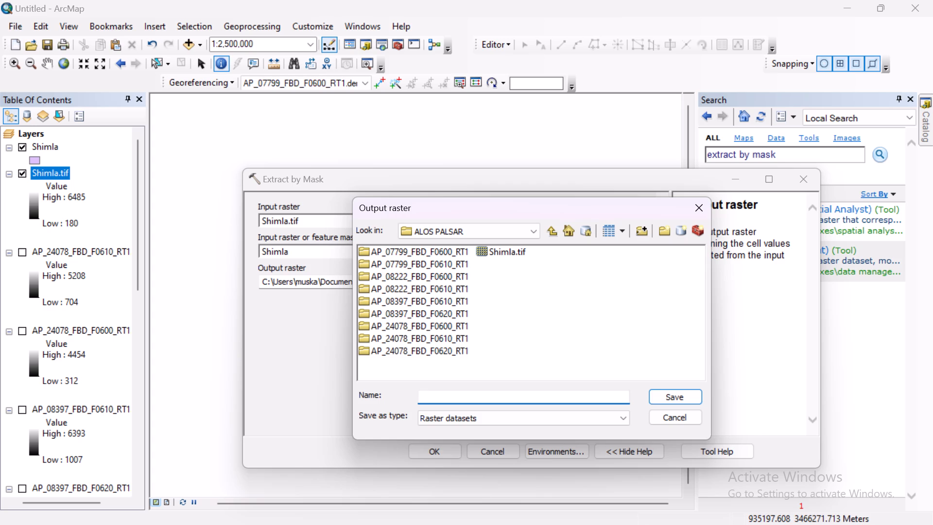
pyautogui.hotkey('ctrl', 'v')
pyautogui.moveTo(521, 395); pyautogui.dragTo(420, 398)
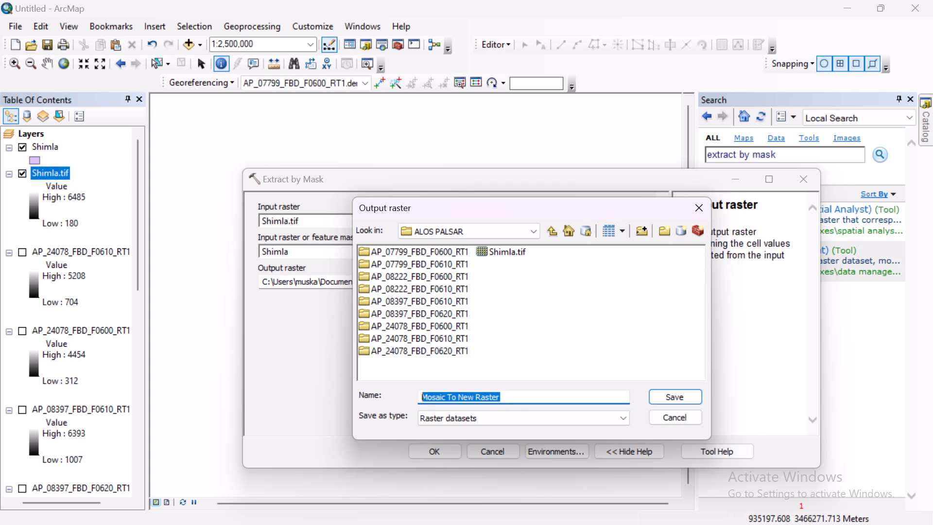
pyautogui.moveTo(420, 398); pyautogui.dragTo(418, 399)
pyautogui.write('SHi')
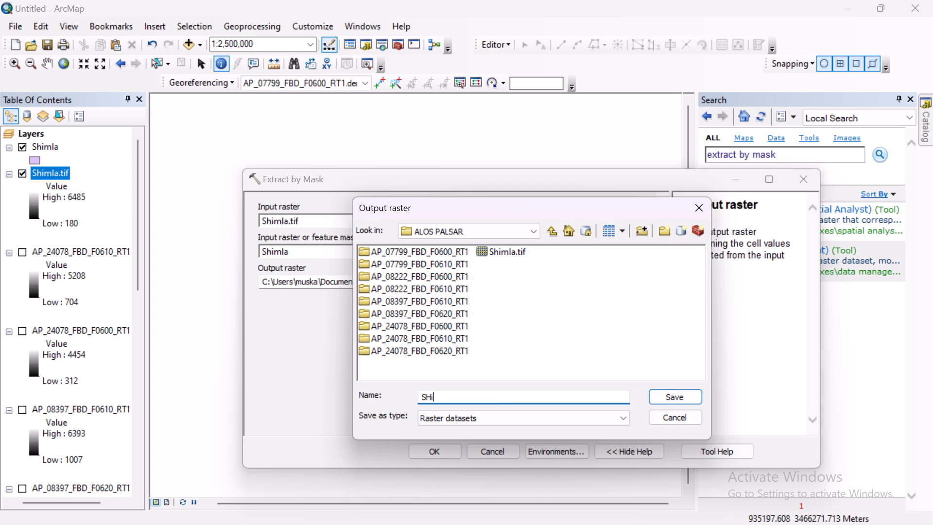
pyautogui.press('BackSpace')
pyautogui.press('BackSpace')
pyautogui.press('BackSpace')
pyautogui.write('Shimla')
pyautogui.press('.')
pyautogui.press('BackSpace')
pyautogui.hotkey('shift', '_')
pyautogui.write('dem')
pyautogui.hotkey('shift', '_')
pyautogui.press('BackSpace')
pyautogui.write('.tif')
pyautogui.click(694, 397)
pyautogui.click(438, 452)
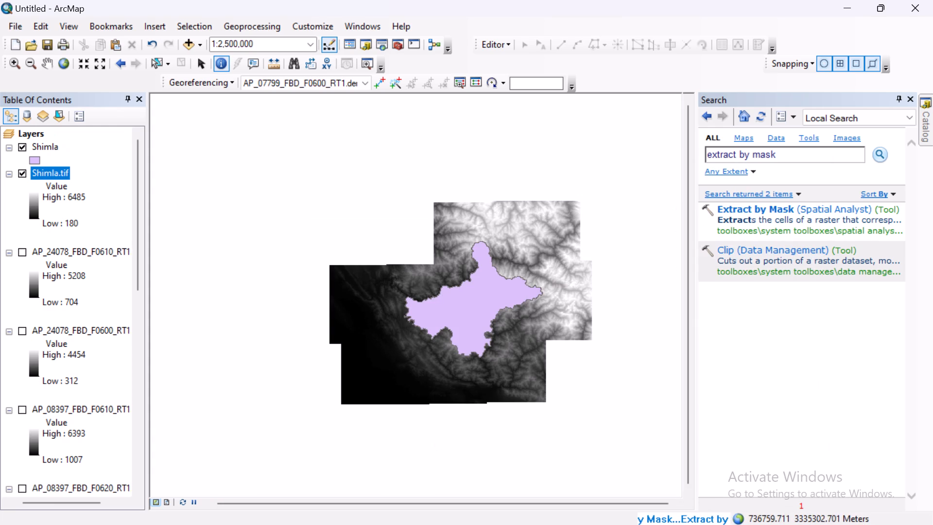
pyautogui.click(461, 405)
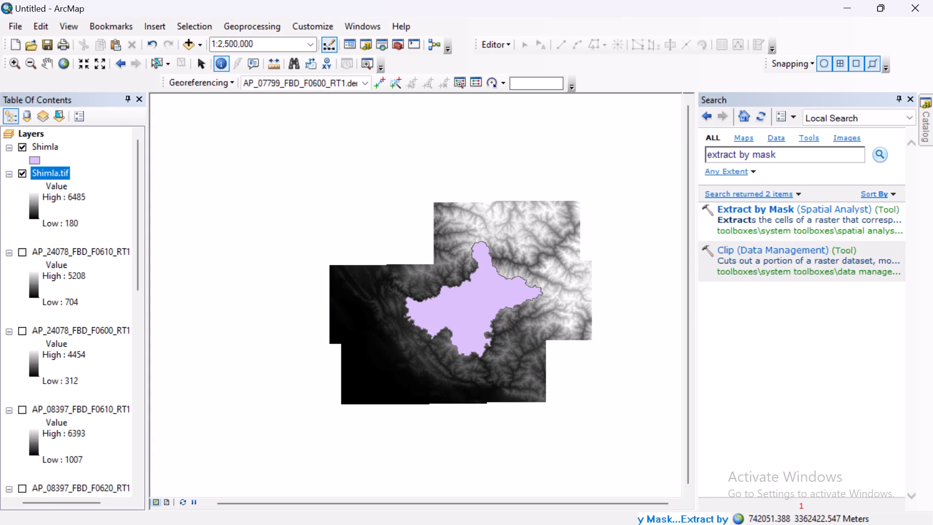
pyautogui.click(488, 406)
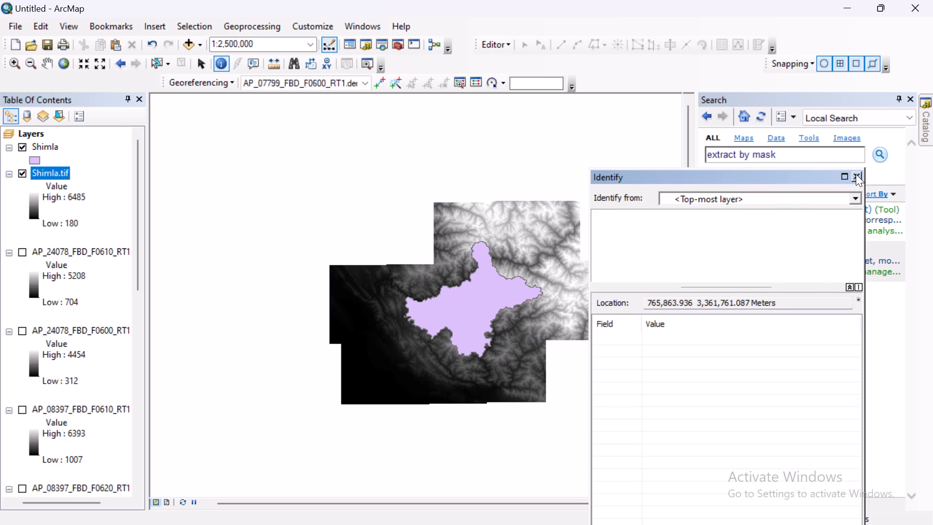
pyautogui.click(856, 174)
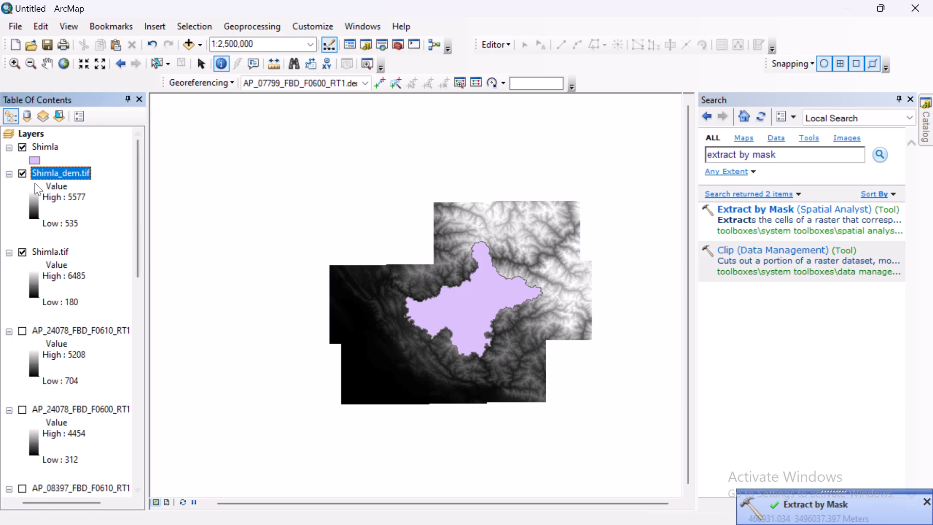
# Turn off the Shimla.tif mosaic and the Shimla boundary layer, keeping only the extracted Shimla_dem.tif displayed.
pyautogui.click(20, 174)
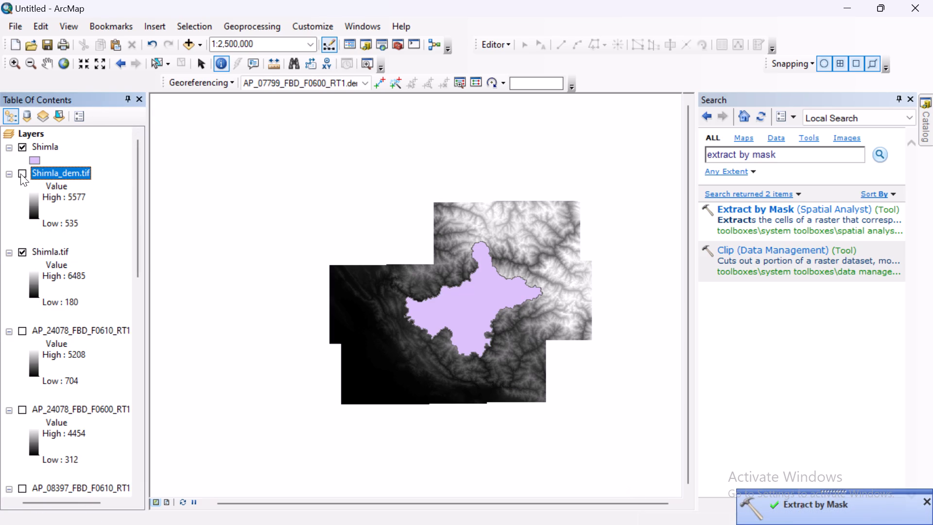
pyautogui.click(20, 174)
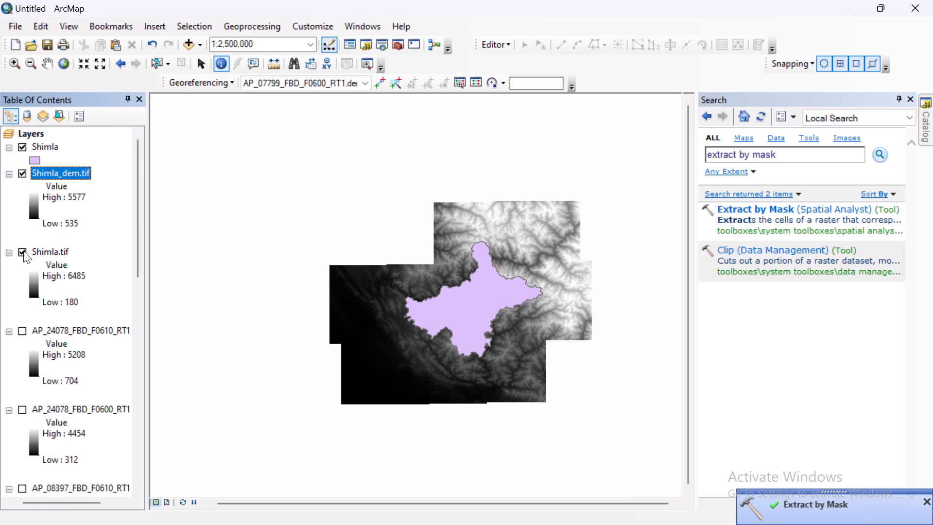
pyautogui.click(23, 251)
pyautogui.click(23, 251)
pyautogui.click(23, 251)
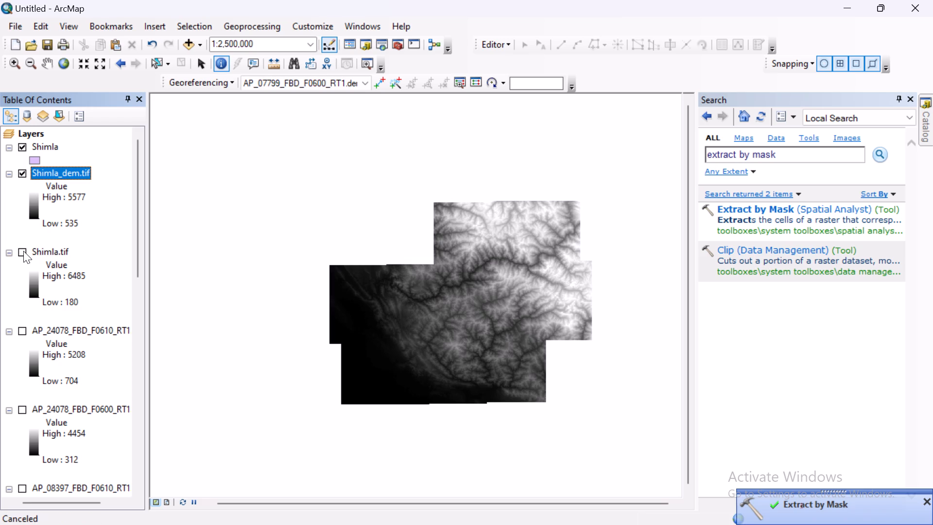
pyautogui.click(19, 175)
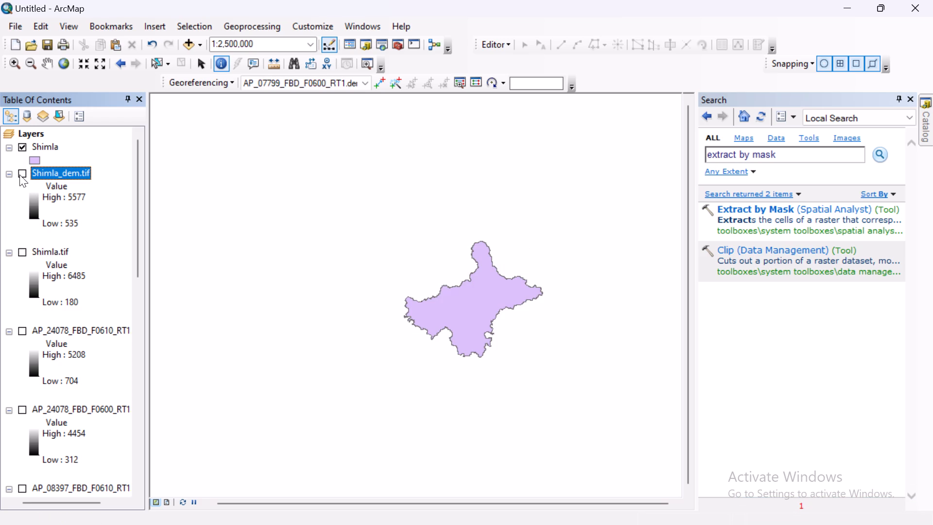
pyautogui.click(19, 175)
pyautogui.click(20, 144)
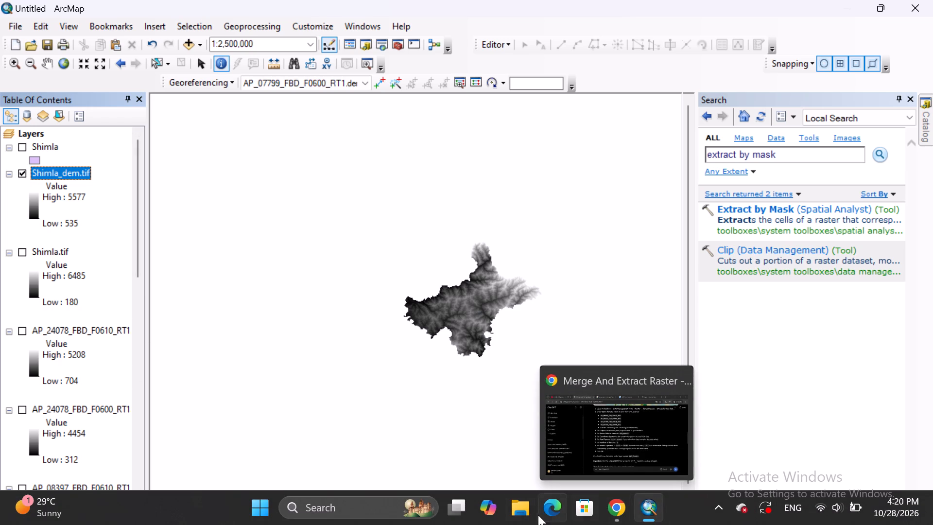
# Switch to File Explorer and open the ALOS PALSAR folder under GIS > DEM Data > Shimla on drive D.
pyautogui.click(522, 510)
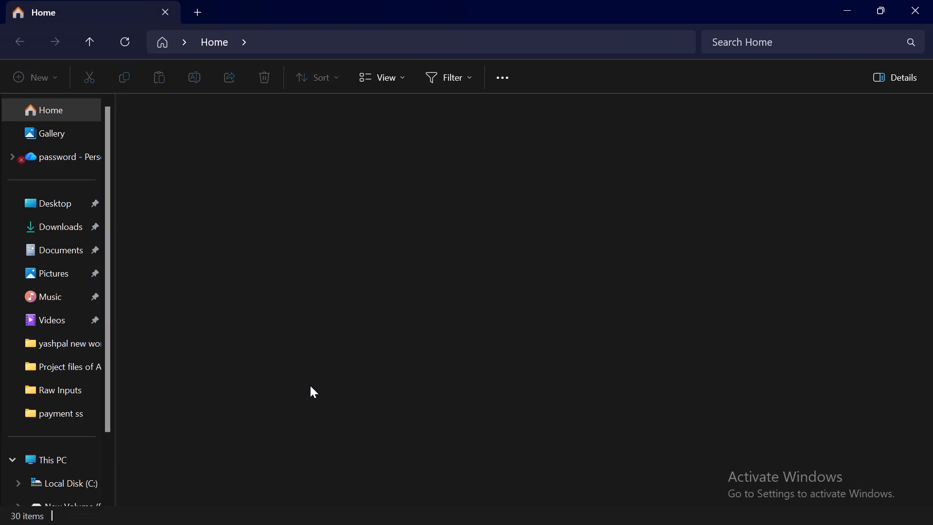
pyautogui.scroll(-2, 70, 324)
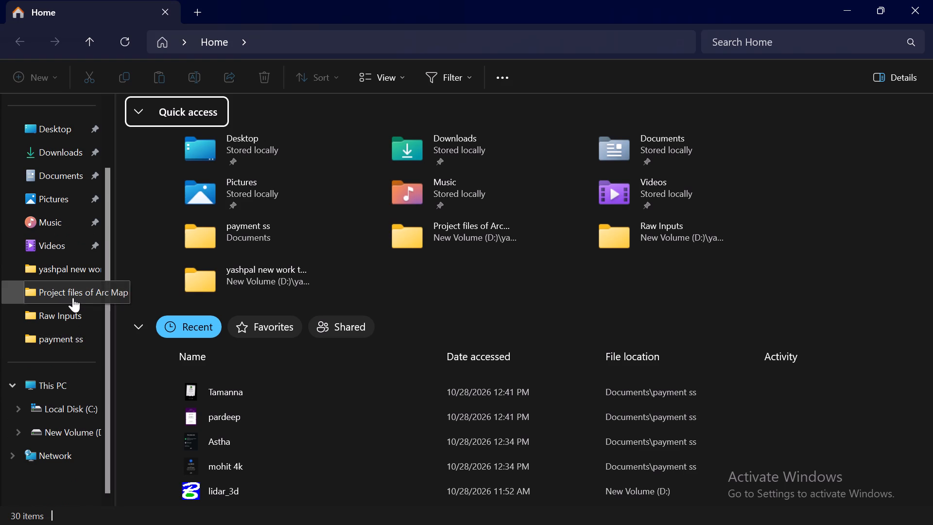
pyautogui.click(69, 428)
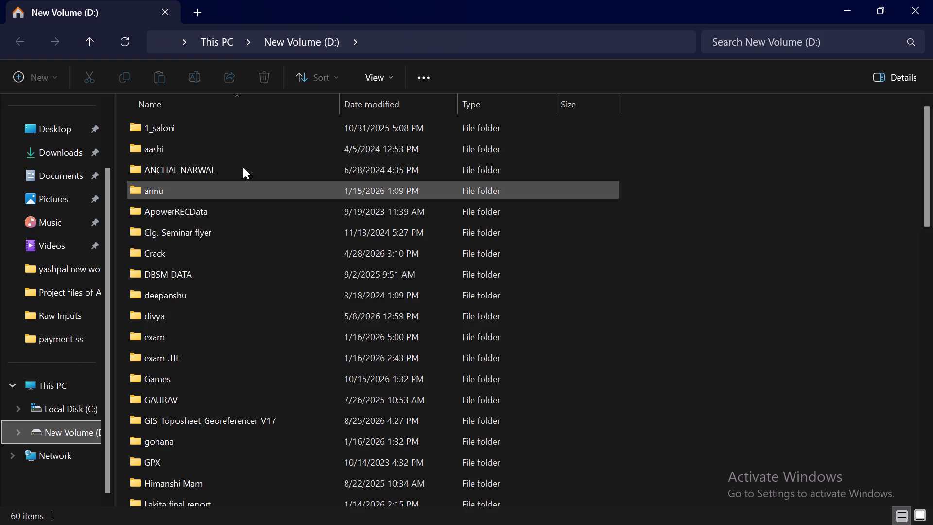
pyautogui.scroll(-7, 214, 256)
pyautogui.scroll(1, 210, 268)
pyautogui.scroll(-5, 210, 268)
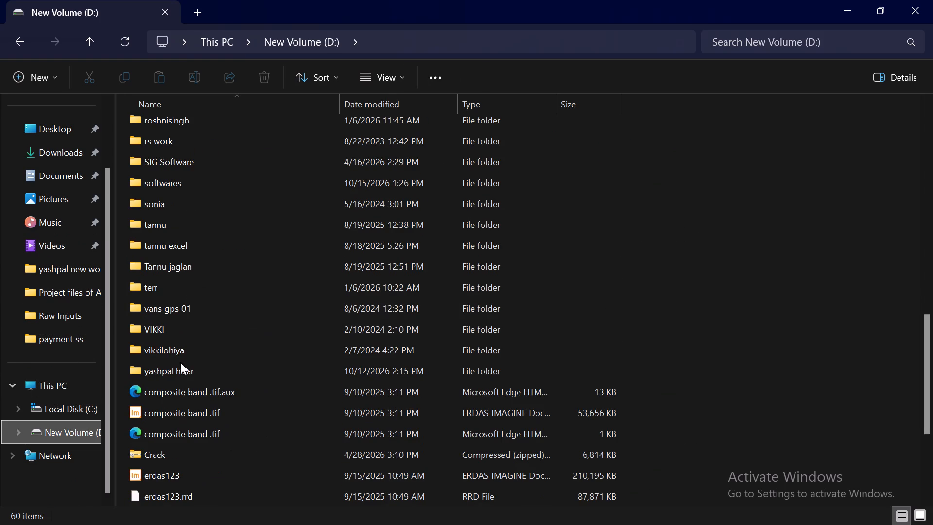
pyautogui.doubleClick(179, 369)
pyautogui.doubleClick(169, 147)
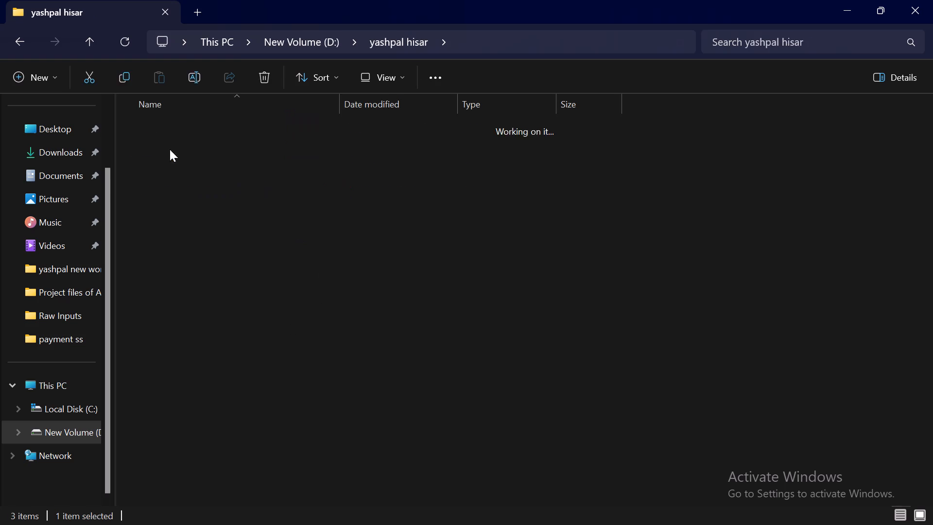
pyautogui.doubleClick(235, 122)
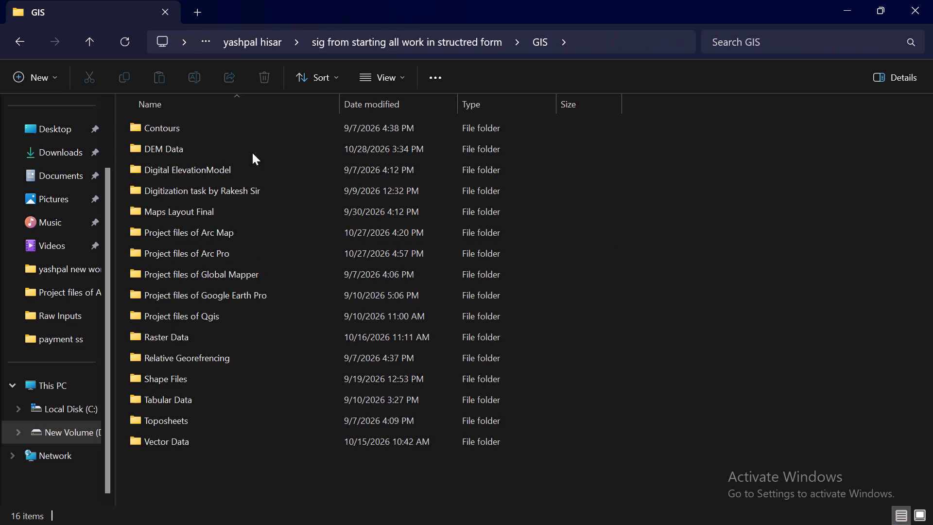
pyautogui.doubleClick(252, 153)
pyautogui.doubleClick(217, 129)
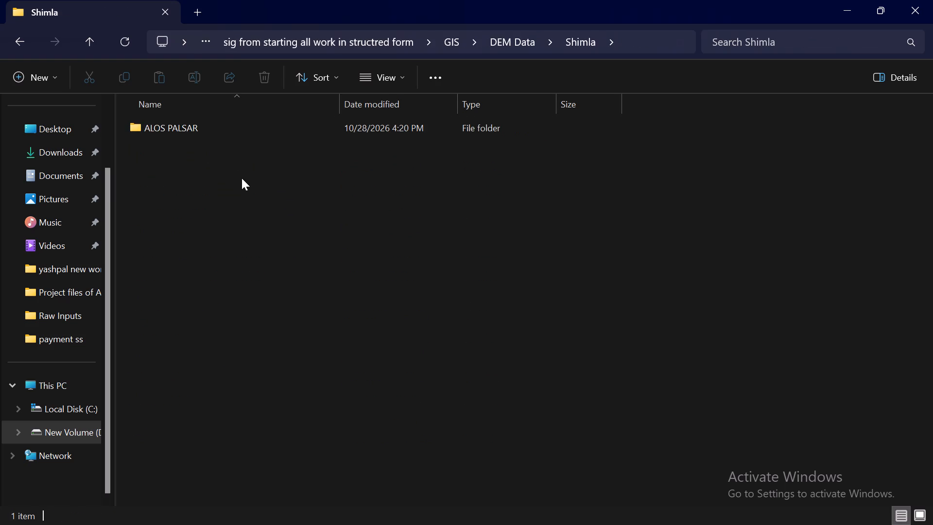
pyautogui.doubleClick(241, 131)
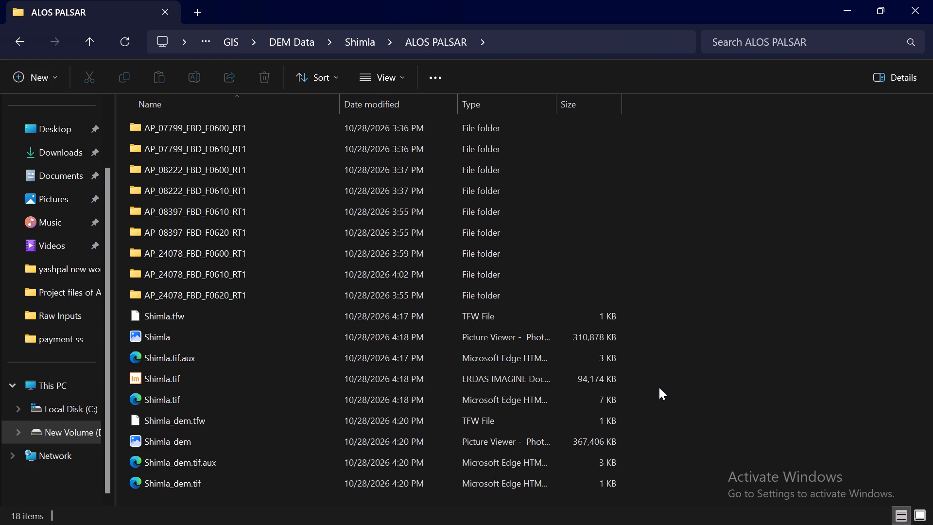
# Try to permanently delete the nine AP_ tile folders and the Shimla.tif mosaic files, skipping files in use and cancelling the remainder.
pyautogui.click(220, 127)
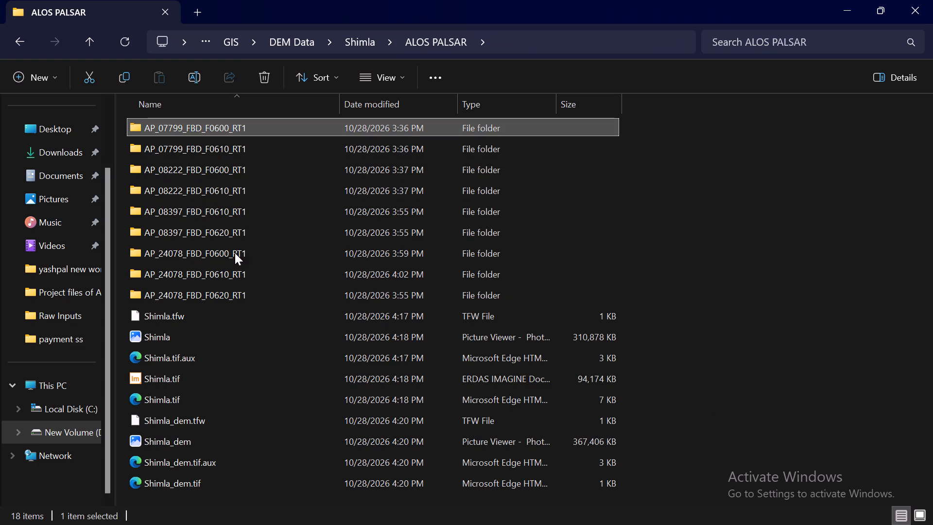
pyautogui.keyDown('shift'); pyautogui.click(210, 396); pyautogui.keyUp('shift')
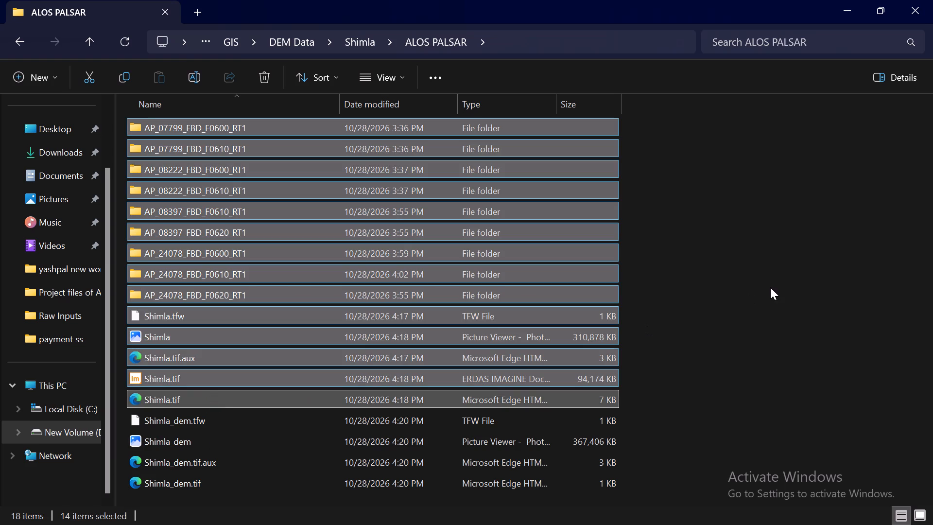
pyautogui.hotkey('shift', 'Delete')
pyautogui.press('Return')
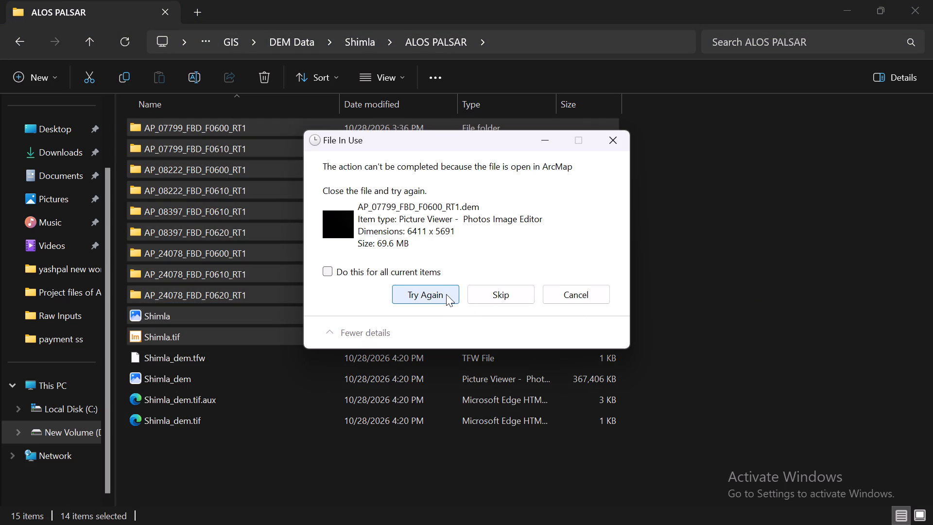
pyautogui.click(446, 294)
pyautogui.click(487, 294)
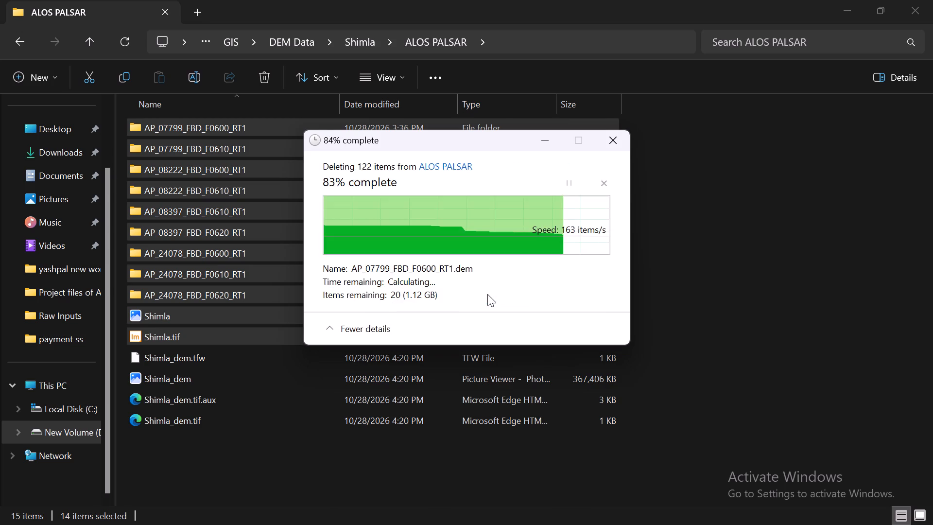
pyautogui.click(487, 294)
pyautogui.click(487, 294)
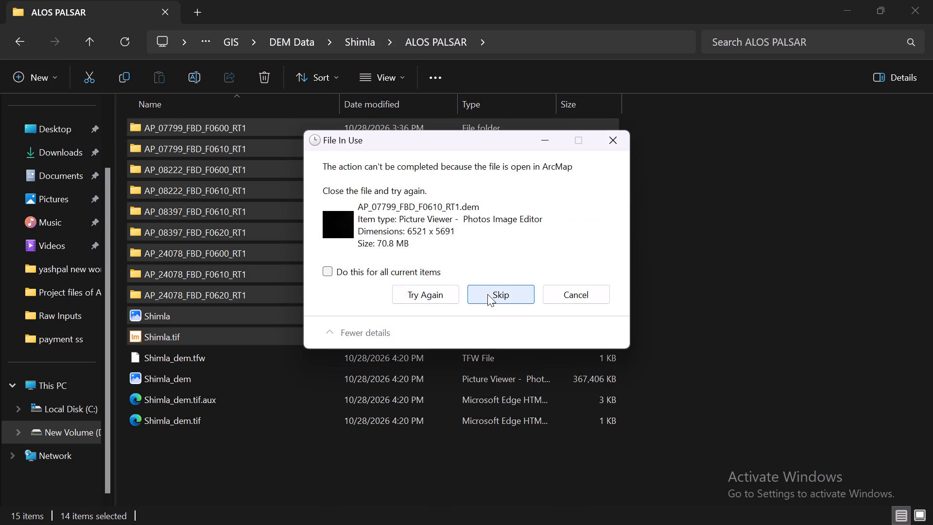
pyautogui.tripleClick(487, 294)
pyautogui.click(487, 294)
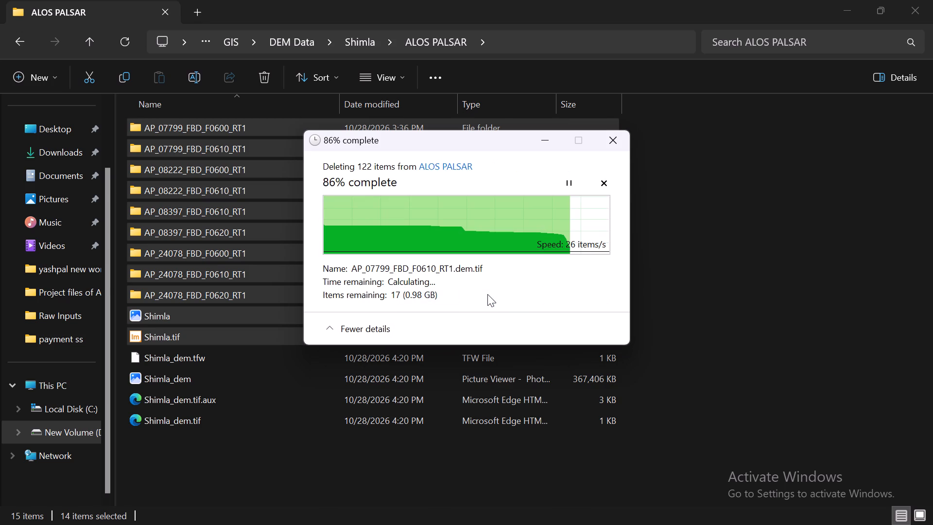
pyautogui.doubleClick(487, 294)
pyautogui.click(616, 136)
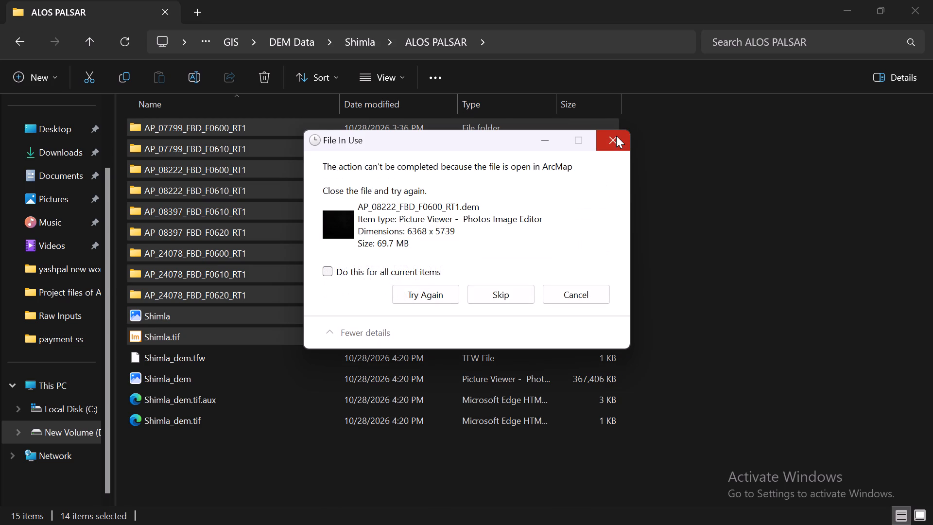
pyautogui.click(558, 293)
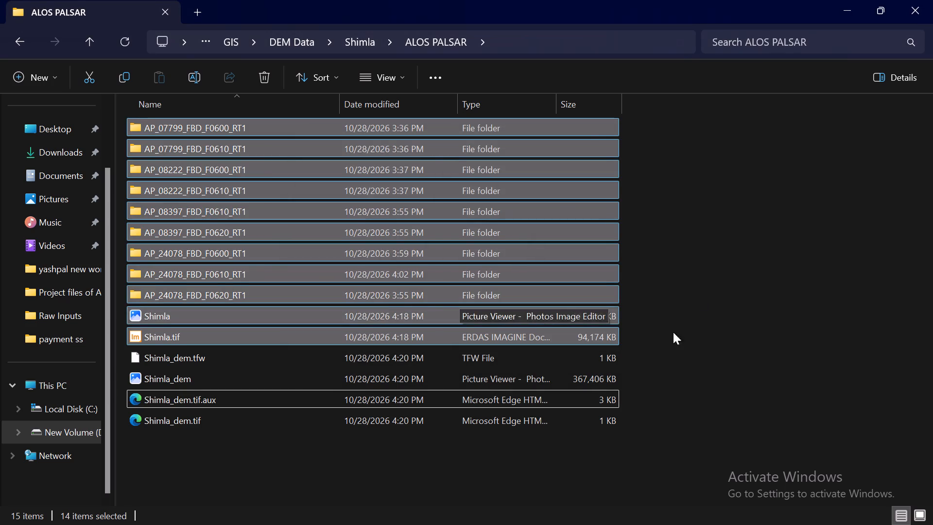
pyautogui.click(697, 297)
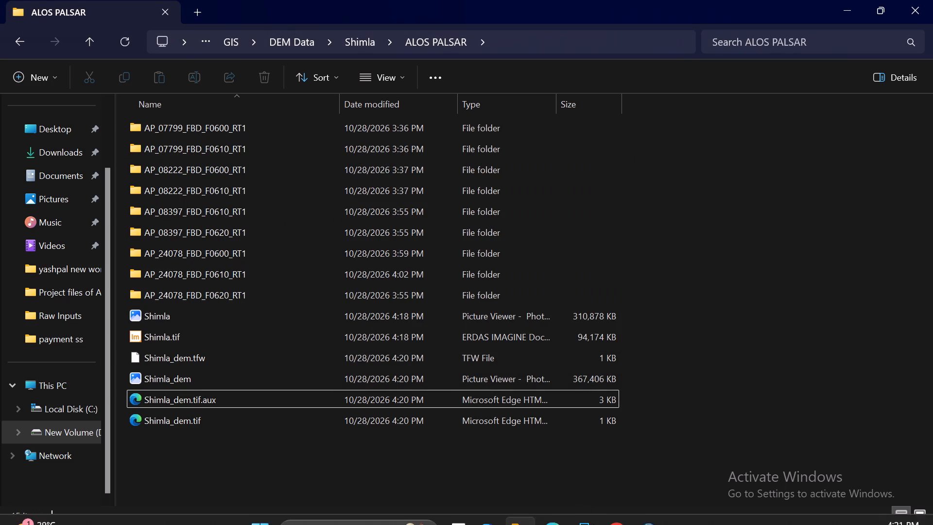
# Switch to ArcMap and remove the Shimla.tif mosaic layer from the map.
pyautogui.click(644, 507)
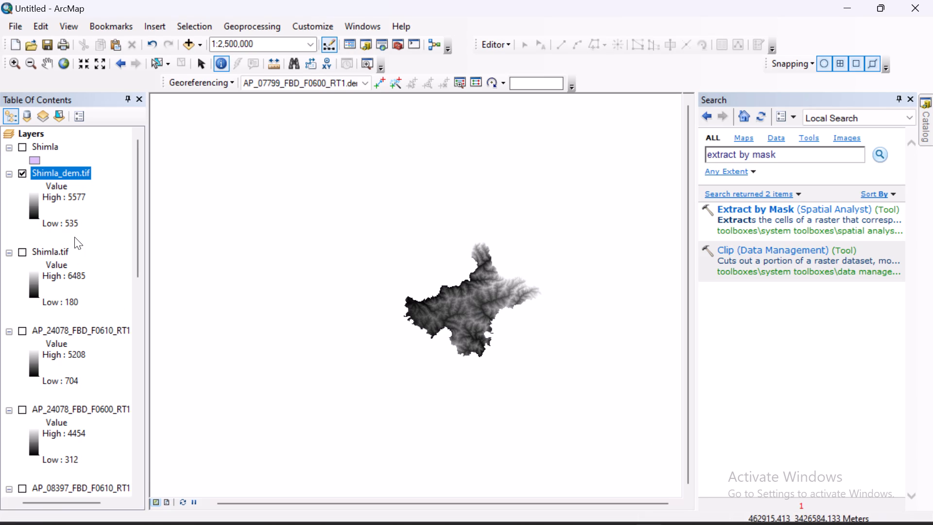
pyautogui.scroll(1, 25, 194)
pyautogui.scroll(-1, 24, 193)
pyautogui.rightClick(71, 220)
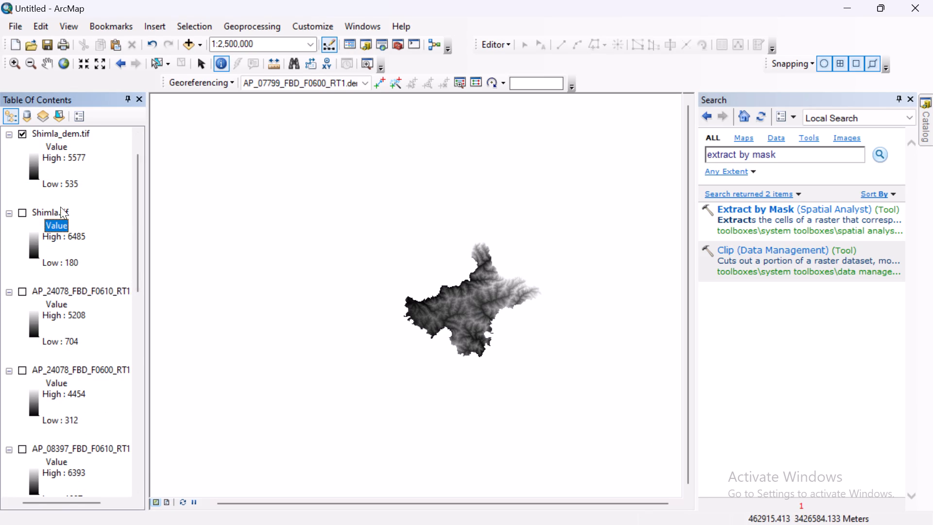
pyautogui.rightClick(60, 206)
pyautogui.click(101, 230)
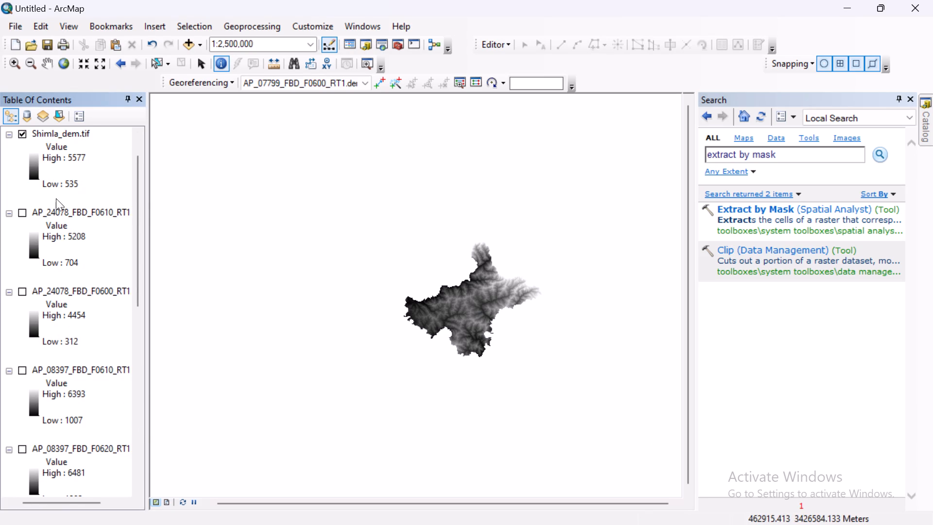
# Remove the three AP_24078 and two AP_08397 tile layers from the map.
pyautogui.rightClick(56, 210)
pyautogui.click(115, 232)
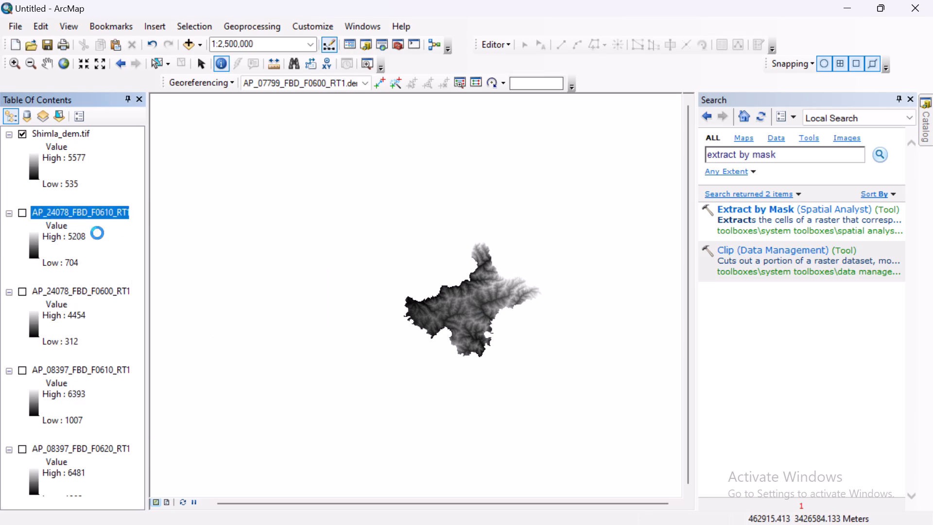
pyautogui.rightClick(76, 216)
pyautogui.click(111, 241)
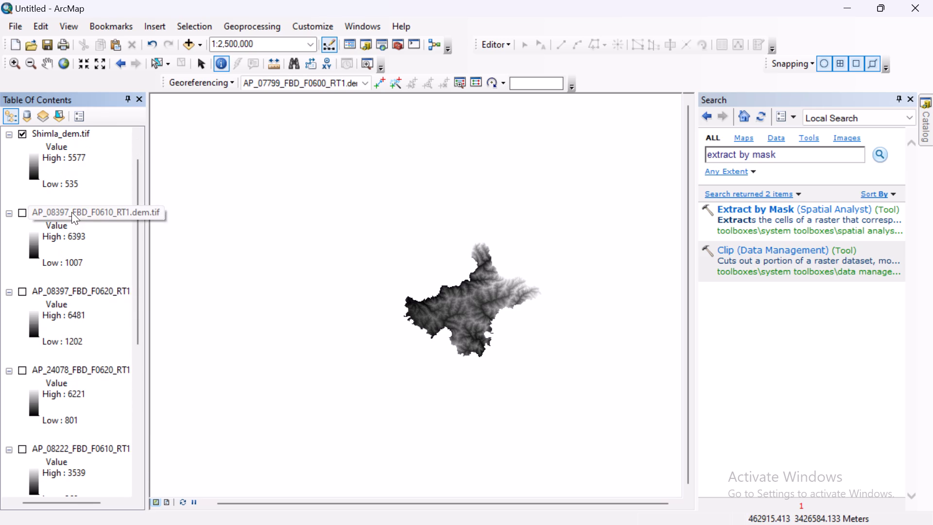
pyautogui.rightClick(72, 207)
pyautogui.click(124, 238)
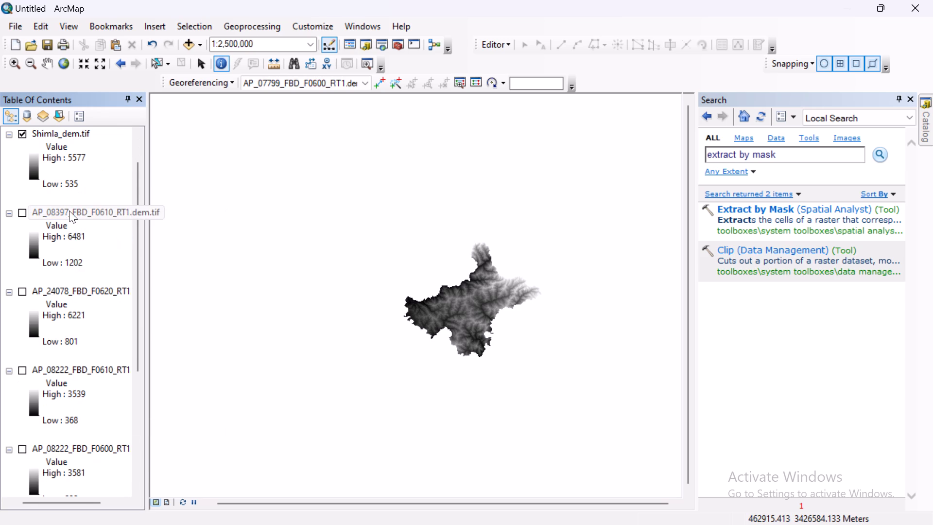
pyautogui.rightClick(69, 210)
pyautogui.click(114, 237)
pyautogui.rightClick(79, 216)
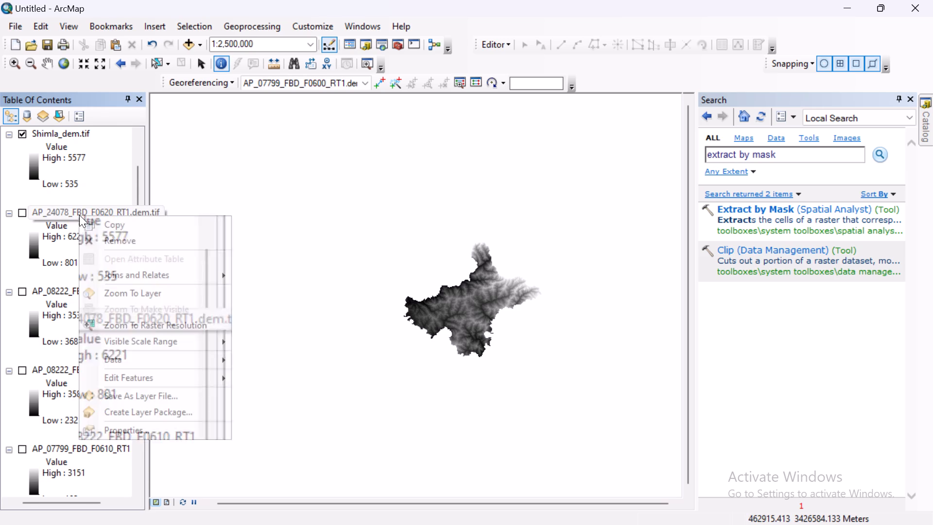
pyautogui.click(128, 244)
# Remove the remaining AP_08222 and AP_07799 tile layers, leaving only the Shimla boundary and Shimla_dem.tif.
pyautogui.rightClick(57, 210)
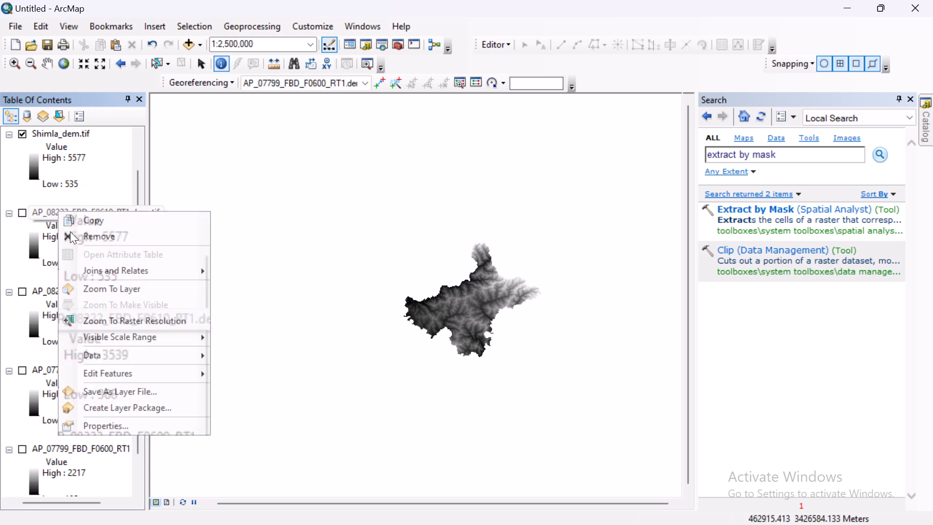
pyautogui.click(102, 239)
pyautogui.rightClick(70, 249)
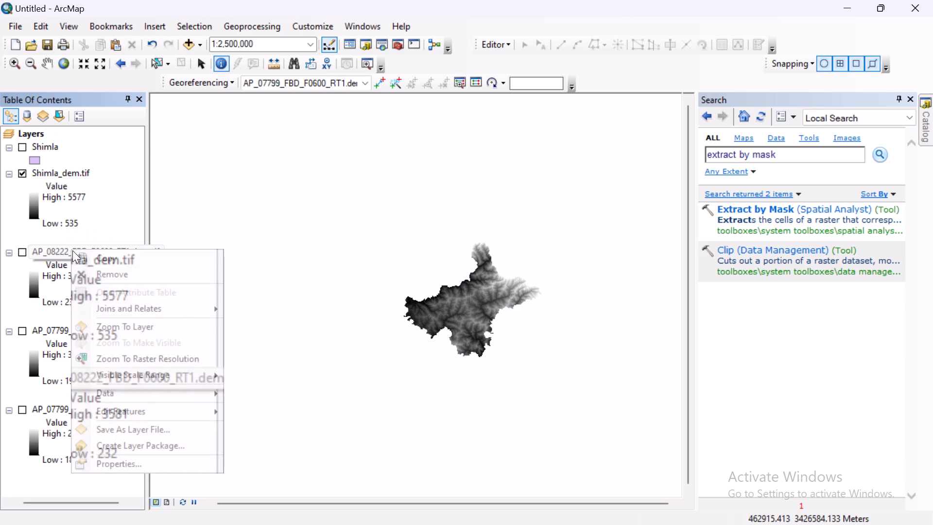
pyautogui.click(110, 274)
pyautogui.rightClick(68, 251)
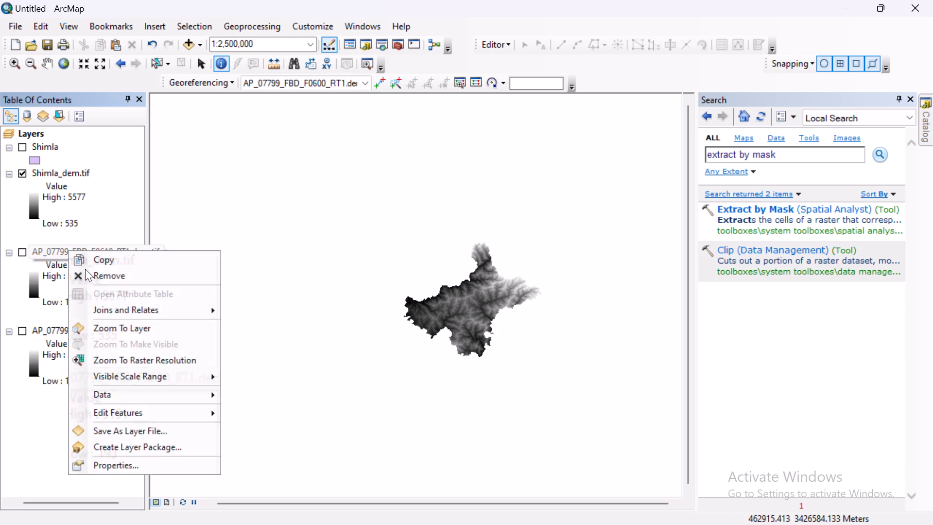
pyautogui.click(97, 278)
pyautogui.rightClick(68, 248)
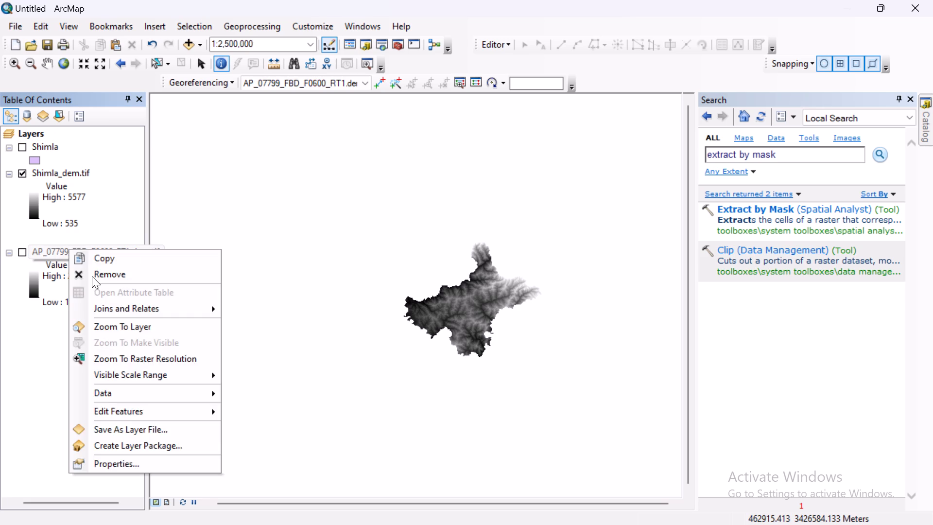
pyautogui.click(93, 277)
pyautogui.click(94, 306)
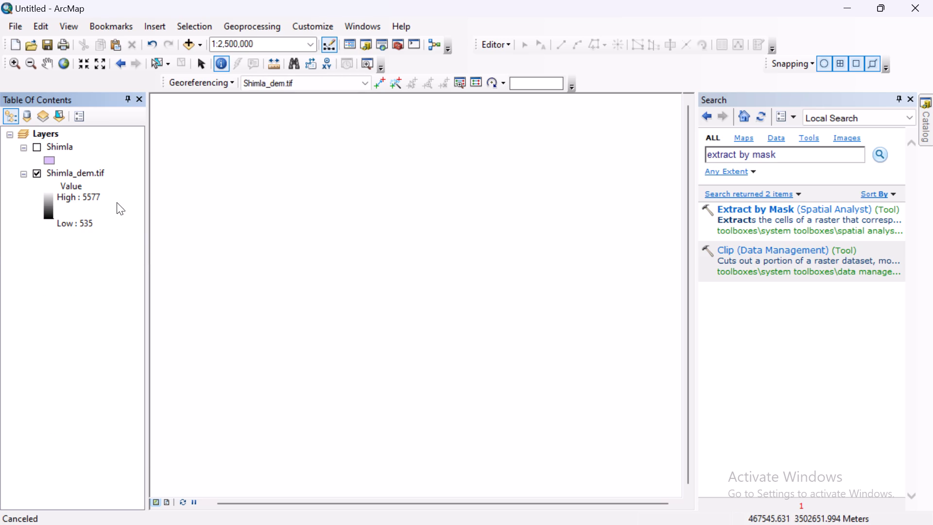
# Zoom the map to the extent of the Shimla_dem.tif layer.
pyautogui.click(83, 170)
pyautogui.rightClick(82, 171)
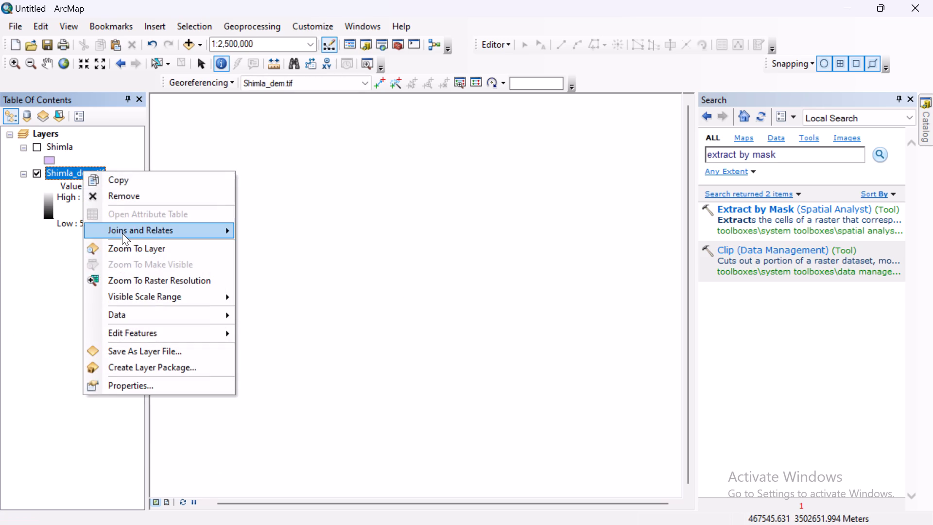
pyautogui.click(121, 246)
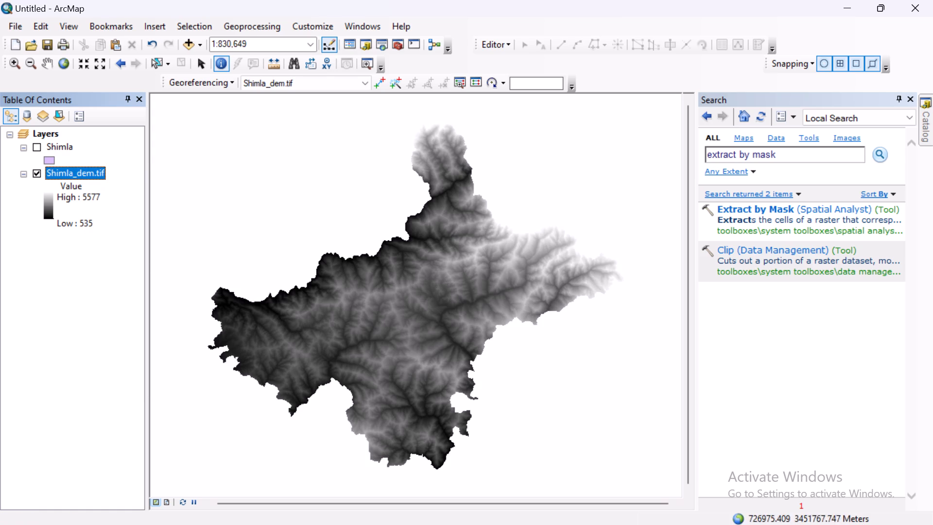
pyautogui.click(613, 508)
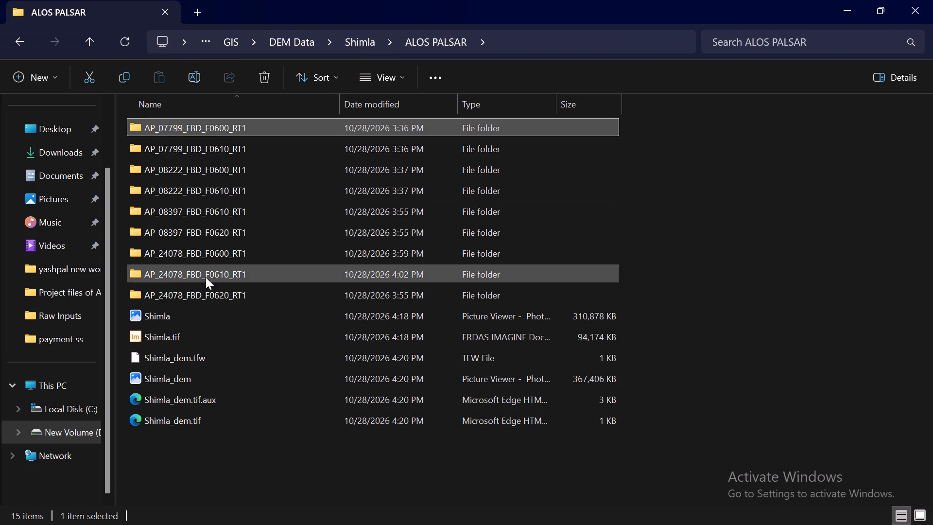
pyautogui.keyDown('shift'); pyautogui.click(215, 340); pyautogui.keyUp('shift')
pyautogui.hotkey('shift', 'Delete')
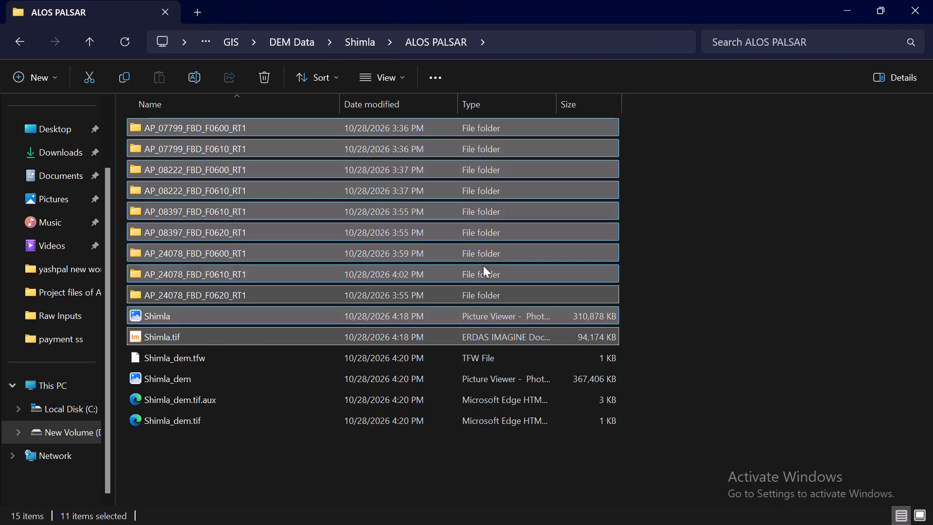
pyautogui.press('Return')
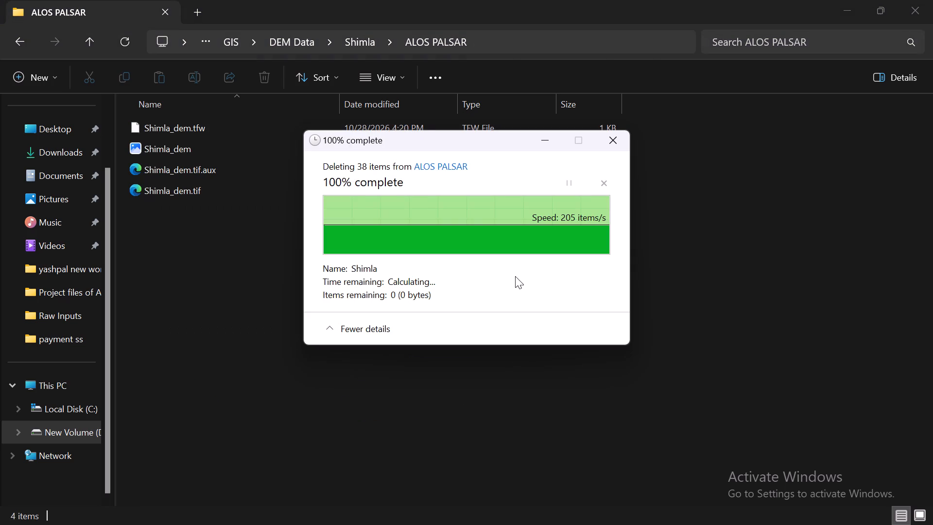
pyautogui.click(393, 288)
pyautogui.click(128, 45)
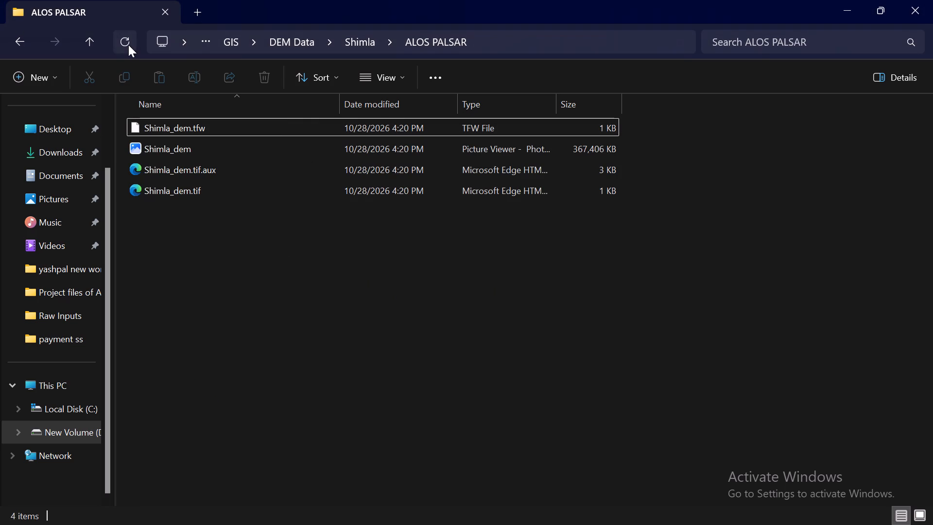
pyautogui.click(128, 45)
# Close the File Explorer window and minimise the browser to return to ArcMap.
pyautogui.click(923, 0)
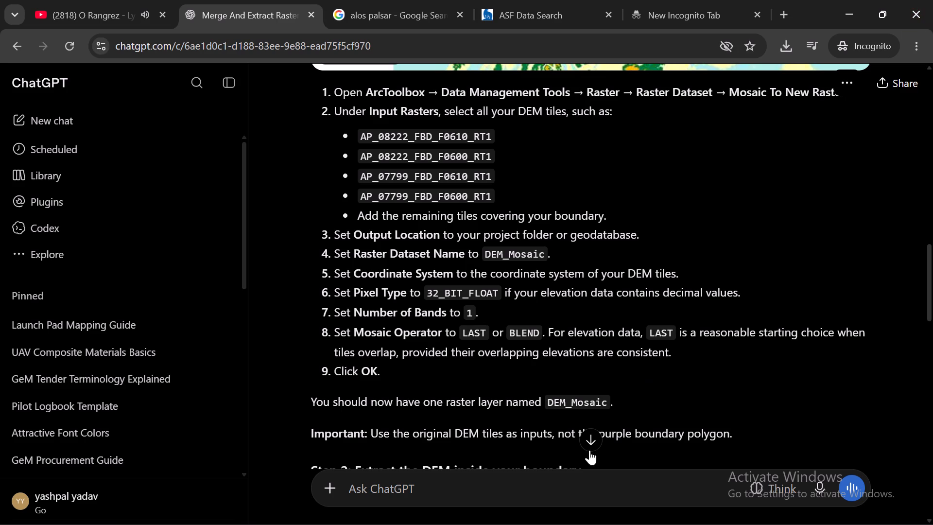
pyautogui.click(845, 0)
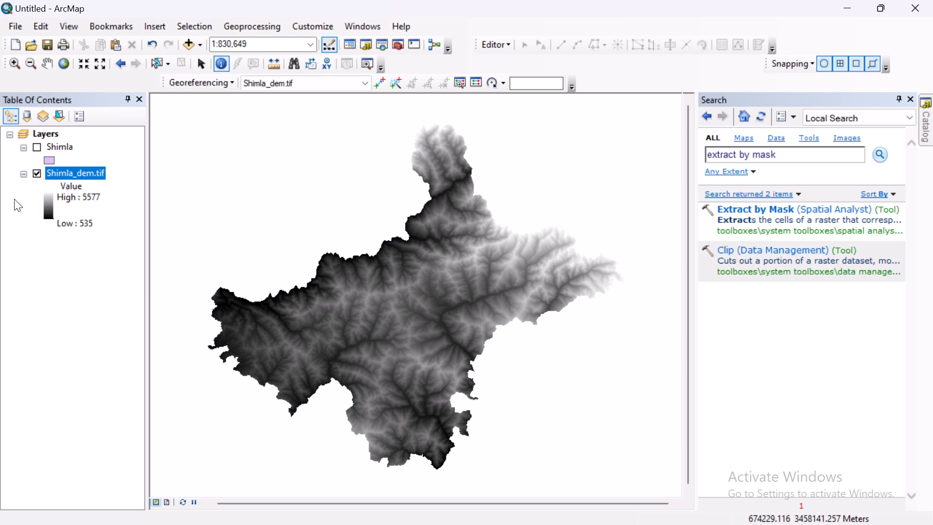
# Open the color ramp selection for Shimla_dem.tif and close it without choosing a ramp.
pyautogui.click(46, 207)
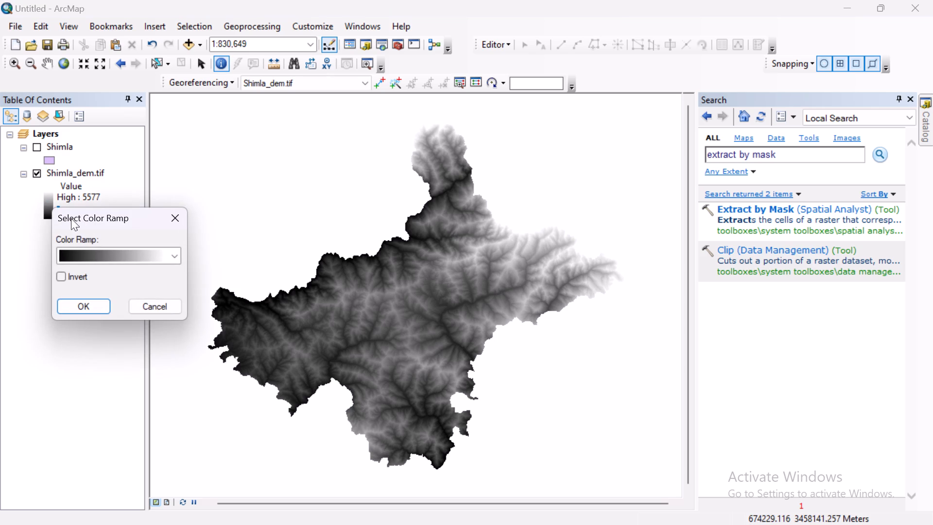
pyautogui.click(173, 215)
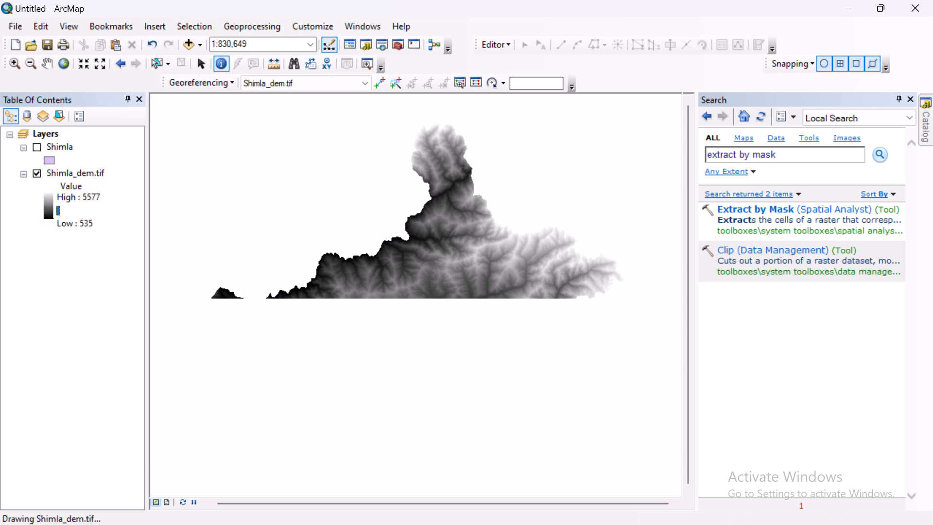
# Show the Shimla boundary layer and style it with the Hollow symbol, a red outline and an outline width of 1.
pyautogui.click(34, 145)
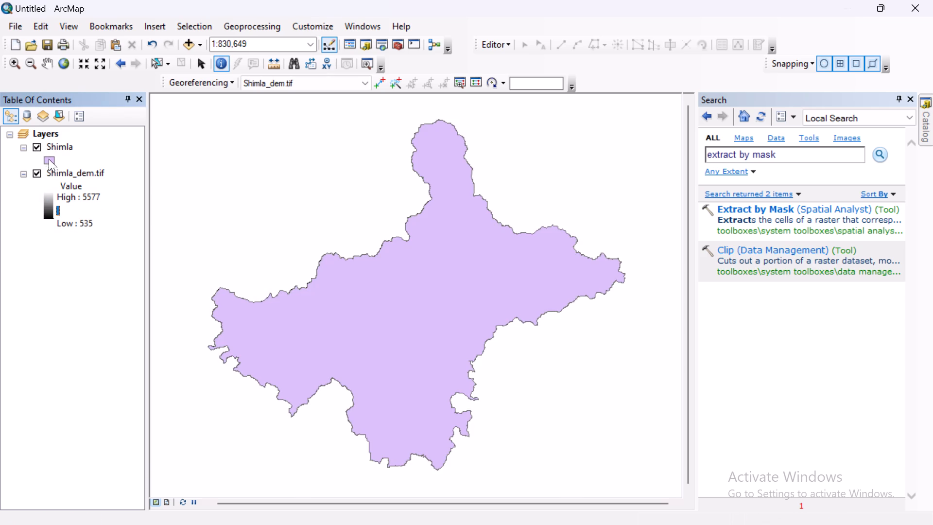
pyautogui.click(49, 159)
pyautogui.click(320, 243)
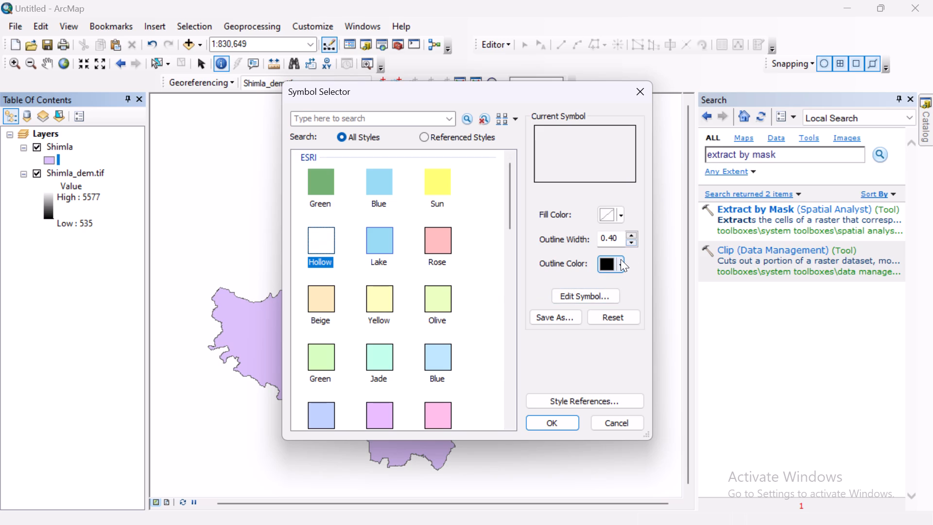
pyautogui.click(622, 261)
pyautogui.click(617, 324)
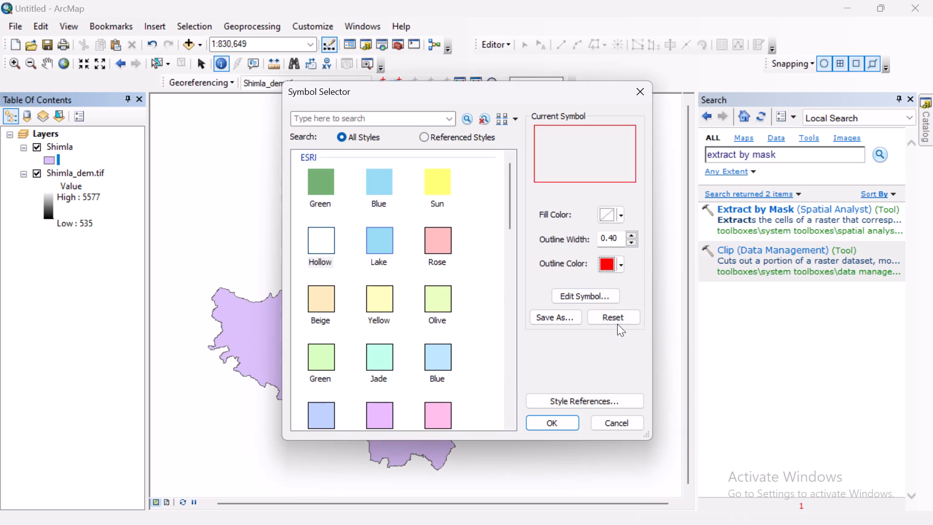
pyautogui.click(630, 238)
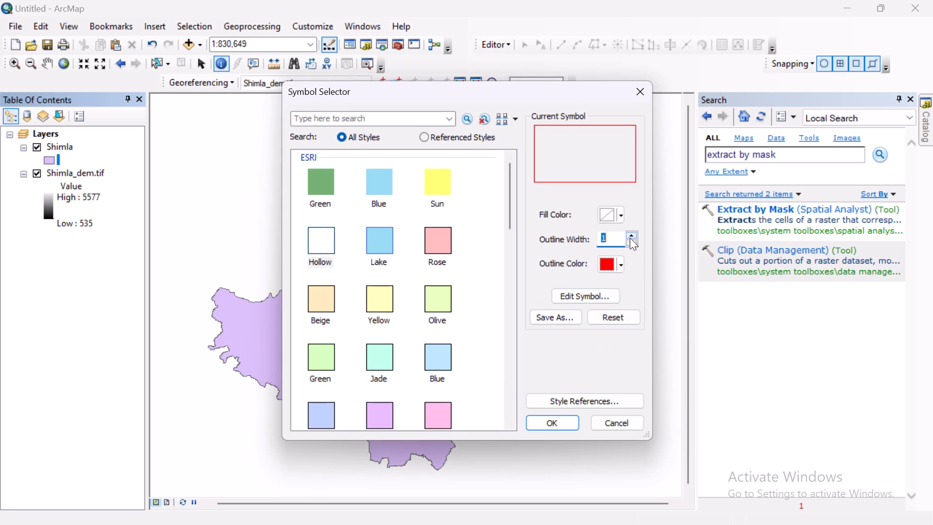
pyautogui.click(555, 424)
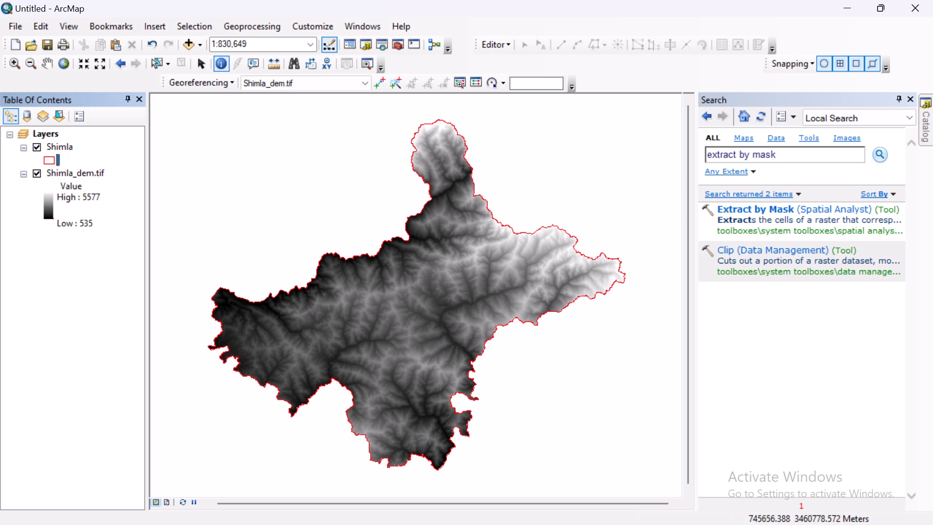
# Examine how the red Shimla boundary fits the edges of the DEM at closer and wider scales.
pyautogui.scroll(-5, 394, 290)
pyautogui.scroll(-5, 338, 273)
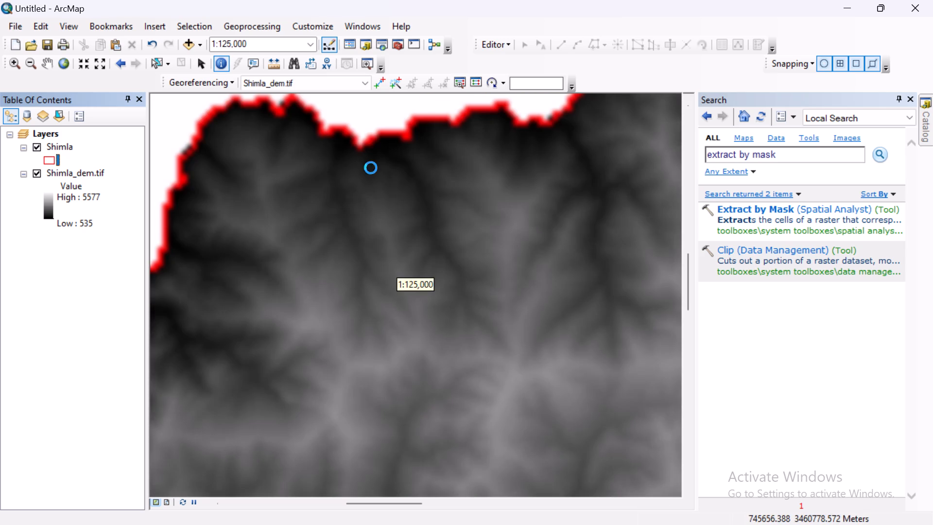
pyautogui.scroll(-2, 371, 160)
pyautogui.scroll(12, 365, 149)
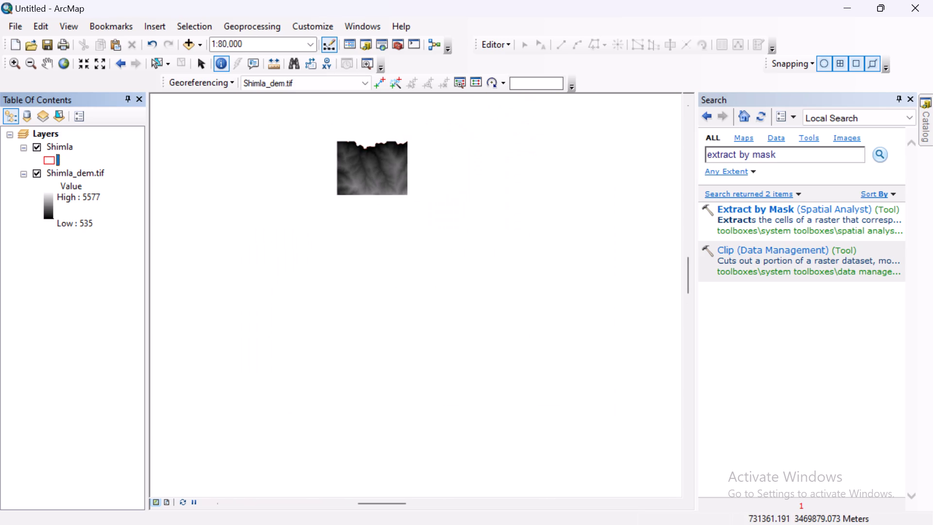
pyautogui.moveTo(483, 168); pyautogui.dragTo(478, 181, button='middle')
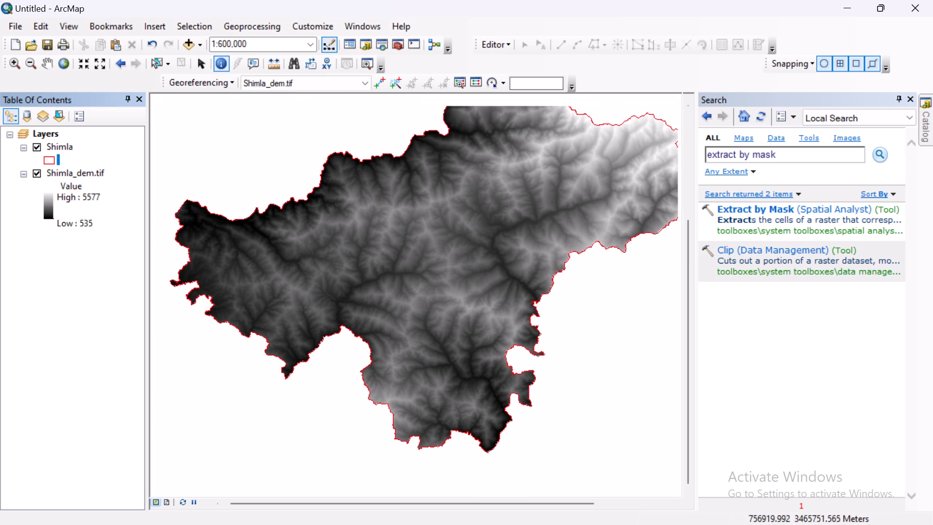
pyautogui.moveTo(478, 181); pyautogui.dragTo(442, 245, button='middle')
pyautogui.scroll(1, 442, 245)
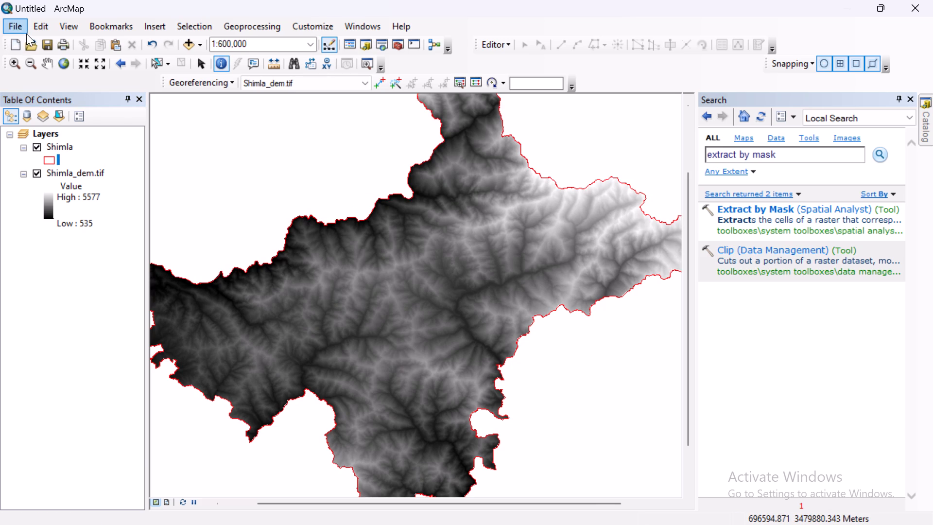
# Save the map document as Shimla_watershed in the Project files of Arc Map folder.
pyautogui.click(16, 28)
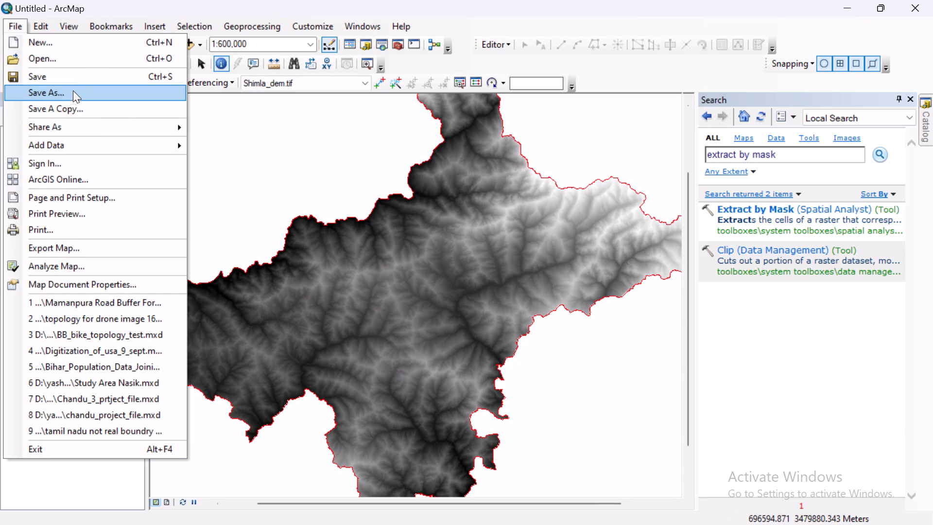
pyautogui.click(74, 88)
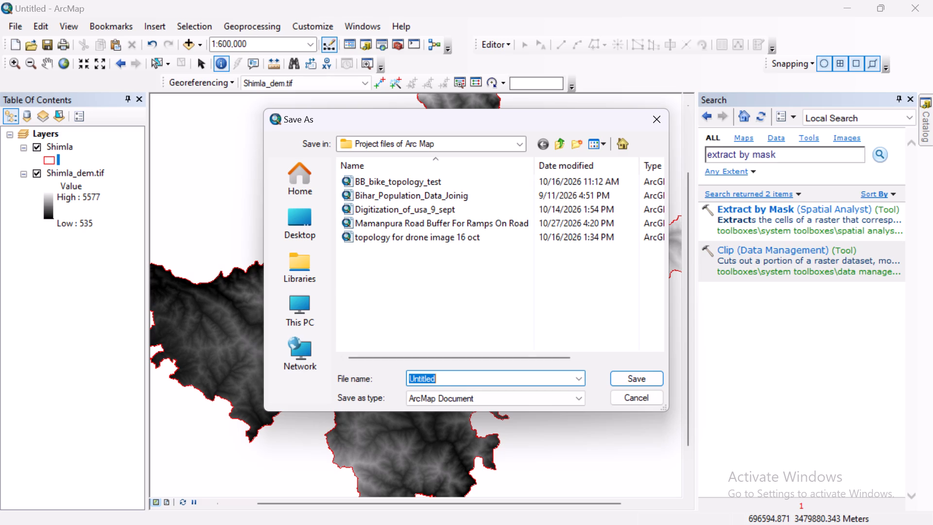
pyautogui.write('Shi')
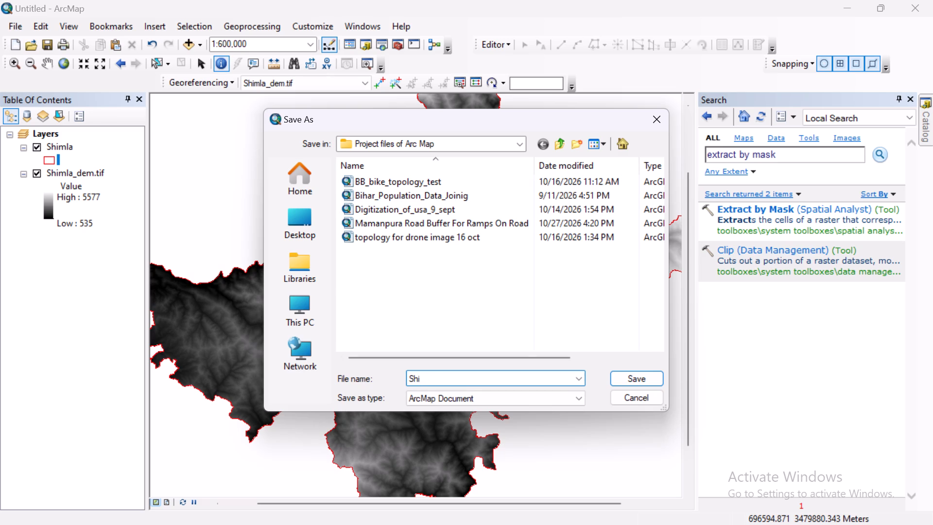
pyautogui.write('mla')
pyautogui.hotkey('shift', '_')
pyautogui.hotkey('shift', 'd')
pyautogui.press('BackSpace')
pyautogui.write('dem')
pyautogui.press('BackSpace')
pyautogui.press('BackSpace')
pyautogui.press('BackSpace')
pyautogui.write('water')
pyautogui.write('shed')
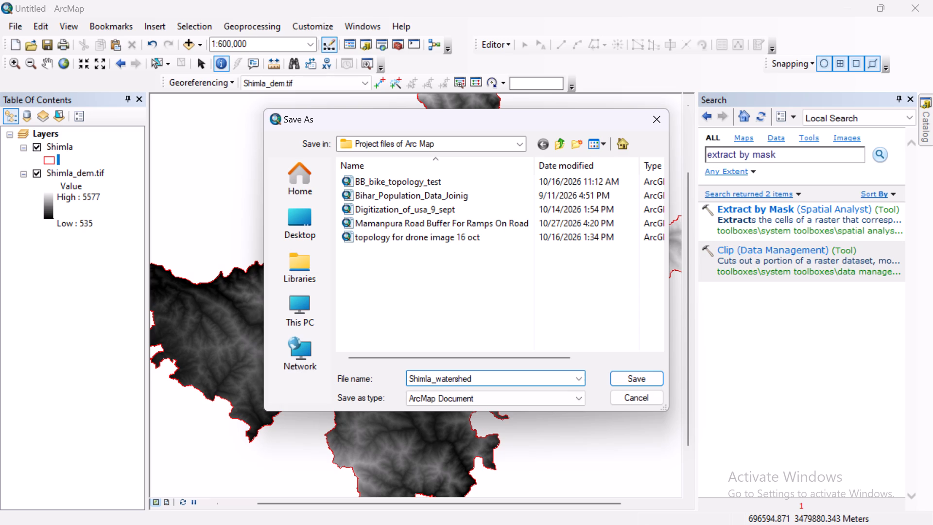
pyautogui.click(633, 378)
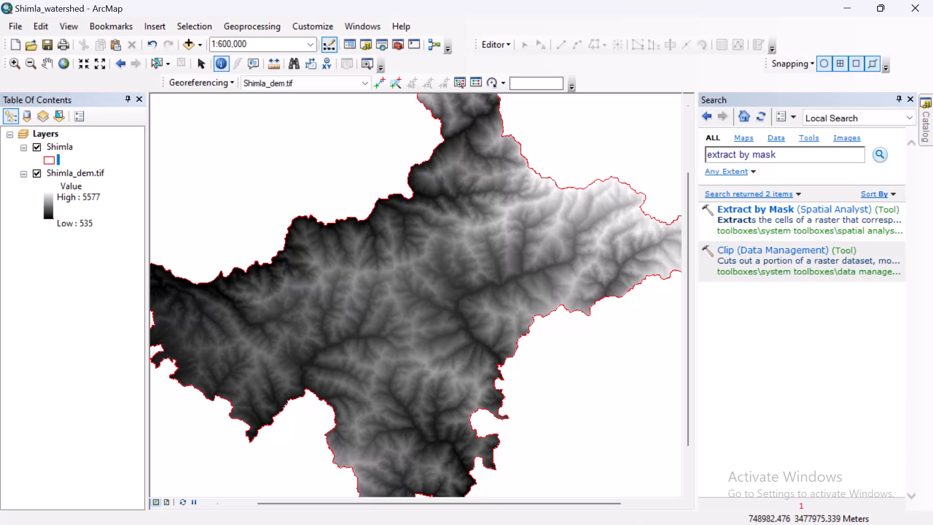
# In the geoprocessing environment settings, set the processing extent to Same as layer Shimla.
pyautogui.click(240, 24)
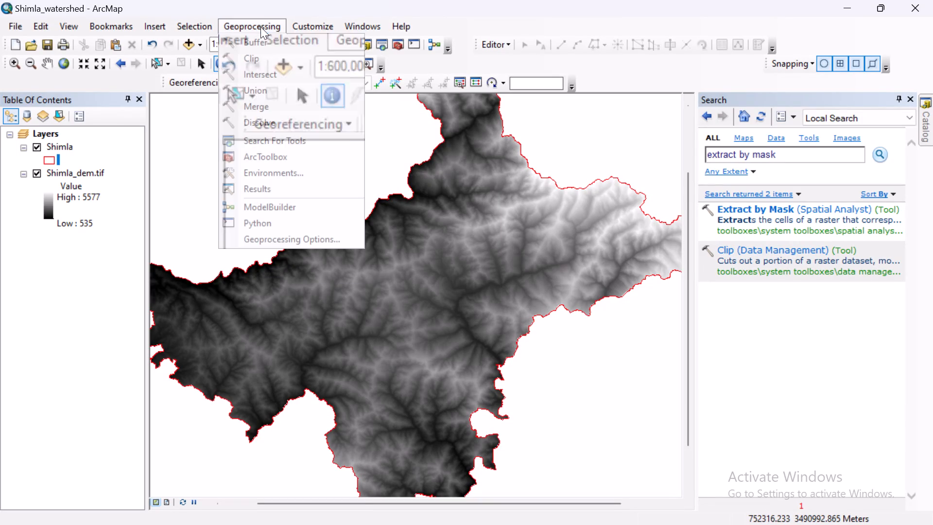
pyautogui.click(287, 176)
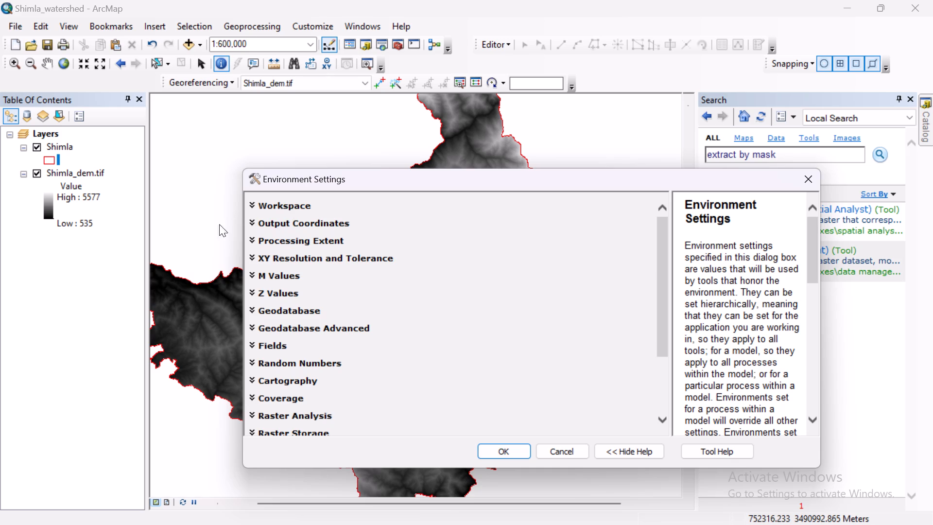
pyautogui.click(259, 241)
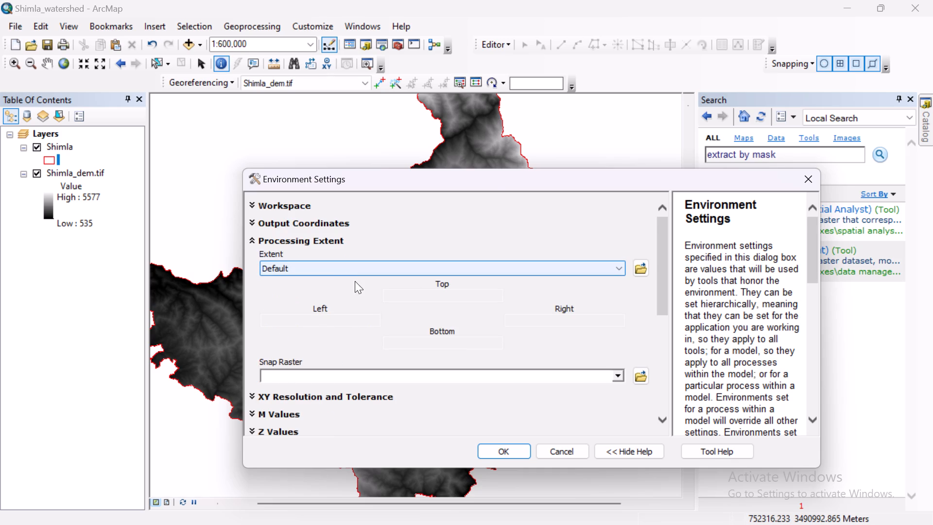
pyautogui.click(363, 266)
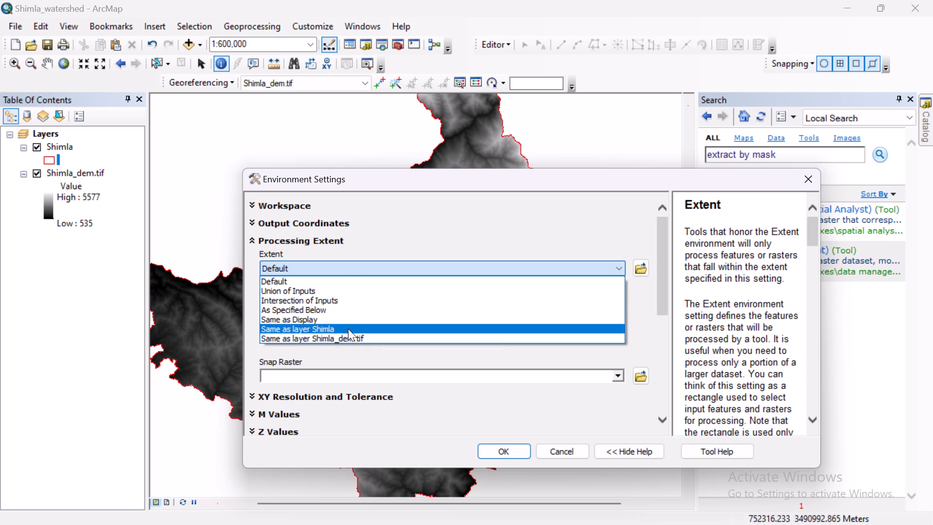
pyautogui.click(360, 330)
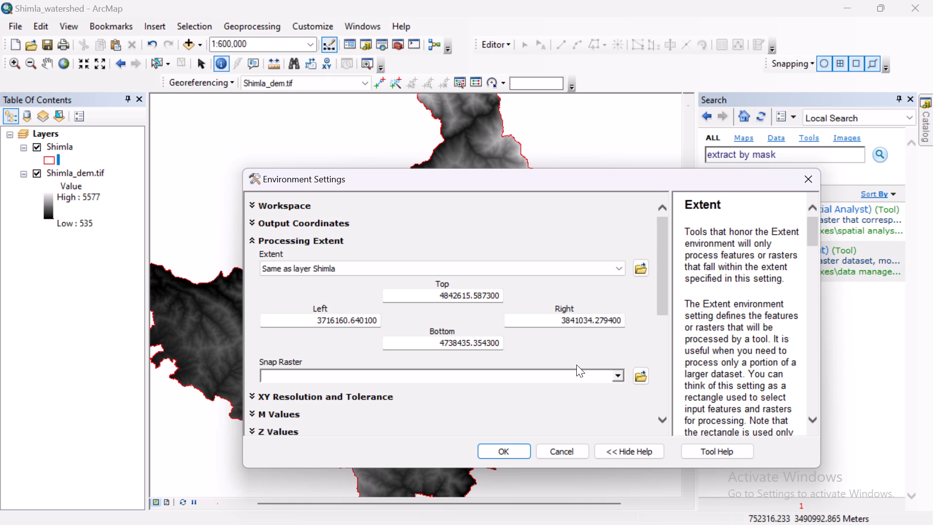
# Set the Raster Analysis mask to the Shimla layer in the environment settings.
pyautogui.scroll(-2, 576, 364)
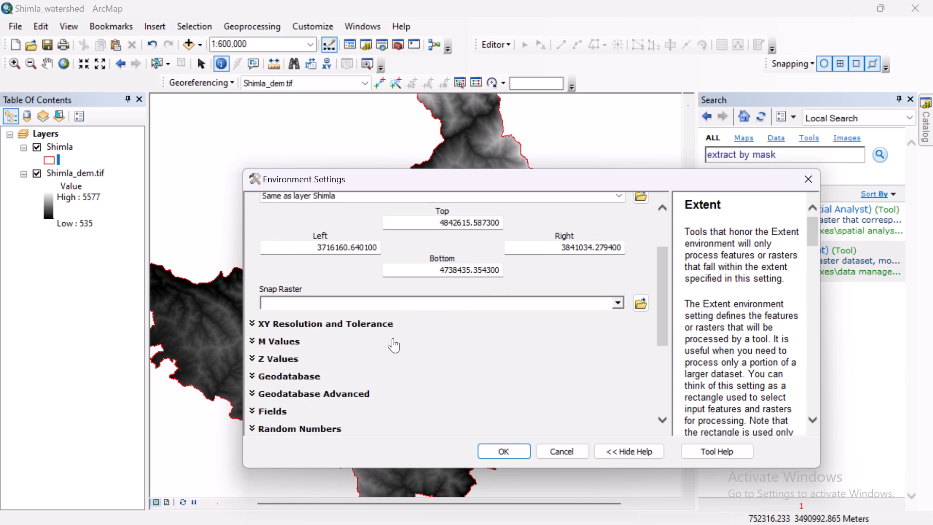
pyautogui.scroll(-1, 373, 339)
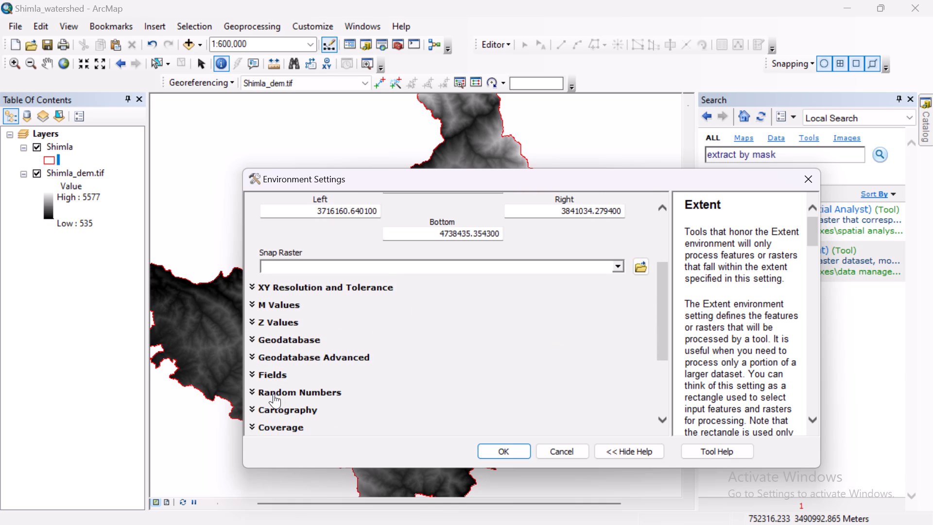
pyautogui.scroll(-2, 301, 350)
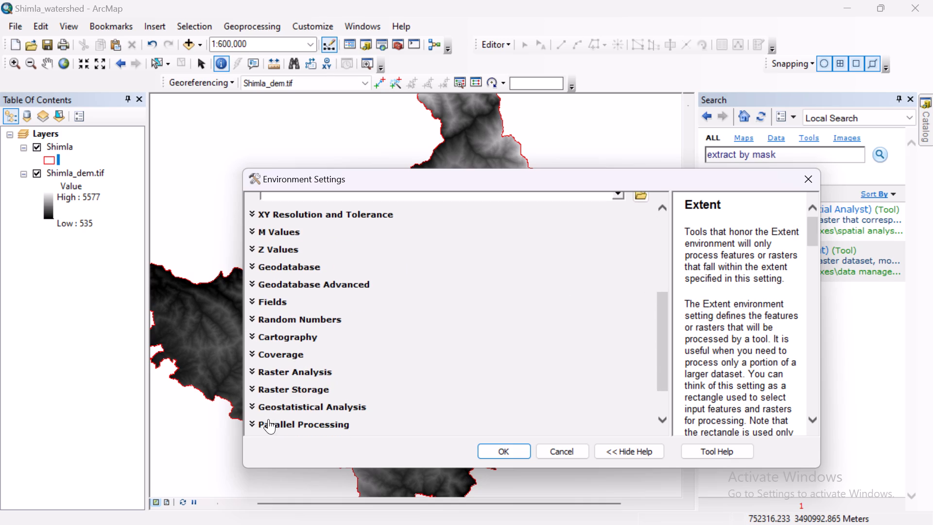
pyautogui.click(282, 372)
pyautogui.scroll(-1, 325, 373)
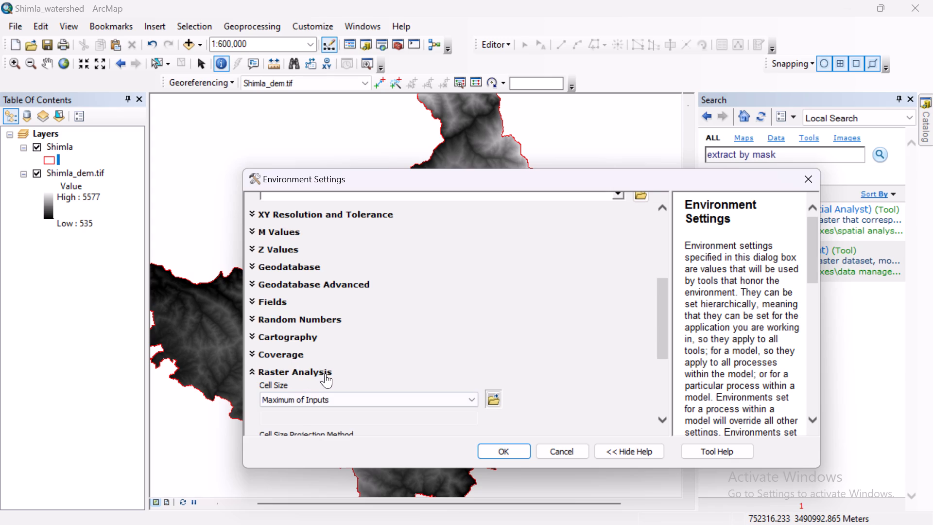
pyautogui.scroll(-1, 325, 373)
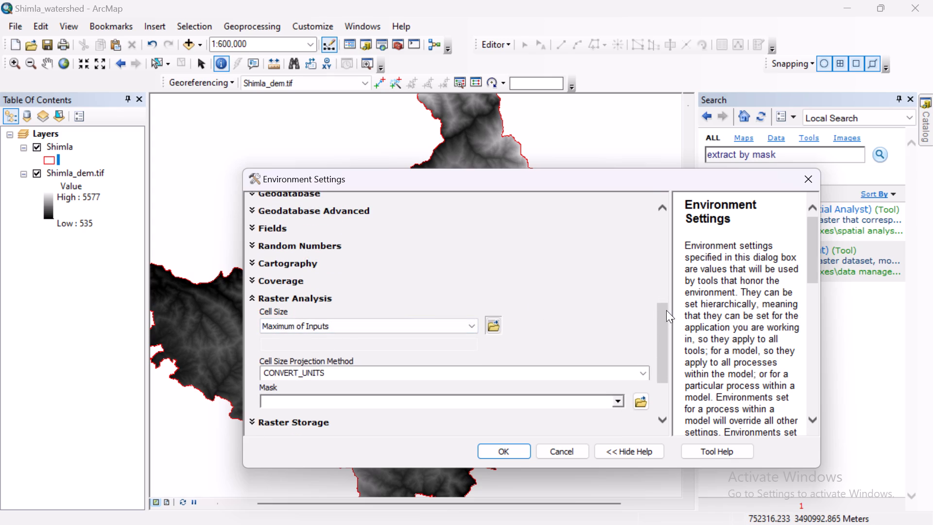
pyautogui.moveTo(664, 311); pyautogui.dragTo(665, 334)
pyautogui.click(563, 334)
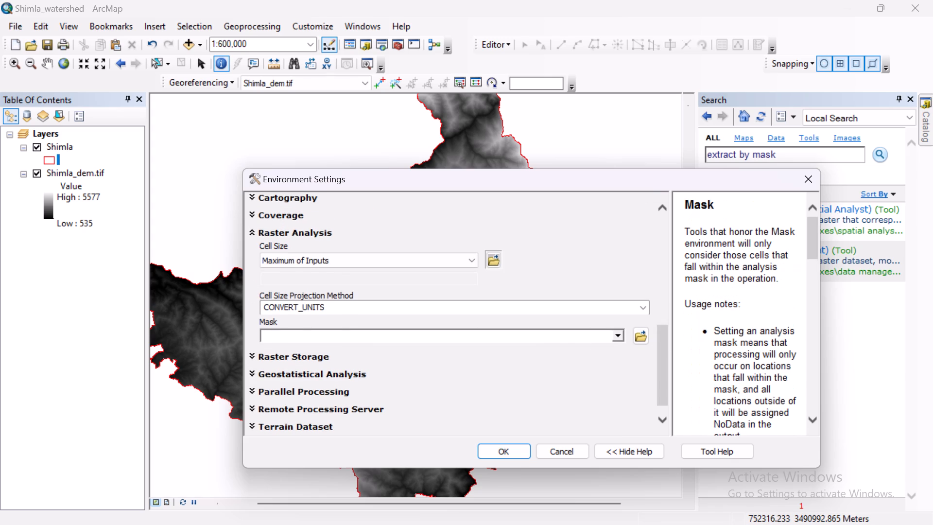
pyautogui.click(618, 335)
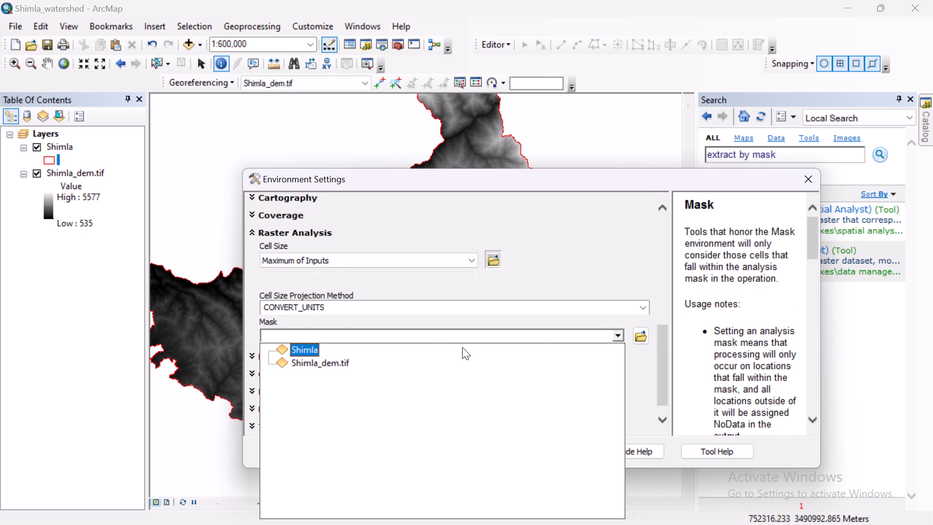
pyautogui.click(311, 351)
# Set the Parallel Processing Factor to 0 in the environment settings.
pyautogui.moveTo(660, 337); pyautogui.dragTo(656, 369)
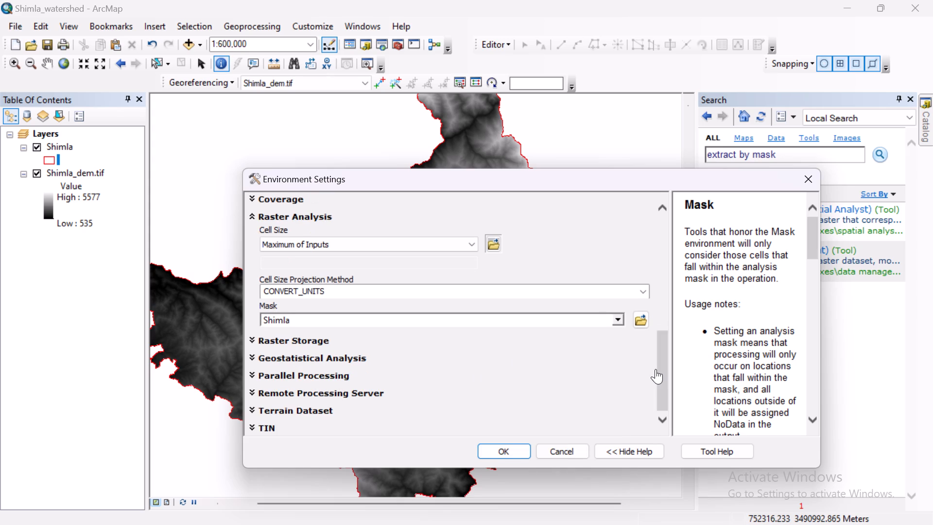
pyautogui.click(257, 372)
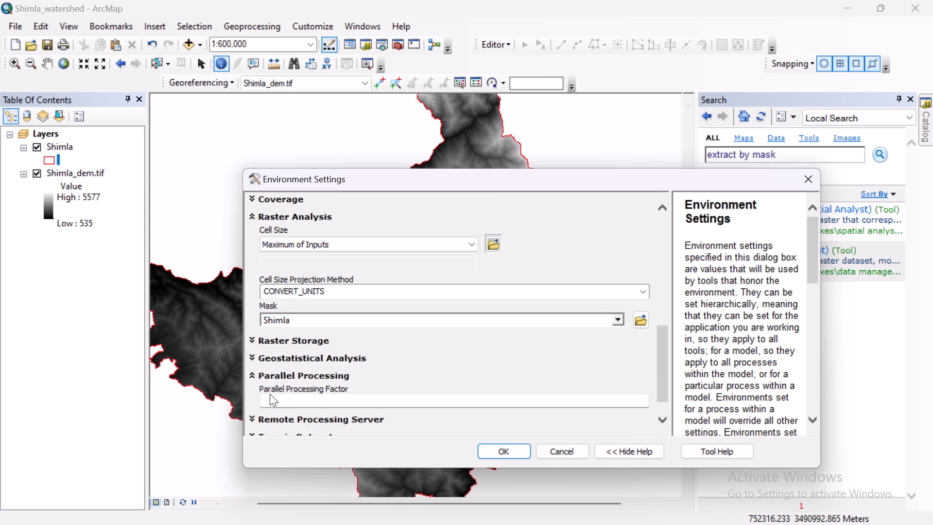
pyautogui.click(274, 389)
pyautogui.click(277, 400)
pyautogui.press('0')
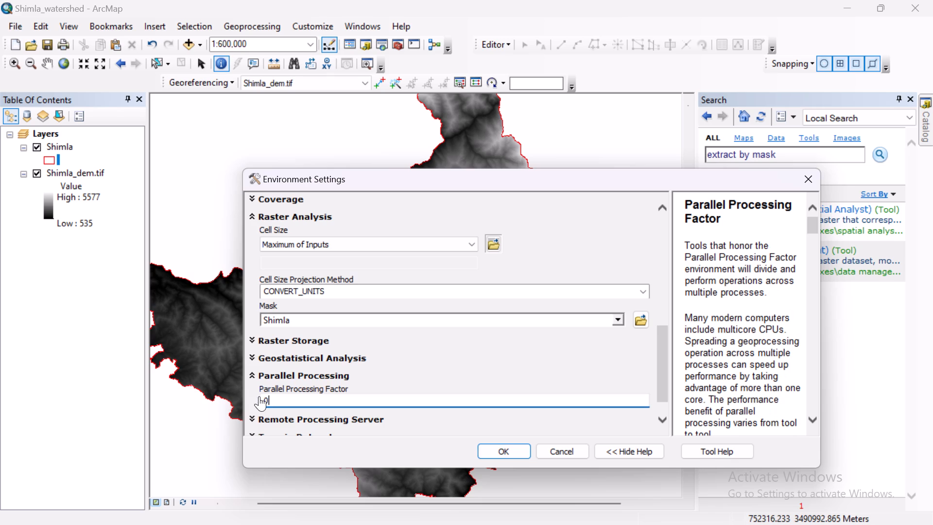
pyautogui.moveTo(659, 345); pyautogui.dragTo(658, 363)
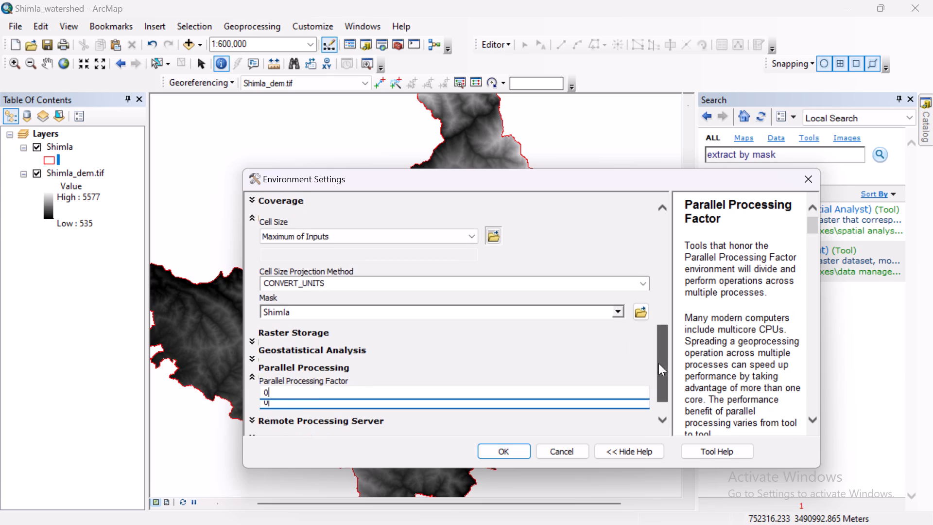
pyautogui.moveTo(658, 363); pyautogui.dragTo(657, 374)
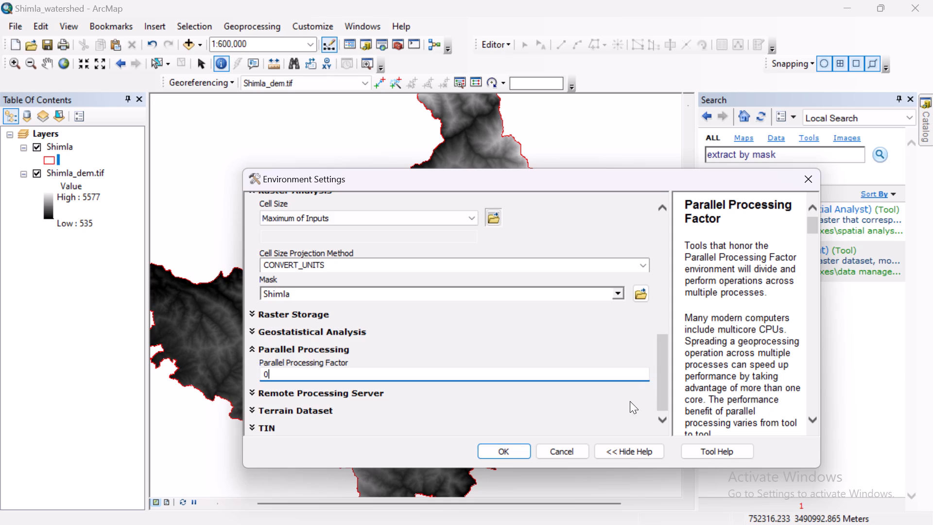
pyautogui.moveTo(663, 366); pyautogui.dragTo(656, 307)
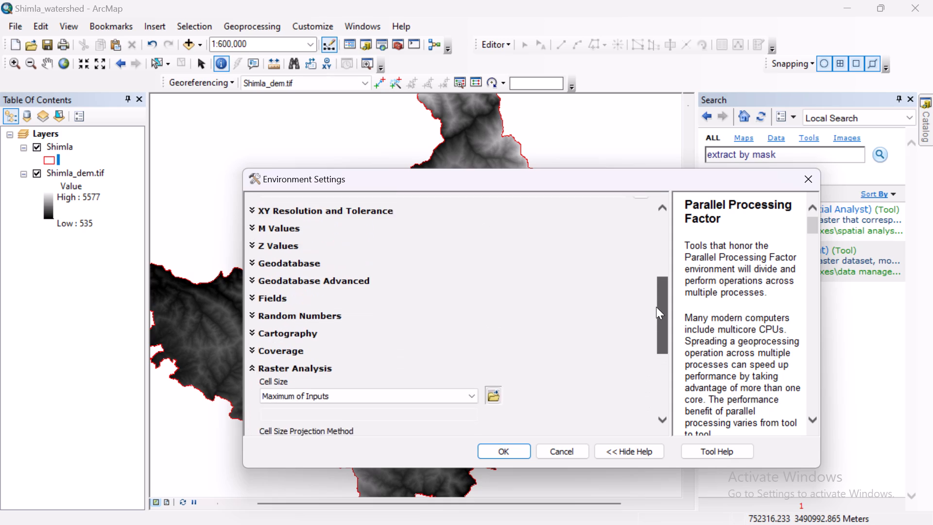
# Apply the geoprocessing environment settings.
pyautogui.moveTo(656, 307); pyautogui.dragTo(656, 306)
pyautogui.moveTo(656, 305); pyautogui.dragTo(659, 235)
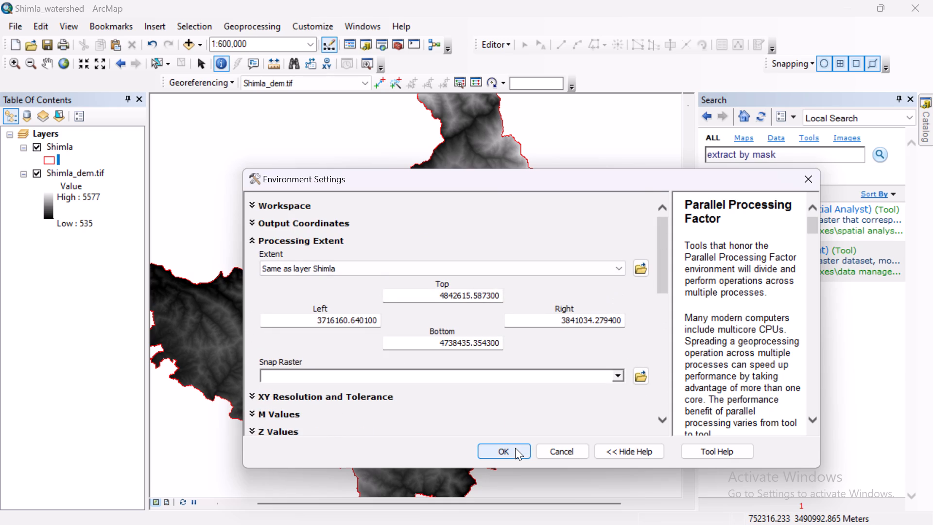
pyautogui.click(515, 448)
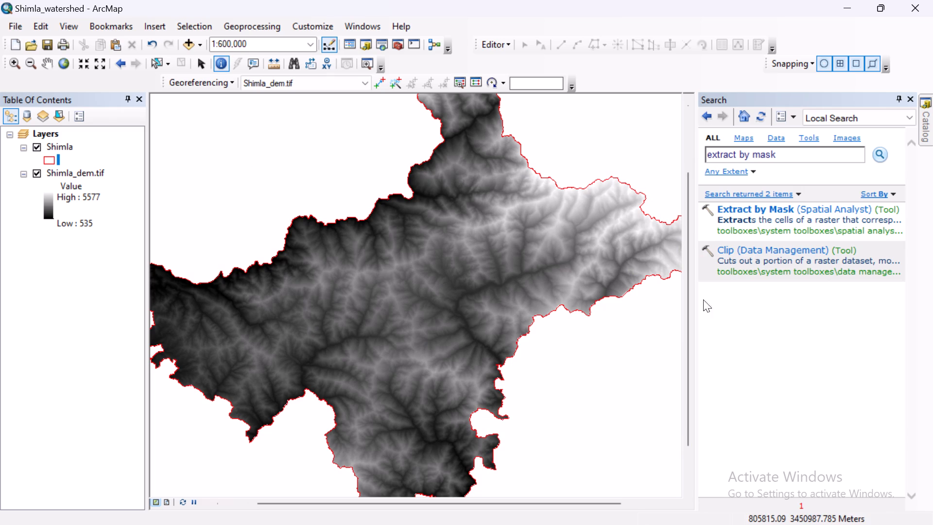
# Close the Search window and show ArcToolbox as an auto-hiding pane.
pyautogui.click(910, 104)
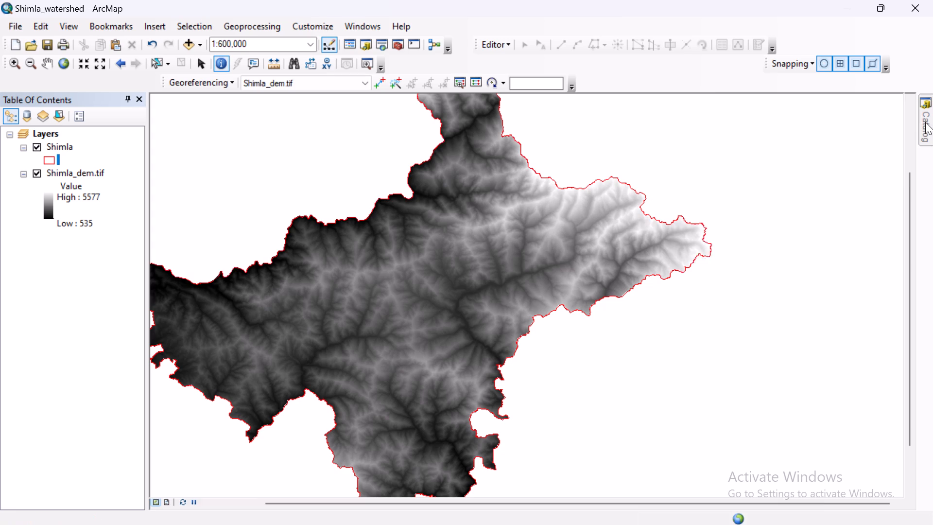
pyautogui.click(925, 122)
pyautogui.click(927, 133)
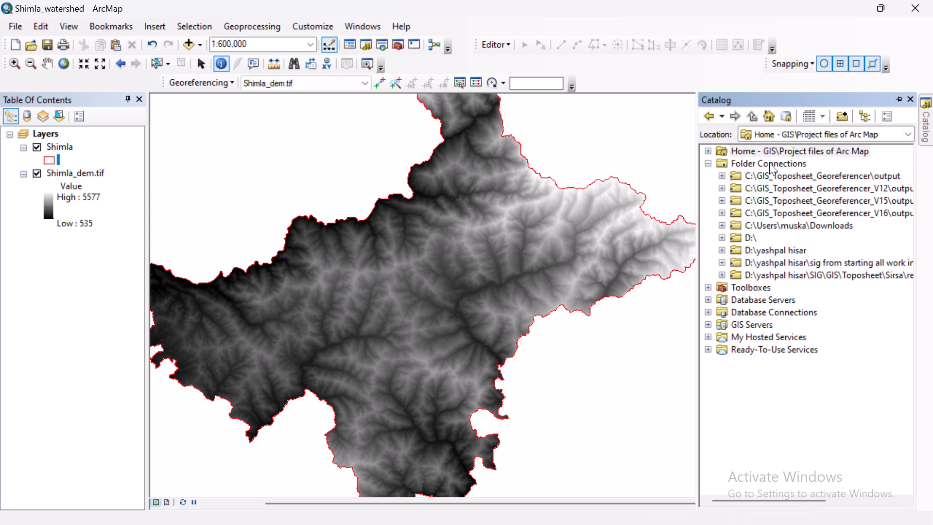
pyautogui.click(402, 44)
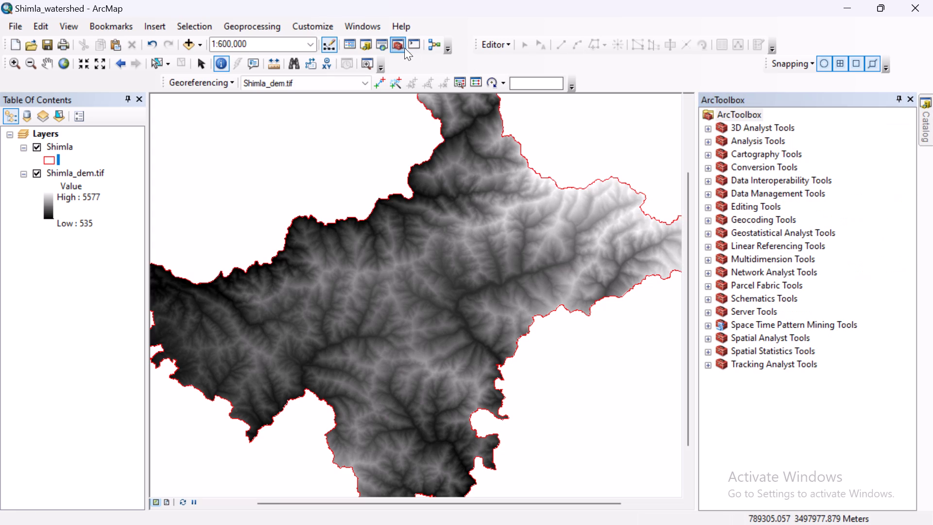
pyautogui.click(898, 95)
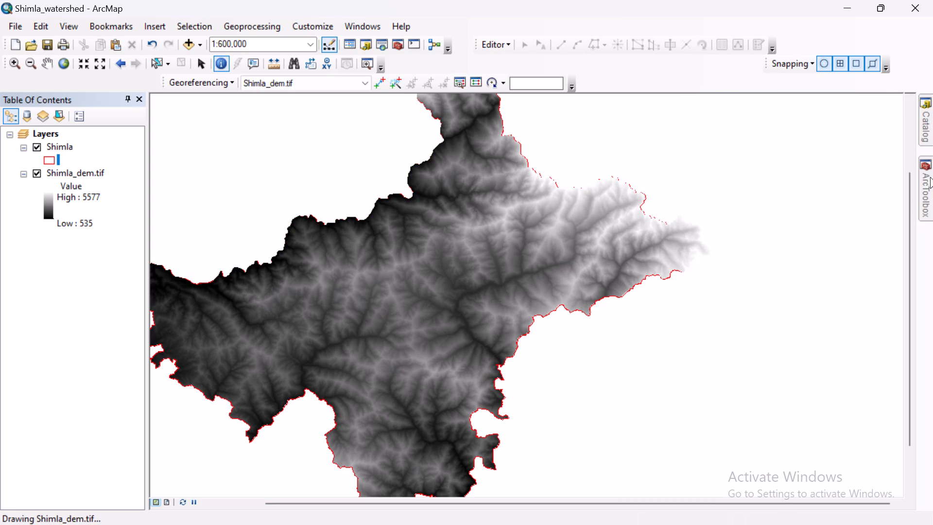
pyautogui.click(926, 179)
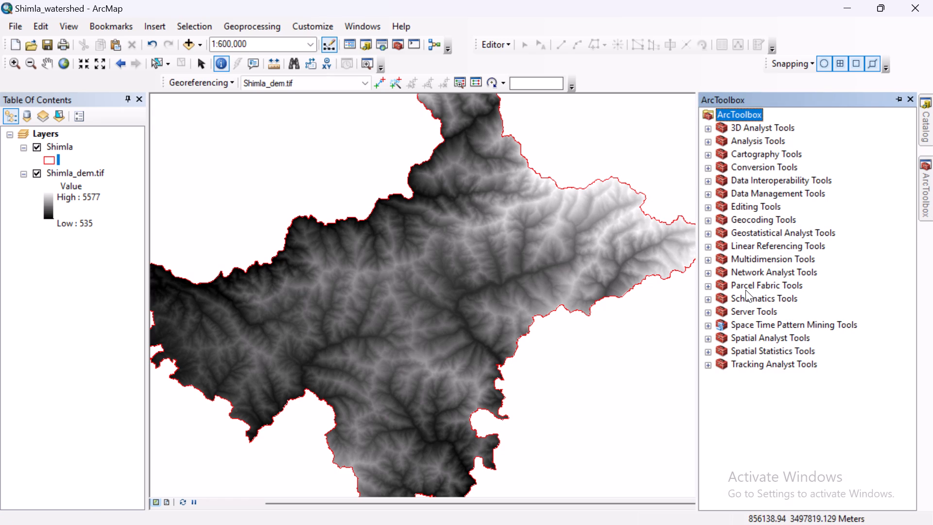
# Open the Spatial Analyst Hydrology Fill tool and choose Shimla_dem.tif as the input surface raster.
pyautogui.click(706, 336)
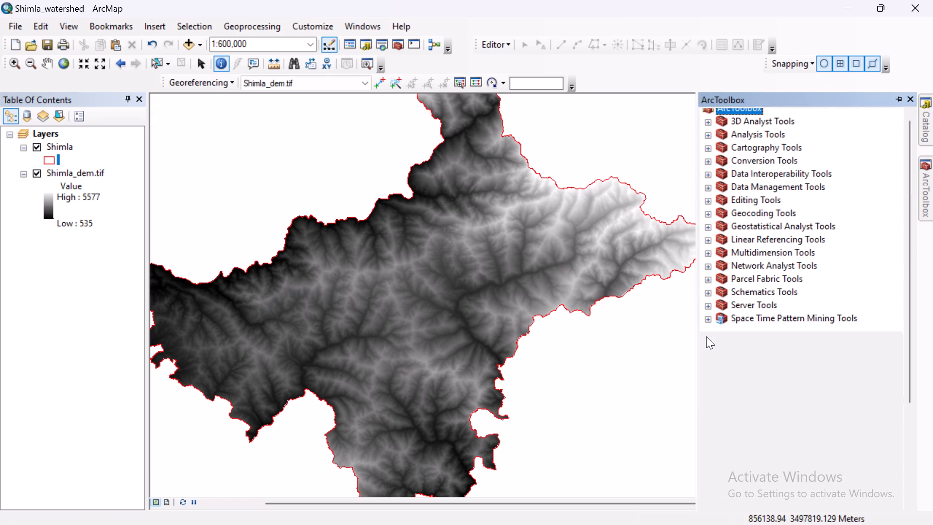
pyautogui.click(718, 324)
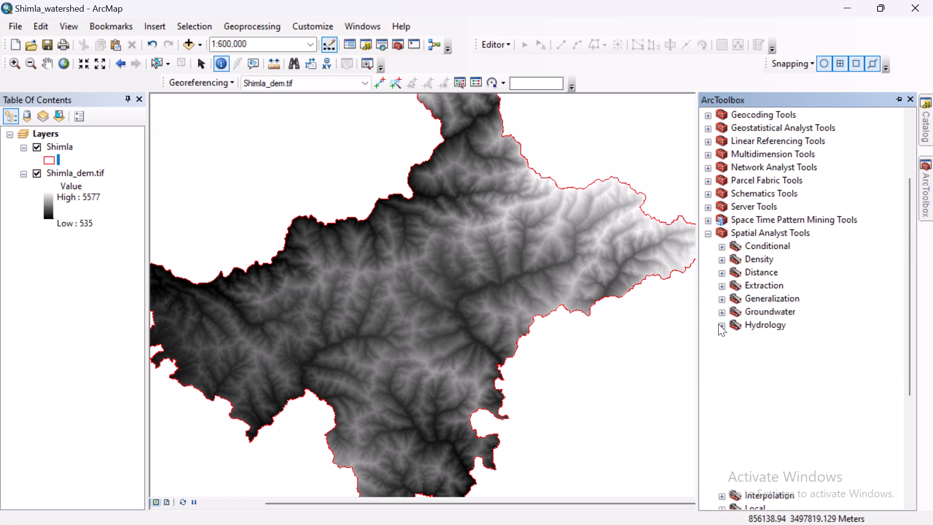
pyautogui.click(765, 349)
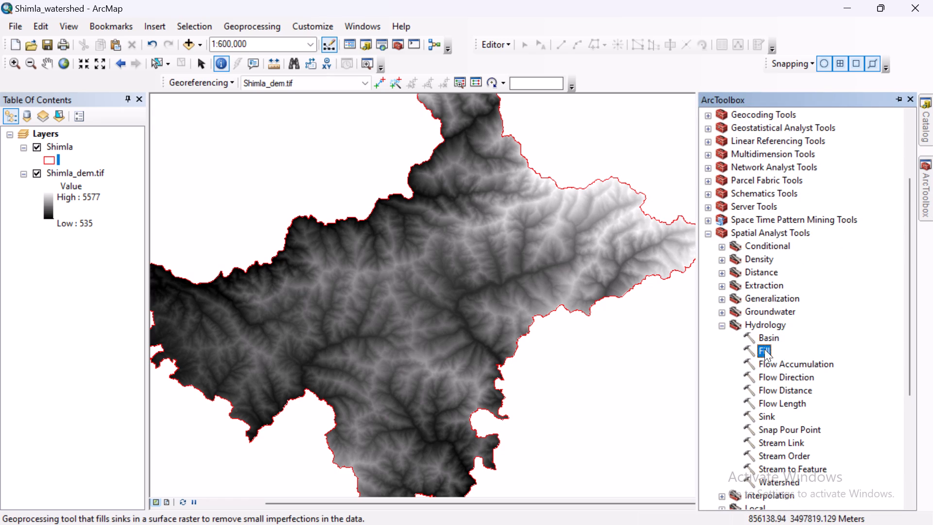
pyautogui.doubleClick(765, 351)
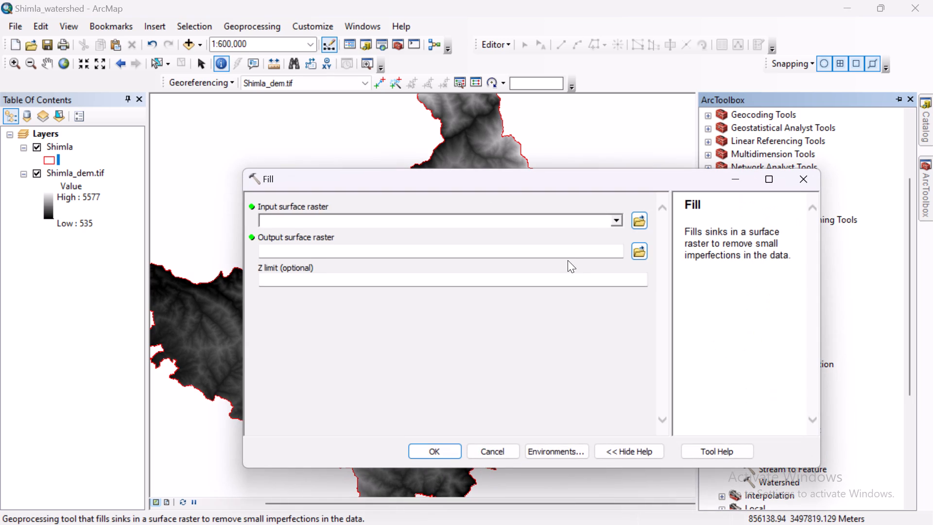
pyautogui.click(616, 221)
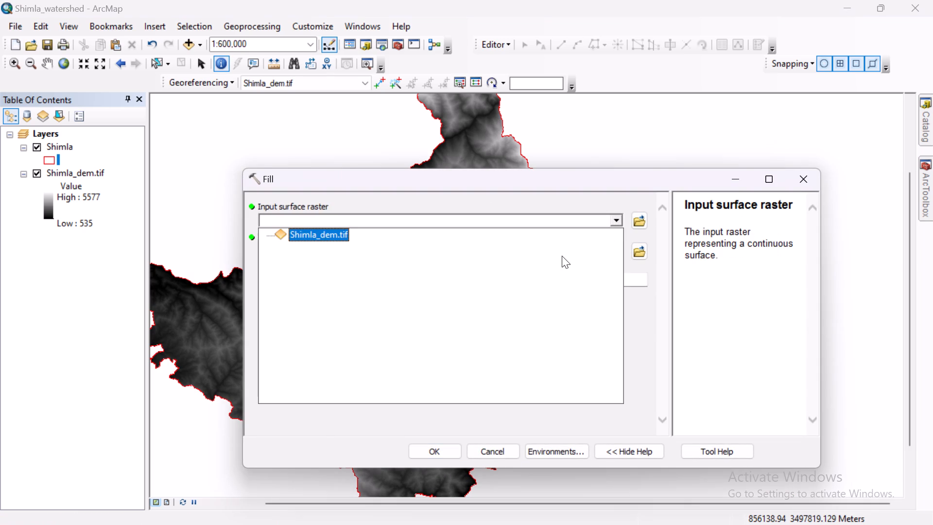
pyautogui.click(321, 233)
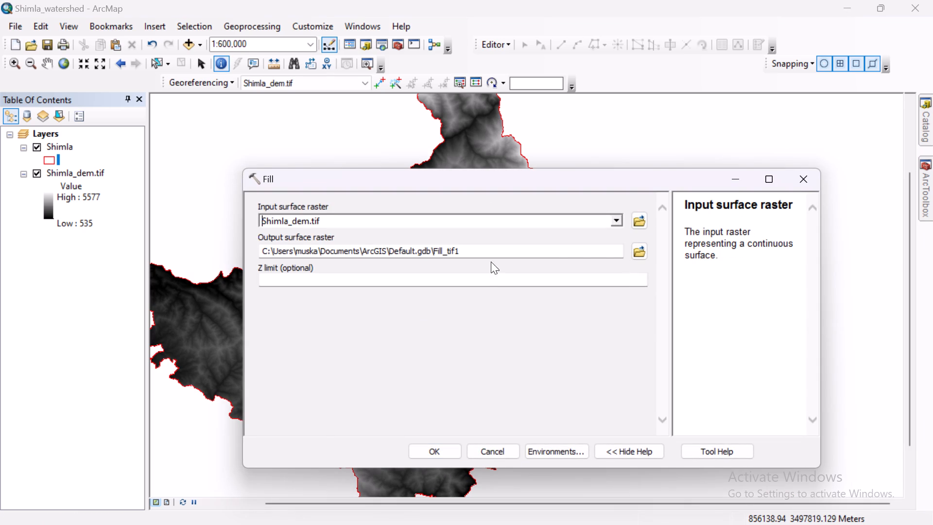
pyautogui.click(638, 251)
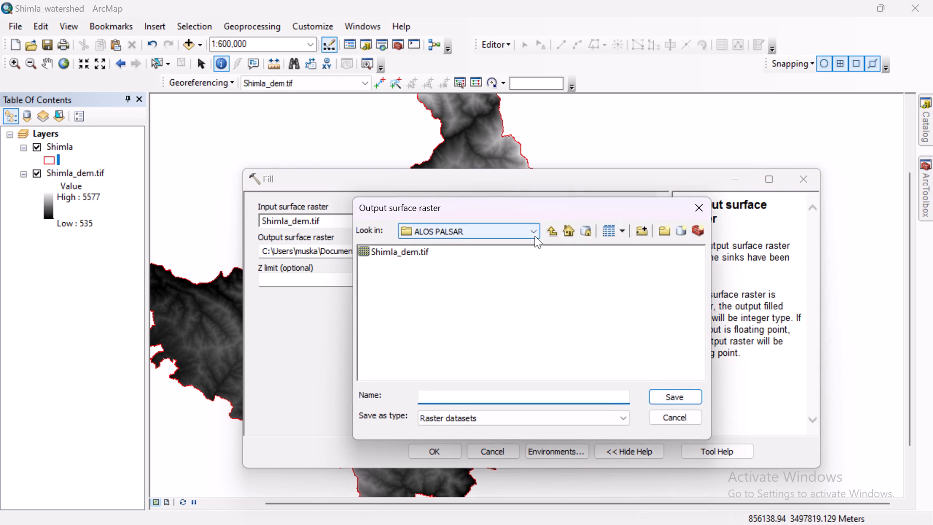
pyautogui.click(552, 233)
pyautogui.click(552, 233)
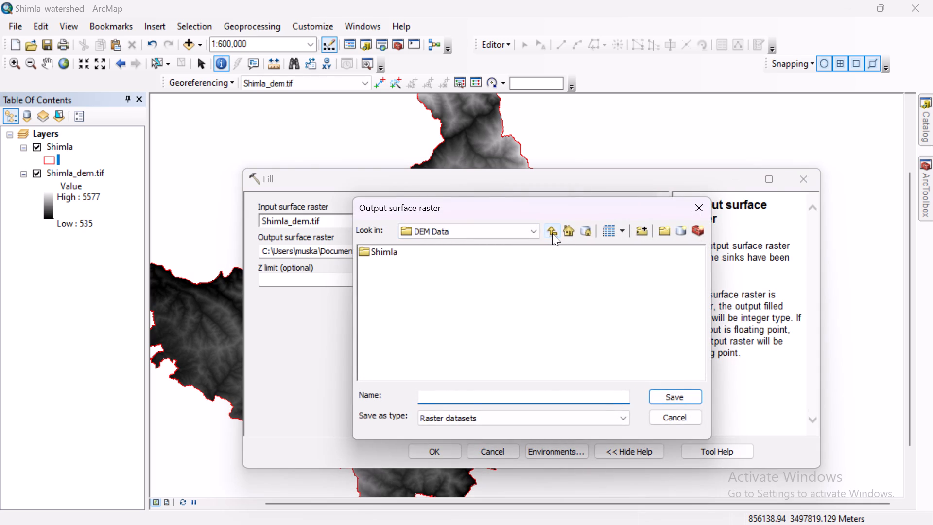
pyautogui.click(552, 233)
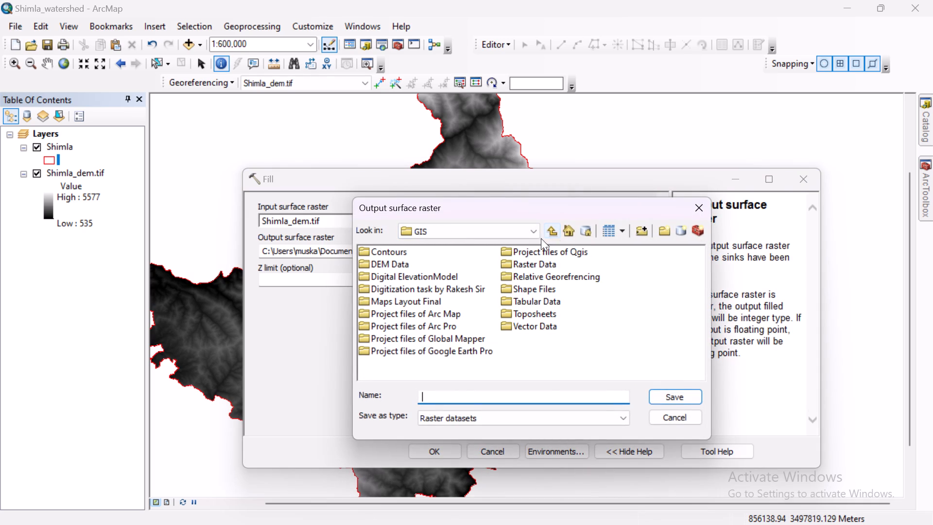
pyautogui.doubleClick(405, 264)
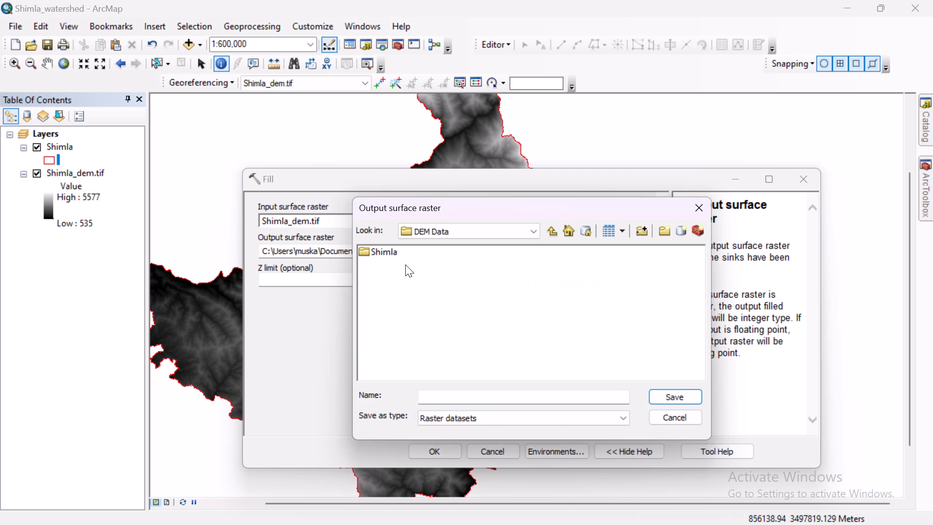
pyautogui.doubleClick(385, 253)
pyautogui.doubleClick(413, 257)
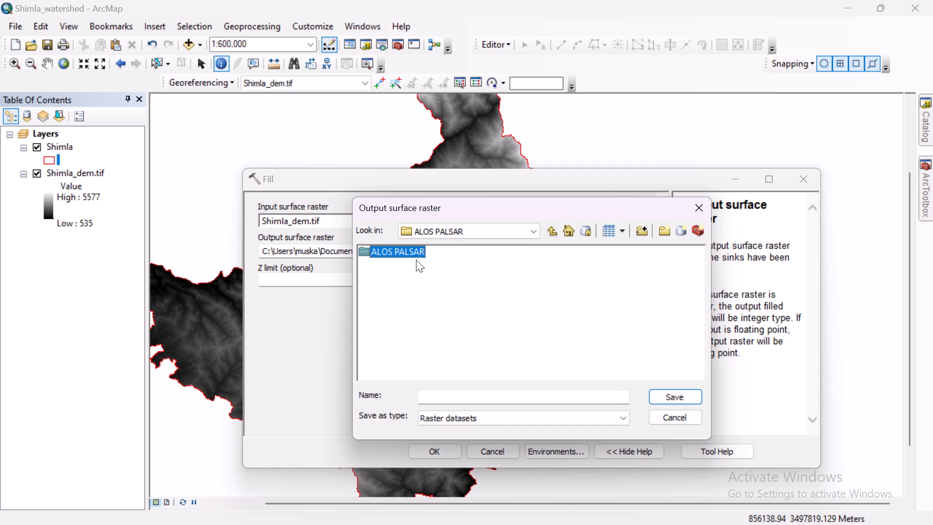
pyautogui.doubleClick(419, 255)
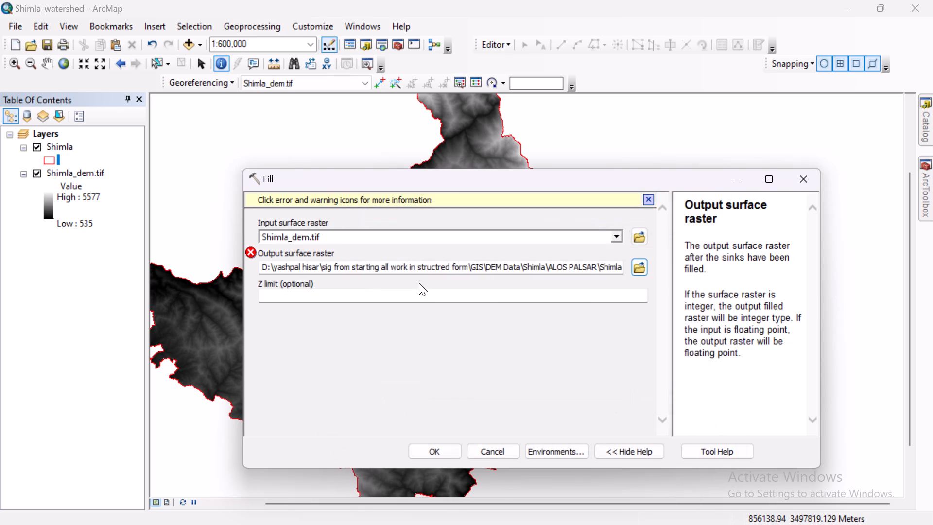
# Set the output surface raster to Shimla_dem_fill.tif in the ALOS PALSAR folder and run Fill.
pyautogui.click(634, 268)
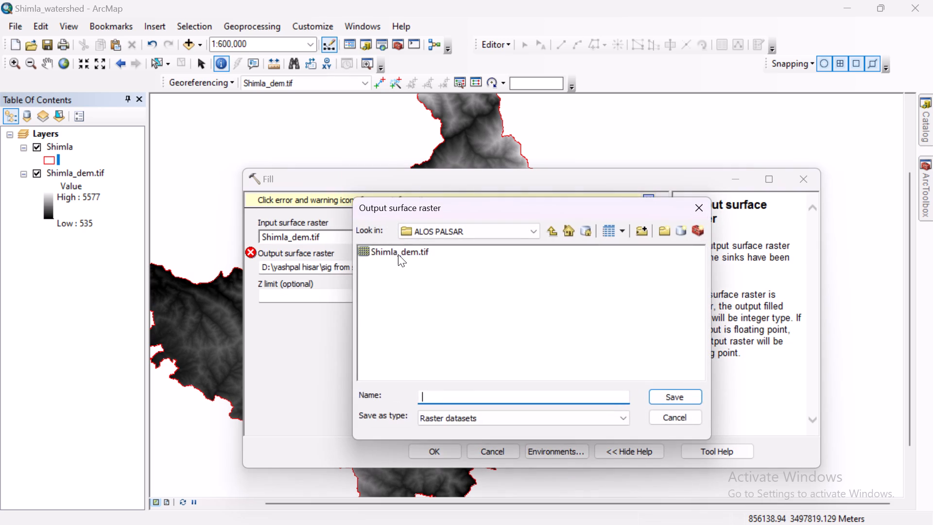
pyautogui.click(397, 253)
pyautogui.click(460, 395)
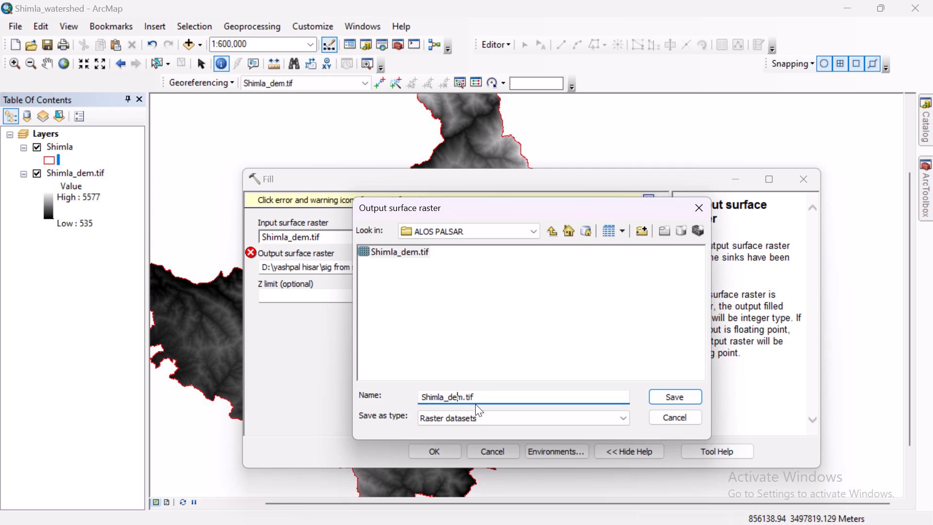
pyautogui.press('Right')
pyautogui.hotkey('shift', '_')
pyautogui.write('fill')
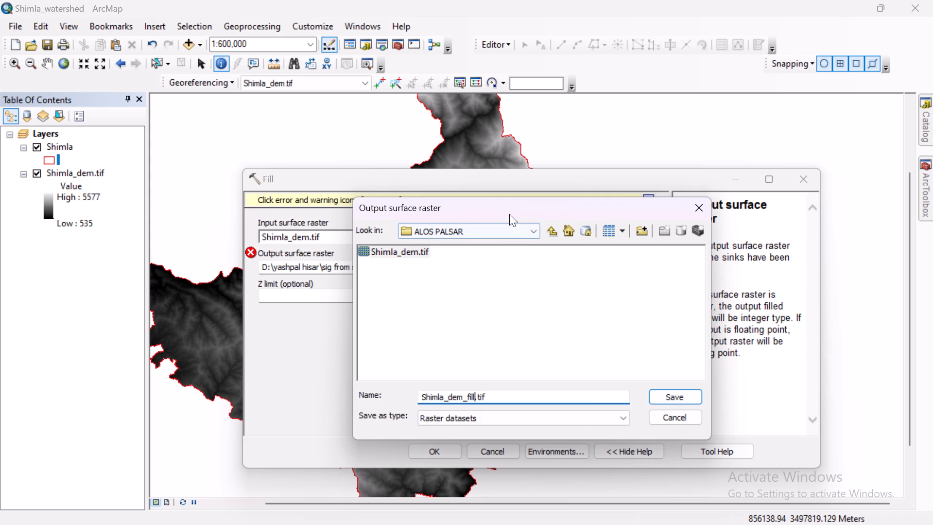
pyautogui.moveTo(509, 214); pyautogui.dragTo(535, 265)
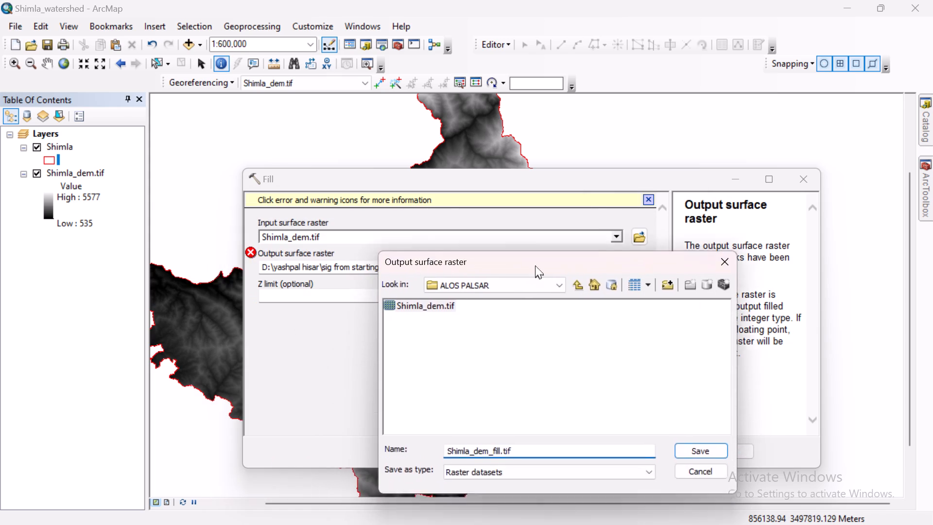
pyautogui.moveTo(535, 265); pyautogui.dragTo(522, 156)
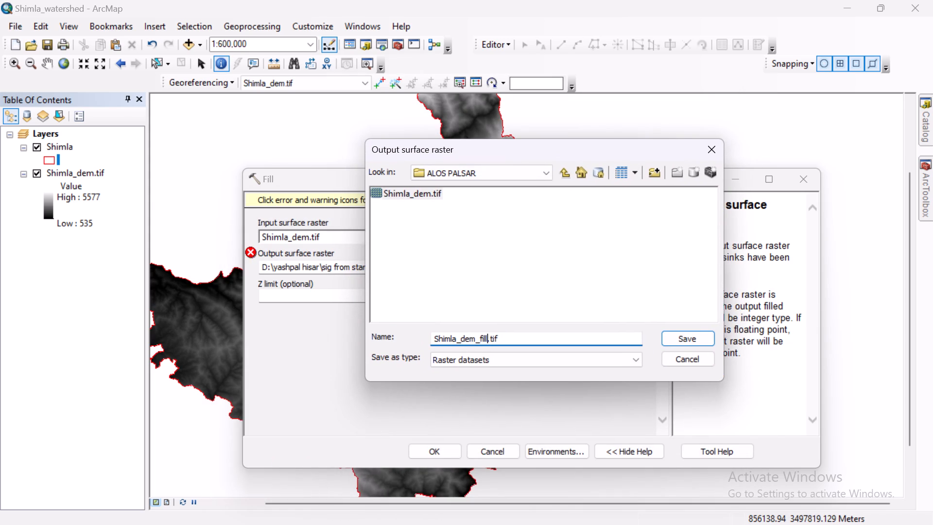
pyautogui.click(679, 339)
pyautogui.click(440, 450)
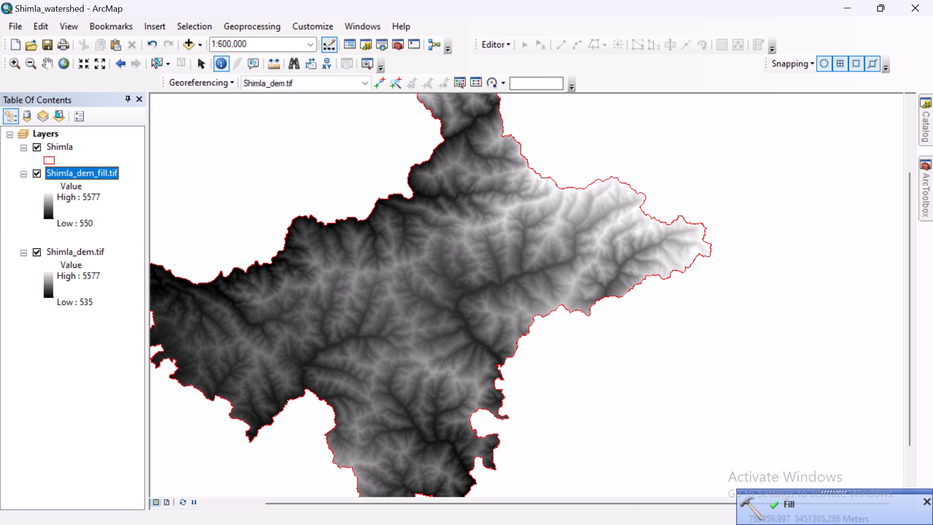
# Remove the original Shimla_dem.tif layer from the map.
pyautogui.click(71, 254)
pyautogui.rightClick(71, 254)
pyautogui.click(140, 282)
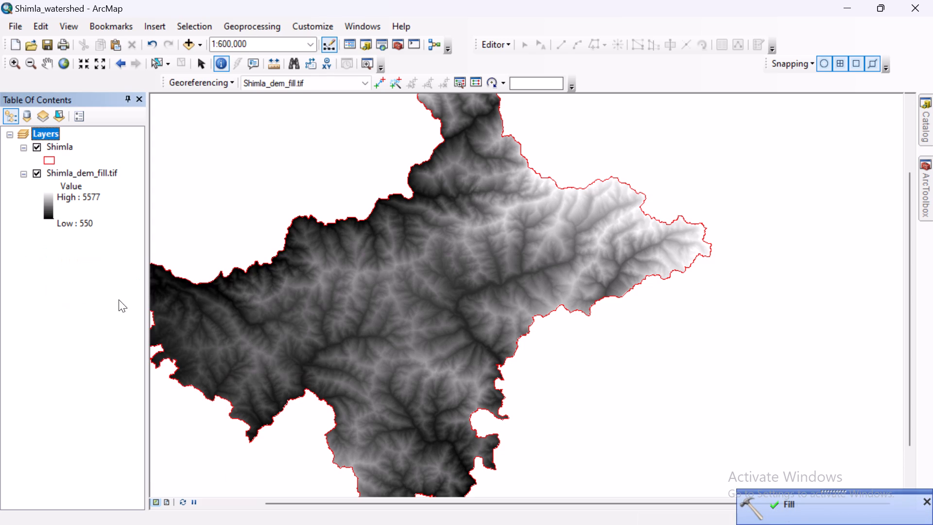
pyautogui.click(69, 278)
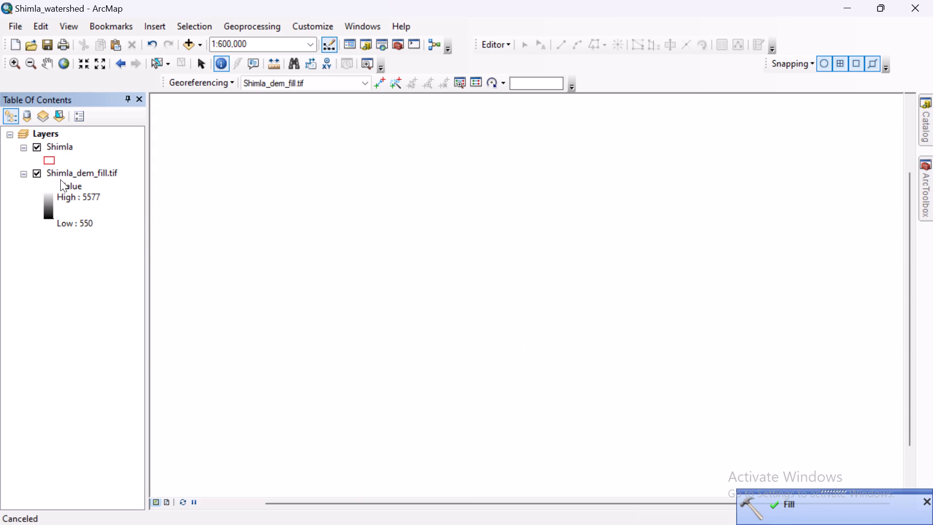
# Open the Hydrology Flow Direction tool and choose Shimla_dem_fill.tif as the input surface raster.
pyautogui.rightClick(66, 175)
pyautogui.click(117, 254)
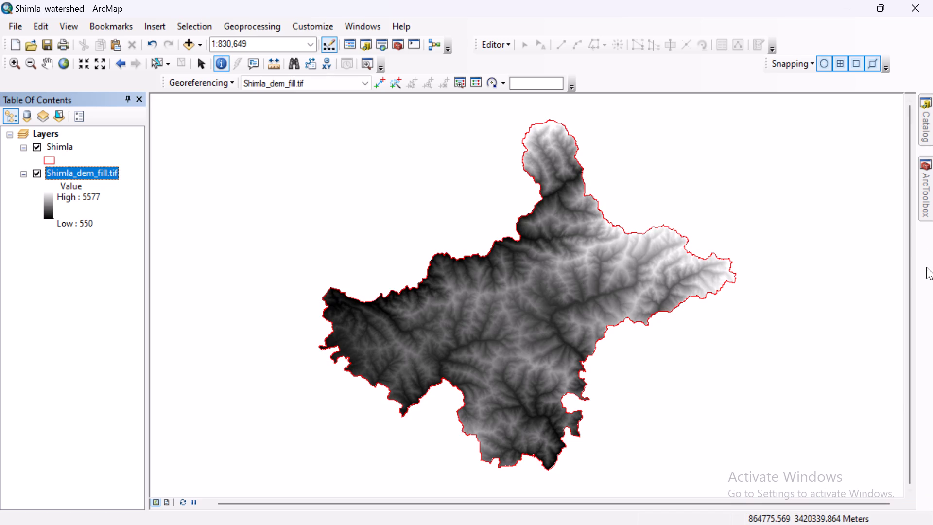
pyautogui.click(923, 203)
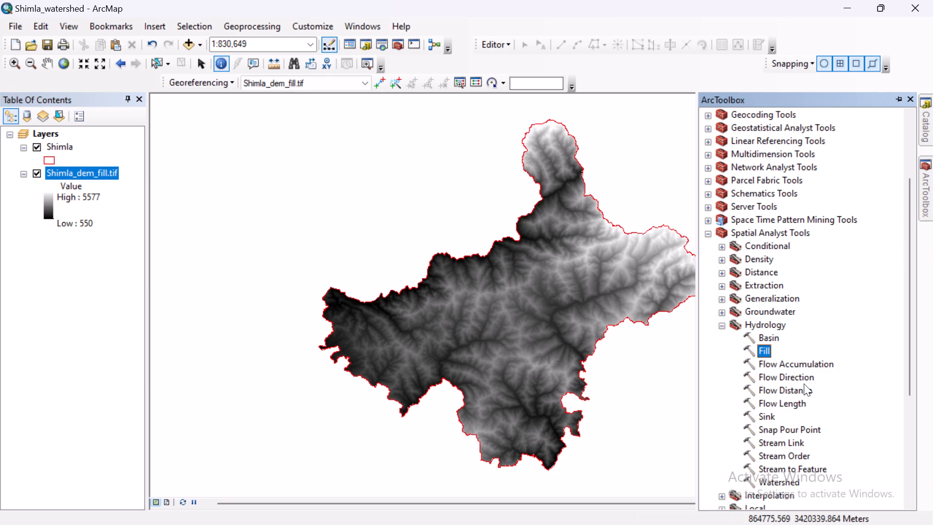
pyautogui.doubleClick(804, 374)
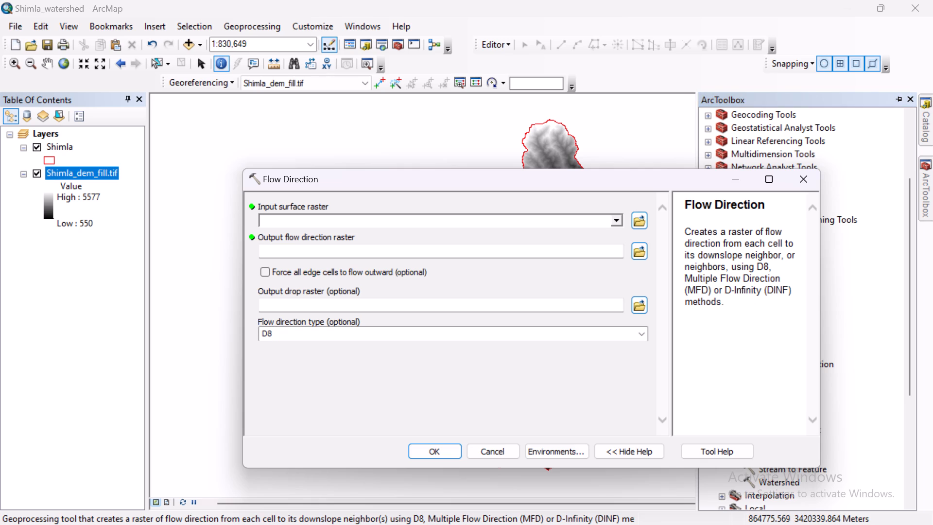
pyautogui.click(619, 222)
pyautogui.doubleClick(354, 238)
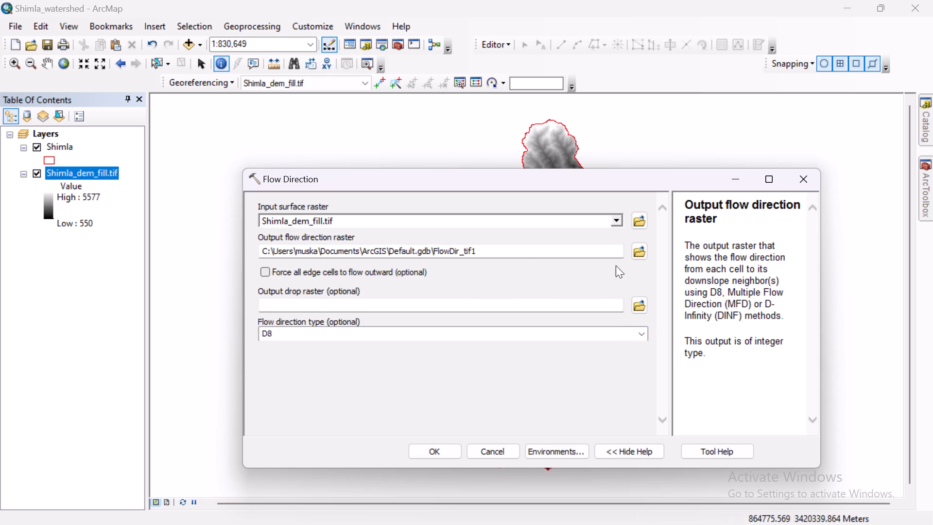
# Set the output flow direction raster to Shimla_dem_flow_direction.tif in the ALOS PALSAR folder and run Flow Direction.
pyautogui.click(638, 252)
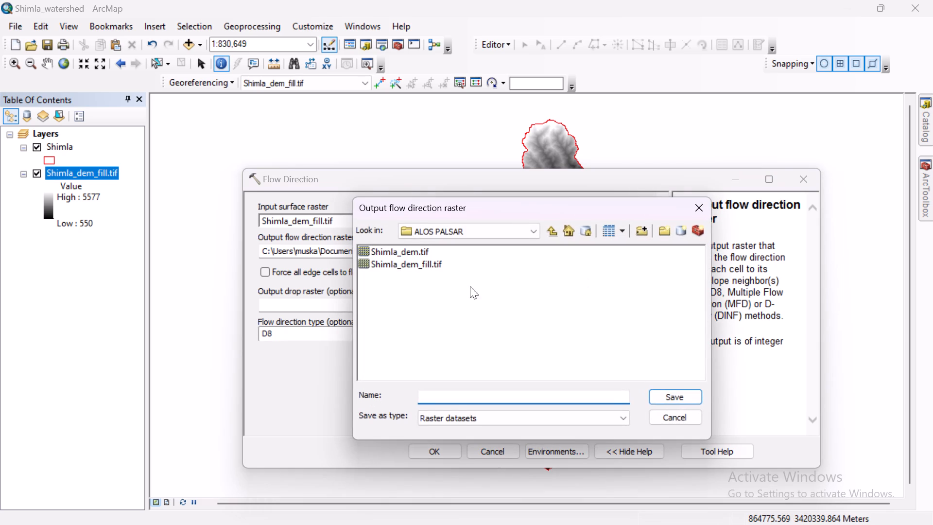
pyautogui.click(398, 251)
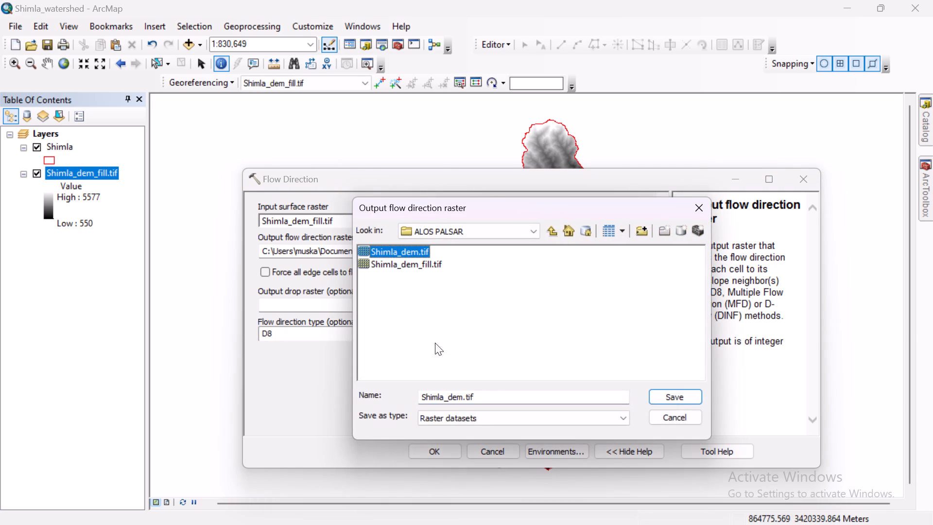
pyautogui.click(463, 398)
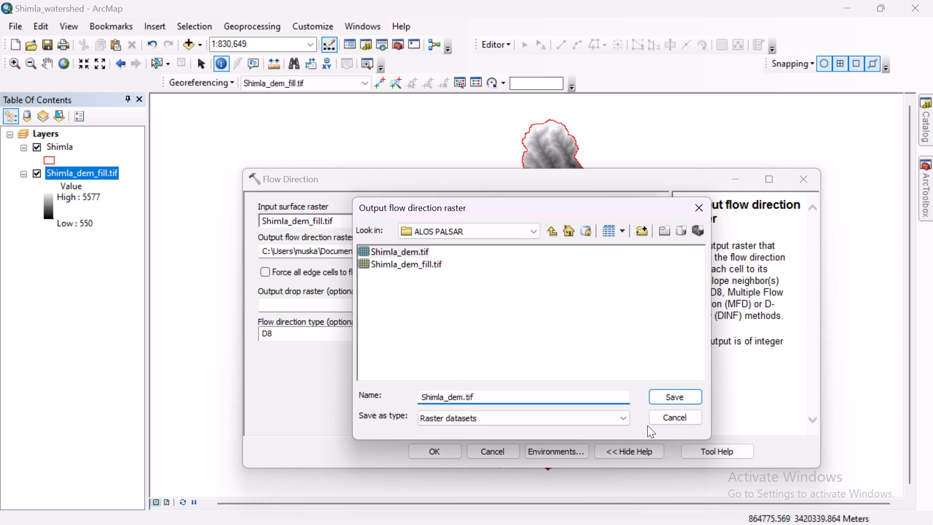
pyautogui.hotkey('shift', '_')
pyautogui.write('flow')
pyautogui.hotkey('shift', '_')
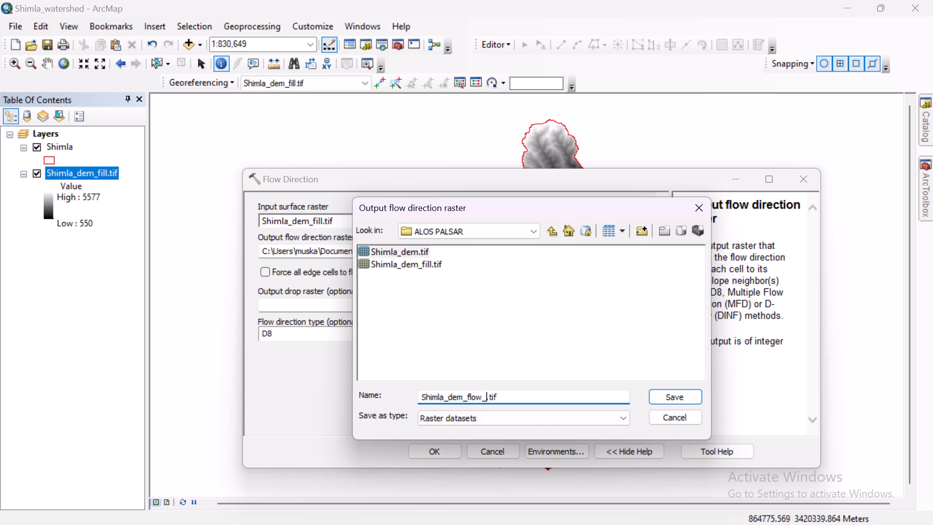
pyautogui.write('direction')
pyautogui.click(676, 394)
pyautogui.click(438, 449)
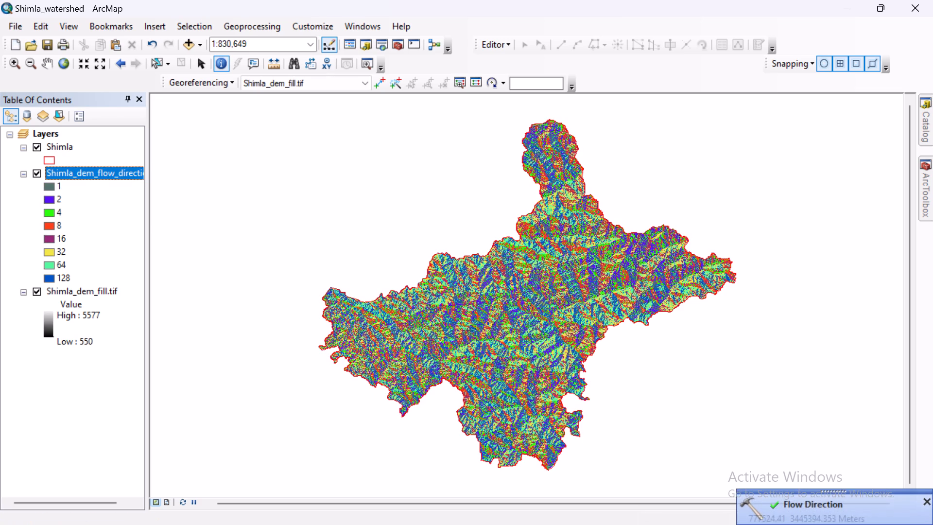
pyautogui.click(929, 500)
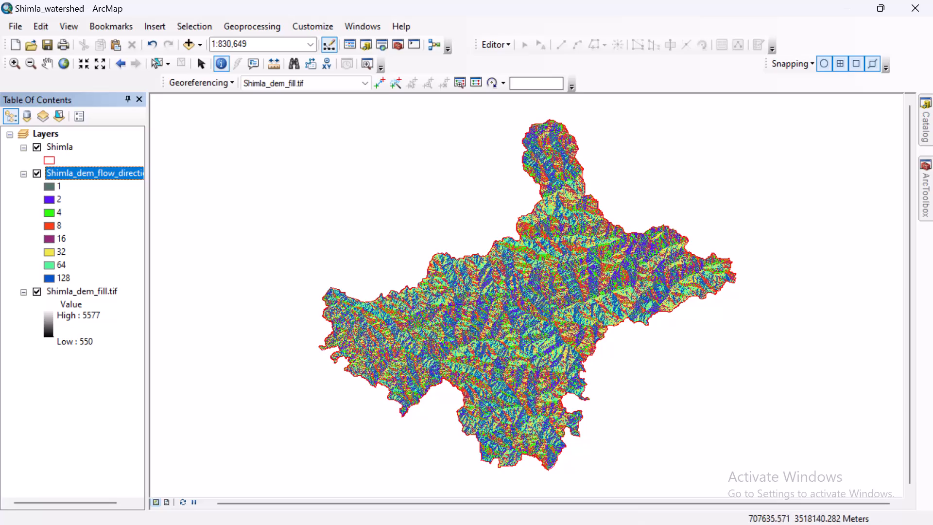
# Open the Search window and set it to auto-hide.
pyautogui.click(384, 46)
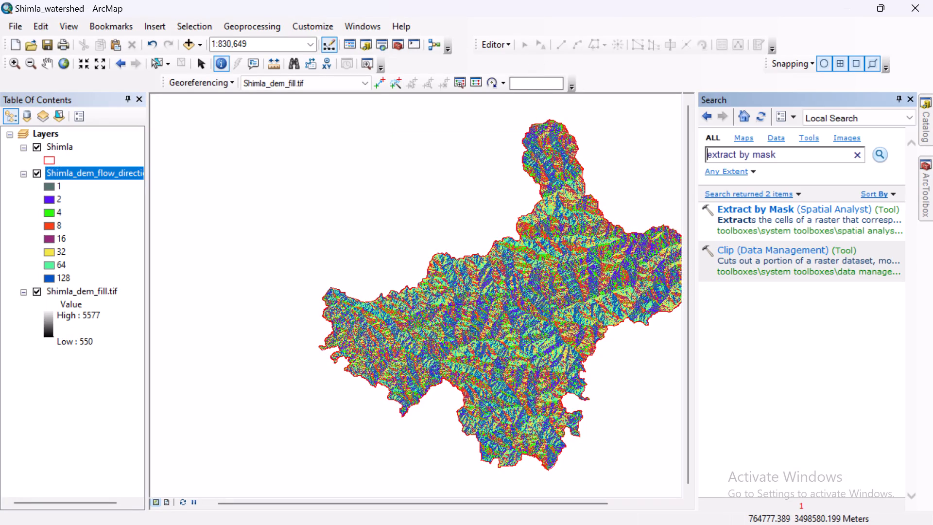
pyautogui.click(894, 99)
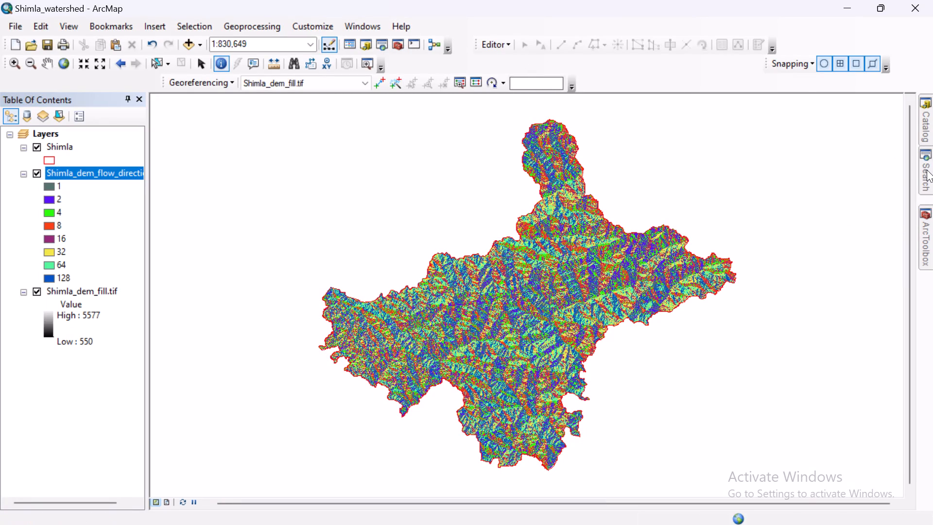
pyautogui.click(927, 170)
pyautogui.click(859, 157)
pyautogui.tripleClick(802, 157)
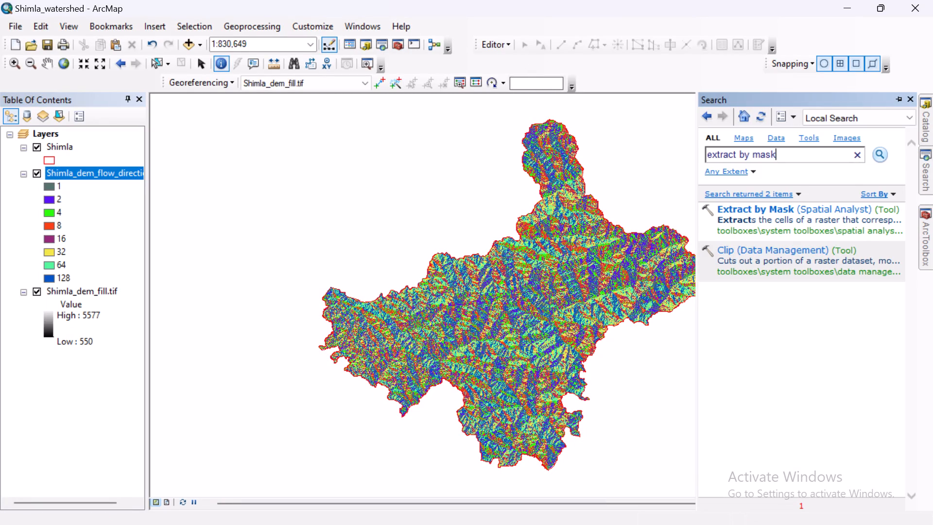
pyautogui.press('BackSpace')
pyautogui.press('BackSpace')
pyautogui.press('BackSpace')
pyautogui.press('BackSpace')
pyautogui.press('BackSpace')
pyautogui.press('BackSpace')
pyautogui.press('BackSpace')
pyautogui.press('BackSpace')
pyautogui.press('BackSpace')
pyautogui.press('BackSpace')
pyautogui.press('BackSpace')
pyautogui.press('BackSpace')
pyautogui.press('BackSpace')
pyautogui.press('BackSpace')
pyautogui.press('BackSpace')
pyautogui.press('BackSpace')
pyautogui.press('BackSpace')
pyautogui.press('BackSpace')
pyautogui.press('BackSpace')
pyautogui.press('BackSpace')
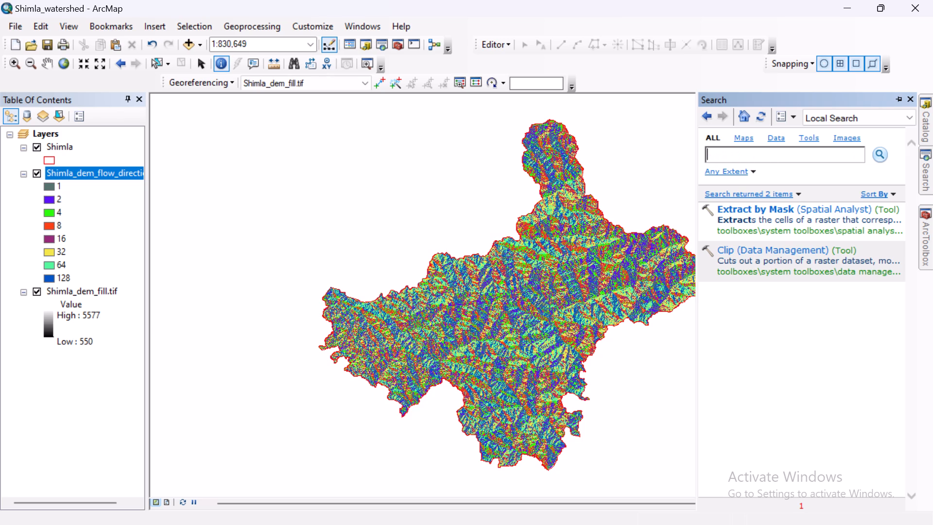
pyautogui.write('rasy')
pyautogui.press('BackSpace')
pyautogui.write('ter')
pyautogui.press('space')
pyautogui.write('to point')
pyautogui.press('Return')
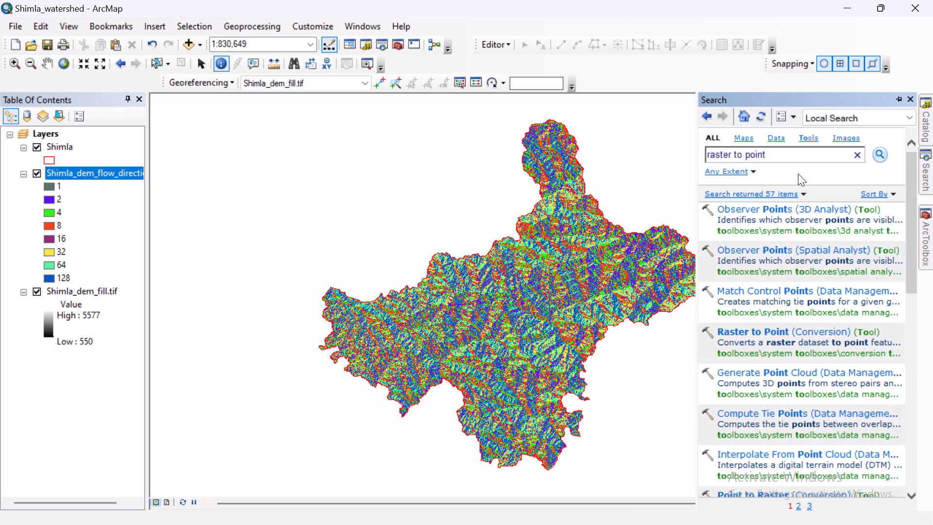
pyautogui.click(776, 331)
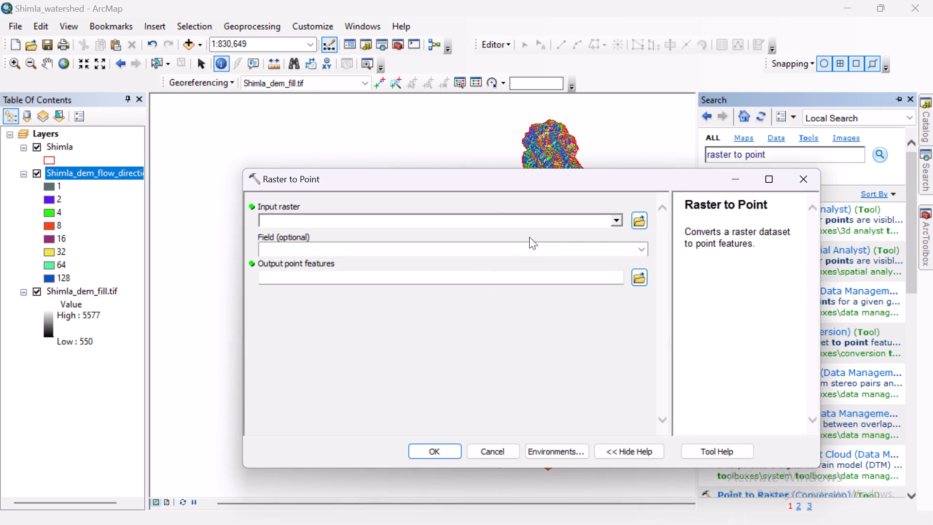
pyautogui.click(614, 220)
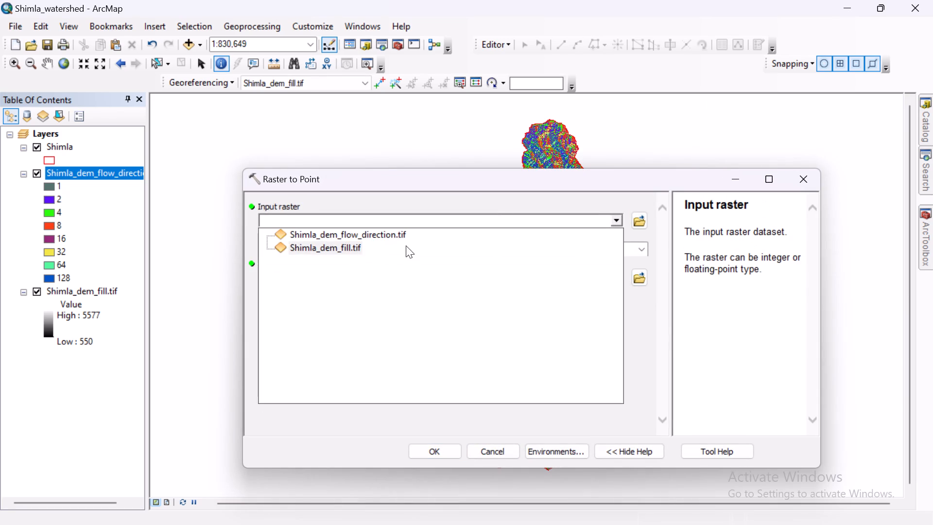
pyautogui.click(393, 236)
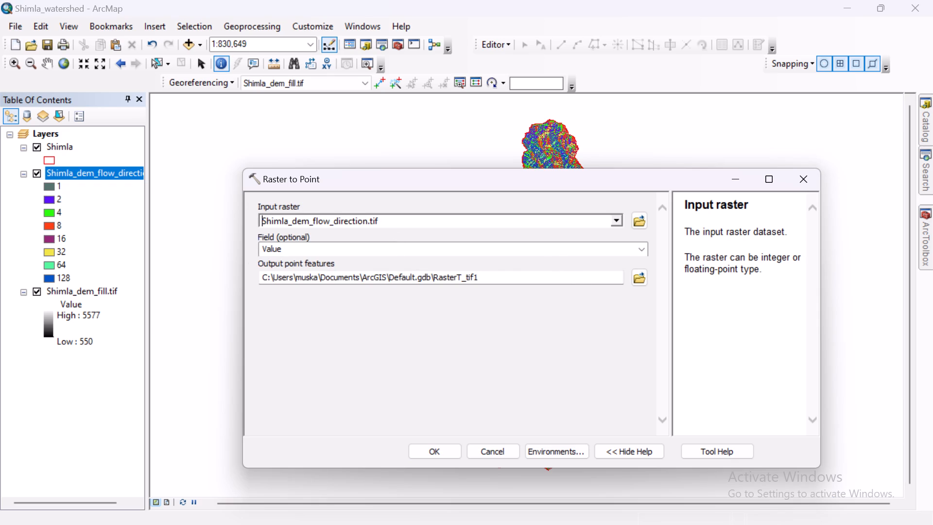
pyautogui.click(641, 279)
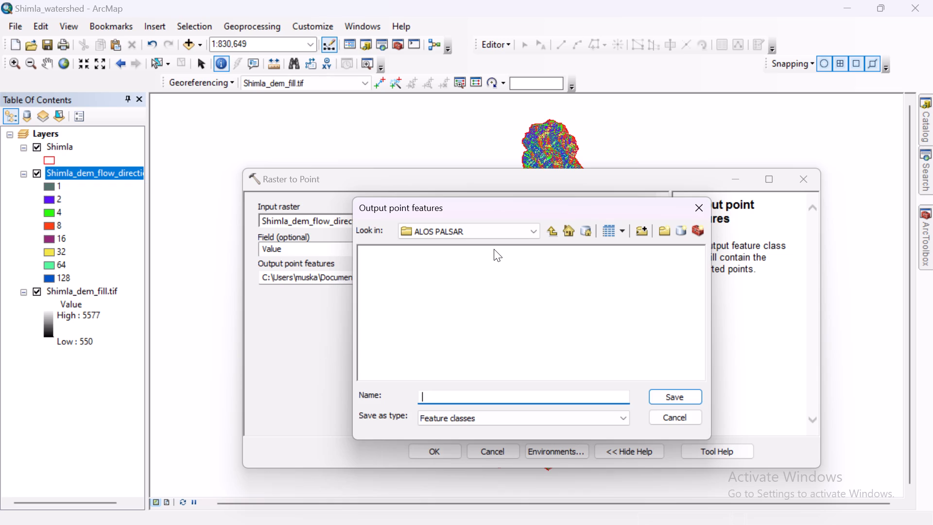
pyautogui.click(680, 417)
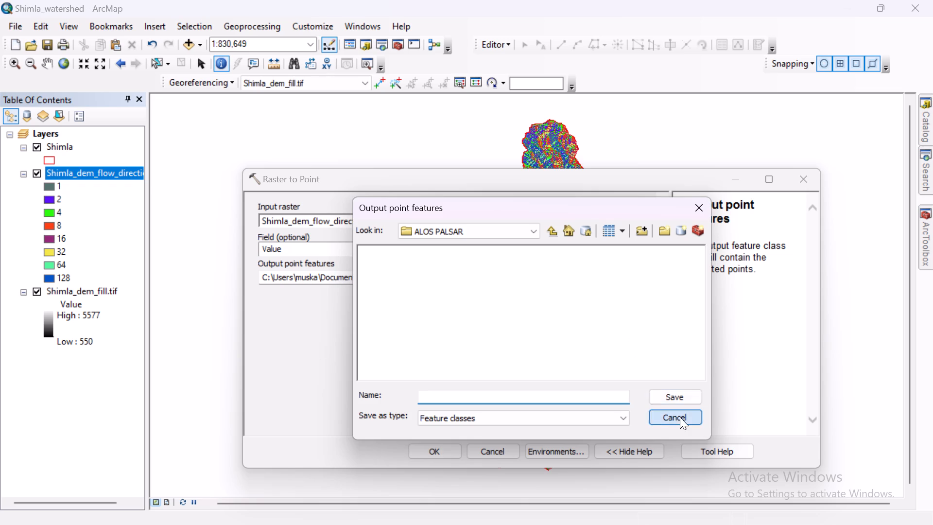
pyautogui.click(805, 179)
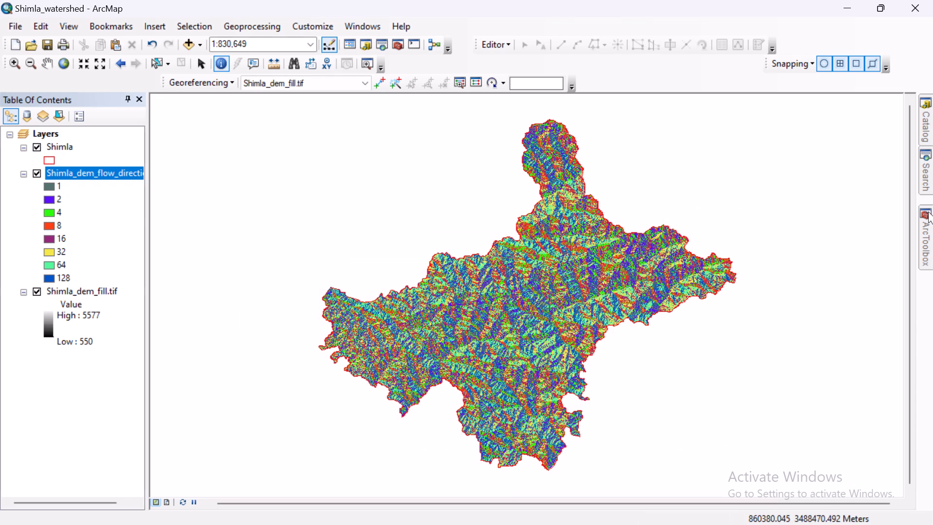
# Search for "resample", open the Resample (Data Management) tool and choose Shimla_dem_flow_direction.tif as the input raster.
pyautogui.click(926, 171)
pyautogui.tripleClick(821, 154)
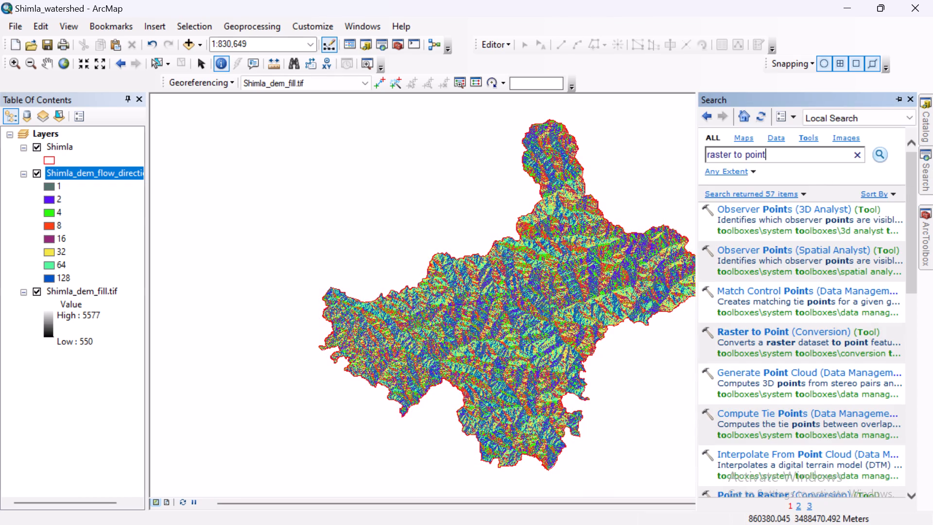
pyautogui.press('BackSpace')
pyautogui.press('BackSpace')
pyautogui.press('BackSpace')
pyautogui.press('BackSpace')
pyautogui.press('BackSpace')
pyautogui.press('BackSpace')
pyautogui.press('BackSpace')
pyautogui.press('BackSpace')
pyautogui.press('BackSpace')
pyautogui.press('BackSpace')
pyautogui.press('BackSpace')
pyautogui.press('BackSpace')
pyautogui.press('BackSpace')
pyautogui.press('BackSpace')
pyautogui.press('BackSpace')
pyautogui.press('BackSpace')
pyautogui.press('BackSpace')
pyautogui.press('BackSpace')
pyautogui.press('BackSpace')
pyautogui.press('BackSpace')
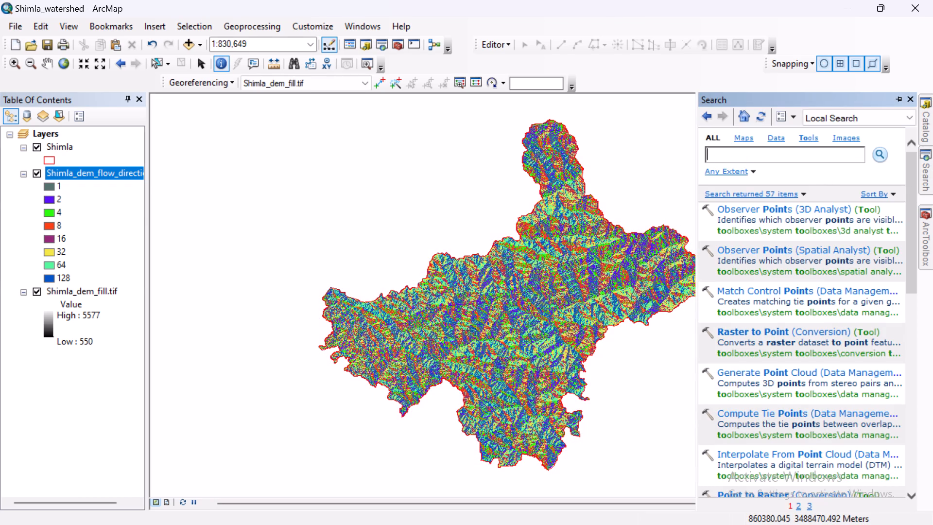
pyautogui.write('re')
pyautogui.write('sample')
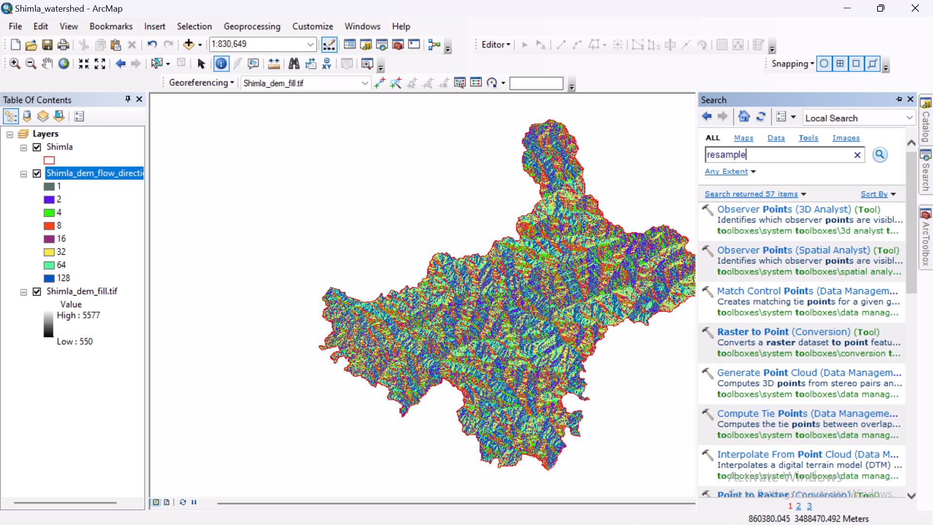
pyautogui.press('Return')
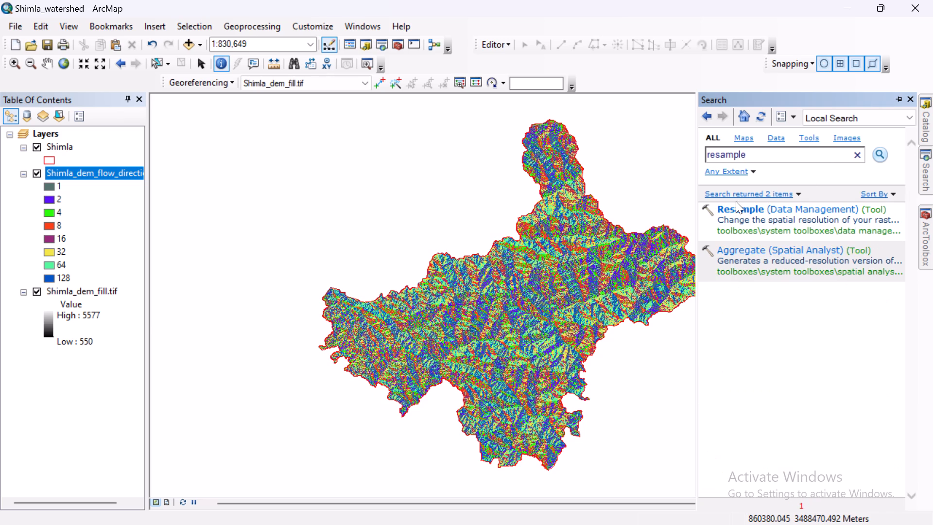
pyautogui.click(778, 210)
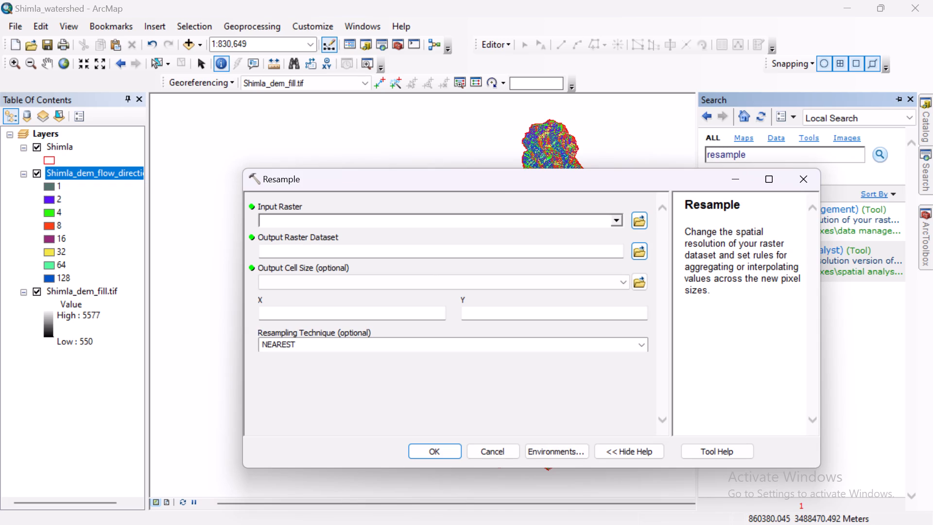
pyautogui.click(616, 219)
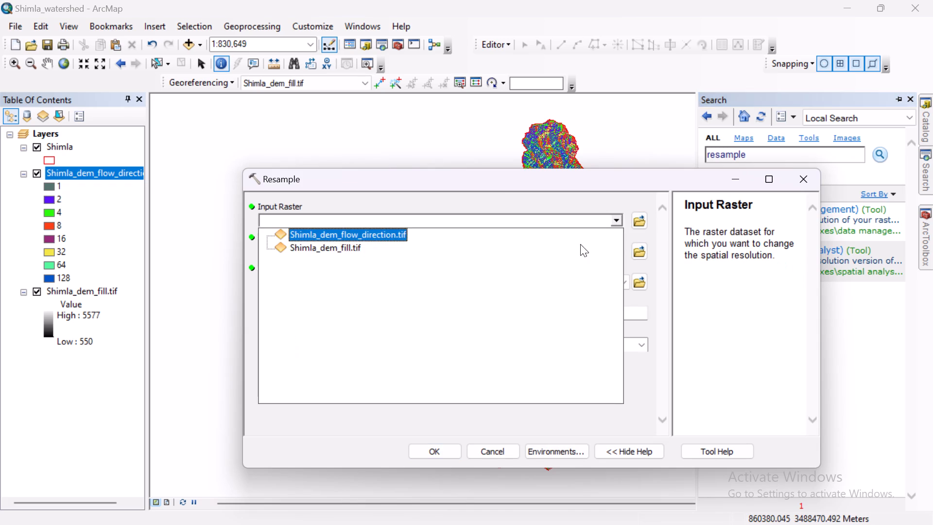
pyautogui.click(395, 231)
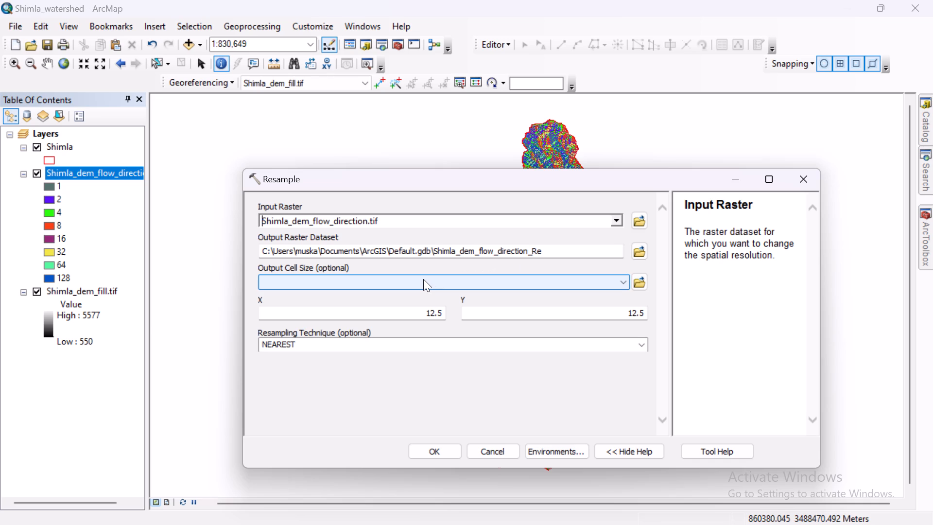
# Set the Resample output cell size to 1500 for both X and Y.
pyautogui.tripleClick(427, 316)
pyautogui.doubleClick(436, 315)
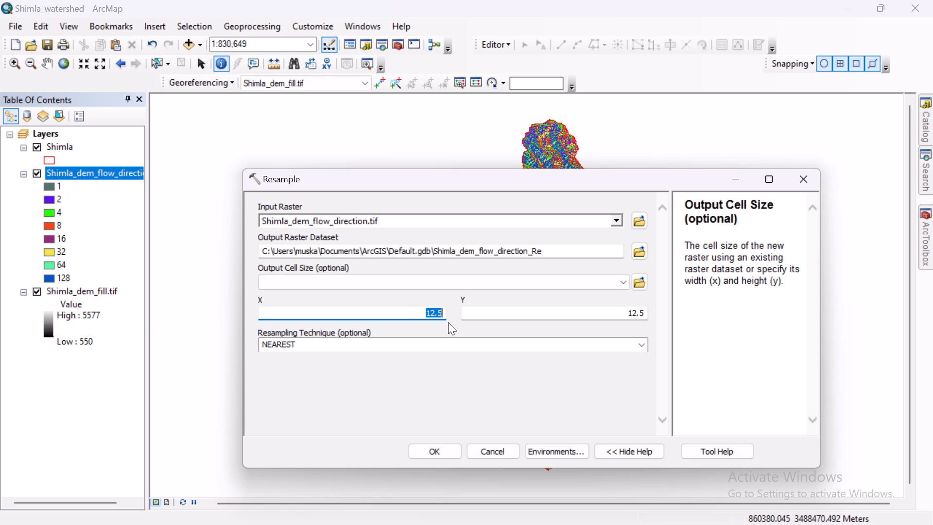
pyautogui.write('1500')
pyautogui.tripleClick(617, 314)
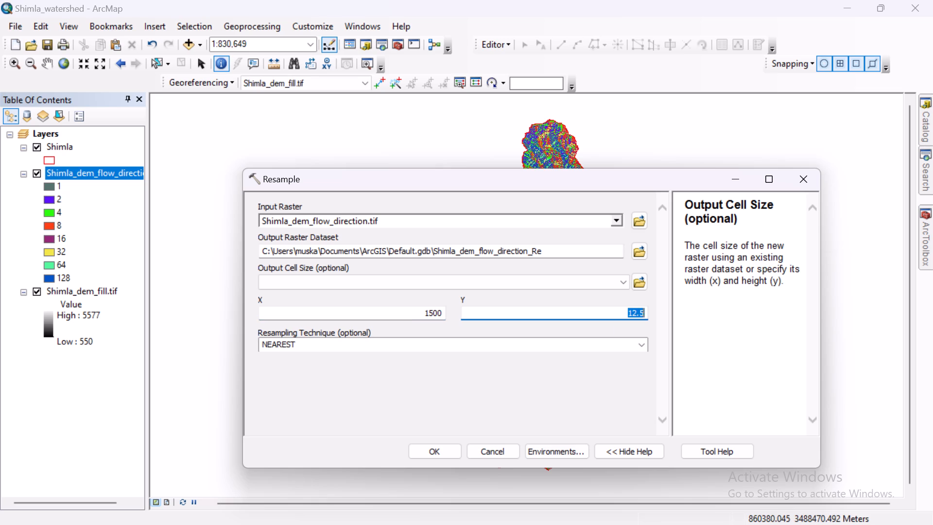
pyautogui.press('Delete')
pyautogui.press('Delete')
pyautogui.press('Delete')
pyautogui.press('Delete')
pyautogui.press('Delete')
pyautogui.press('Delete')
pyautogui.press('Delete')
pyautogui.press('Delete')
pyautogui.press('Delete')
pyautogui.press('Delete')
pyautogui.press('Delete')
pyautogui.press('Delete')
pyautogui.press('Delete')
pyautogui.press('Delete')
pyautogui.write('1500')
# Set the Resample output to Shimla_dem_flow_direction_resampled_1500.tif in the ALOS PALSAR folder and run the tool.
pyautogui.click(646, 252)
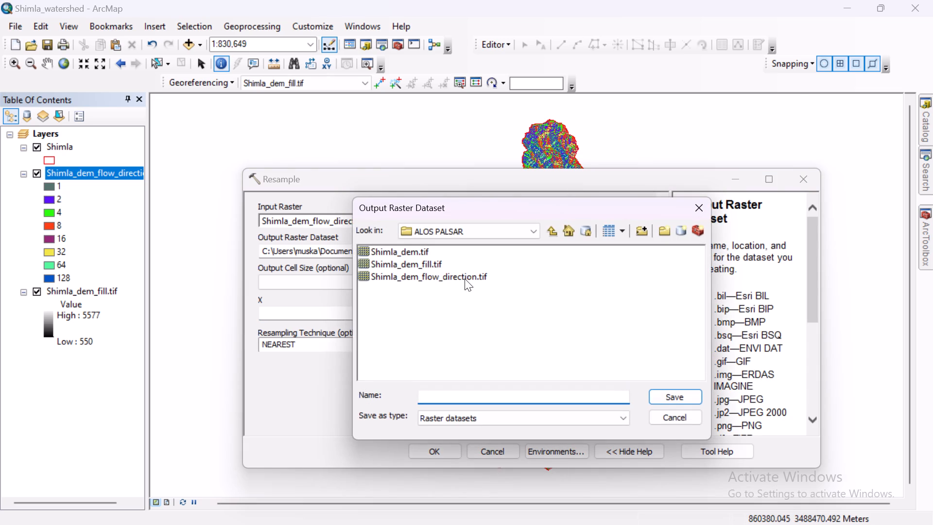
pyautogui.click(465, 279)
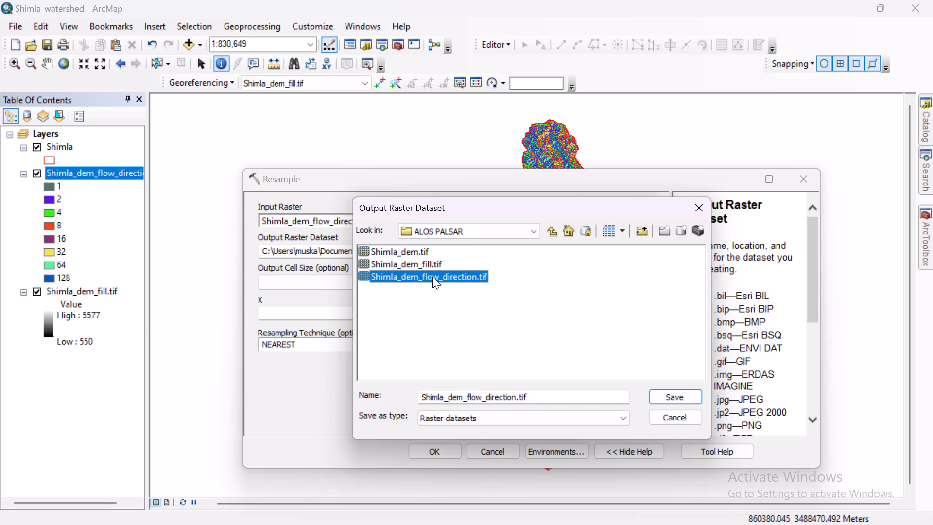
pyautogui.click(514, 398)
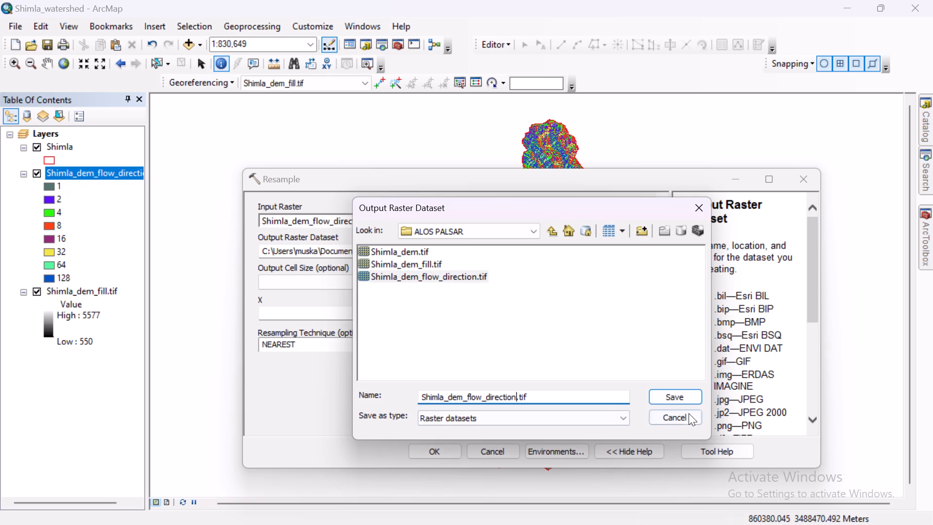
pyautogui.hotkey('shift', '_')
pyautogui.write('resampl')
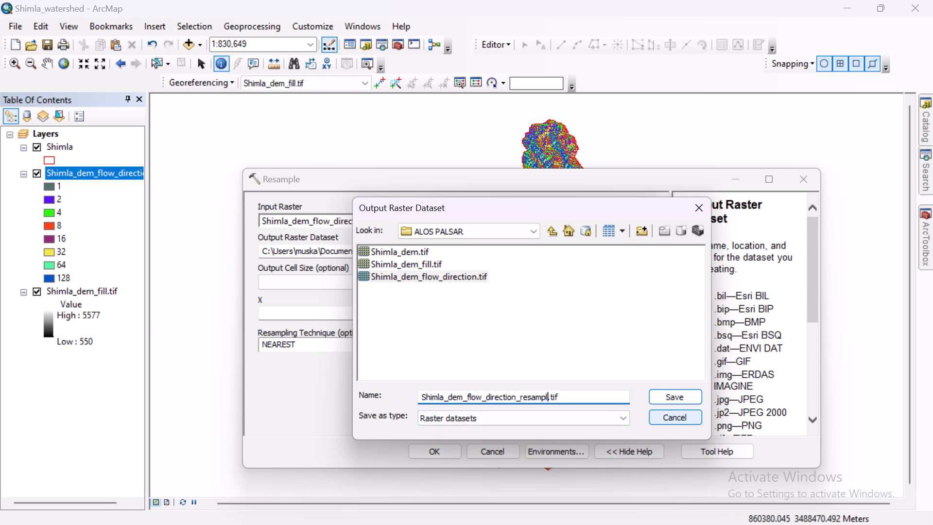
pyautogui.press('e')
pyautogui.press('d')
pyautogui.hotkey('shift', '_')
pyautogui.write('1500')
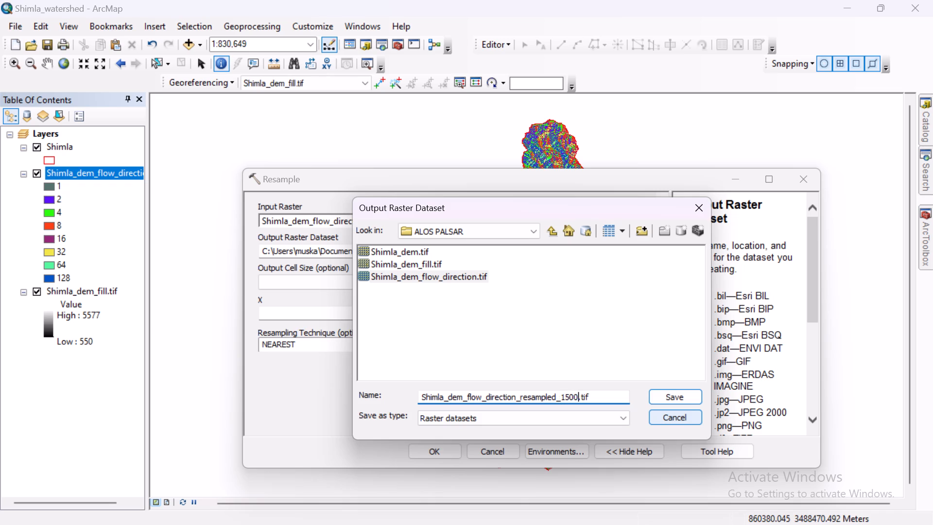
pyautogui.click(686, 397)
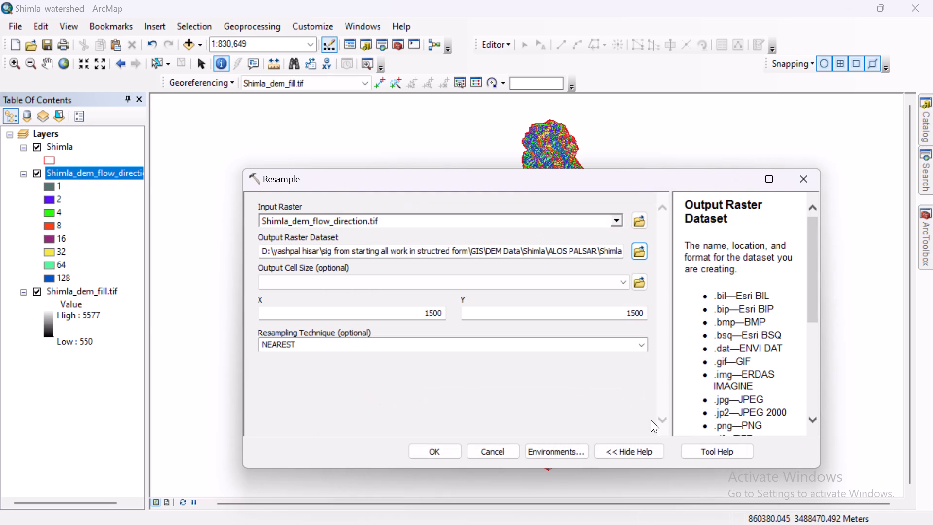
pyautogui.click(442, 449)
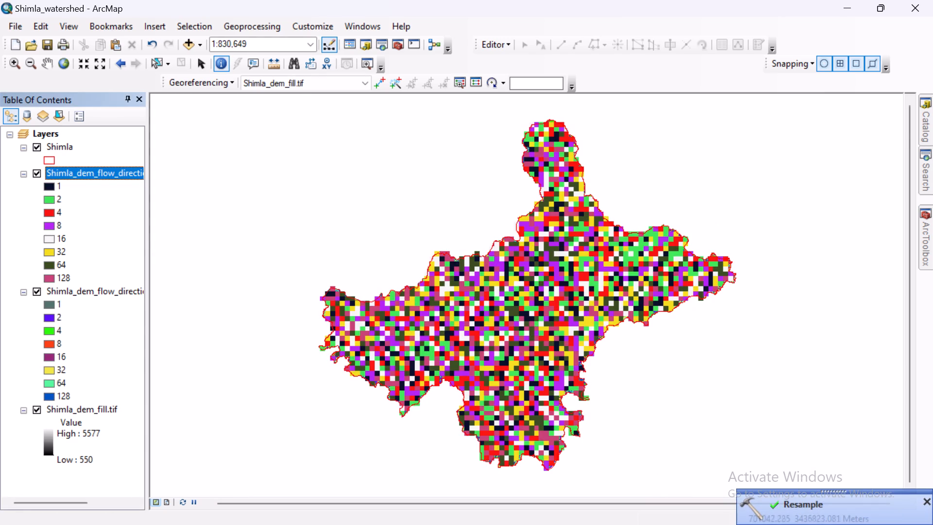
# Turn off the Shimla_dem_fill.tif layer and the original flow direction layer.
pyautogui.moveTo(632, 361); pyautogui.dragTo(605, 332, button='middle')
pyautogui.moveTo(624, 331); pyautogui.dragTo(622, 344, button='middle')
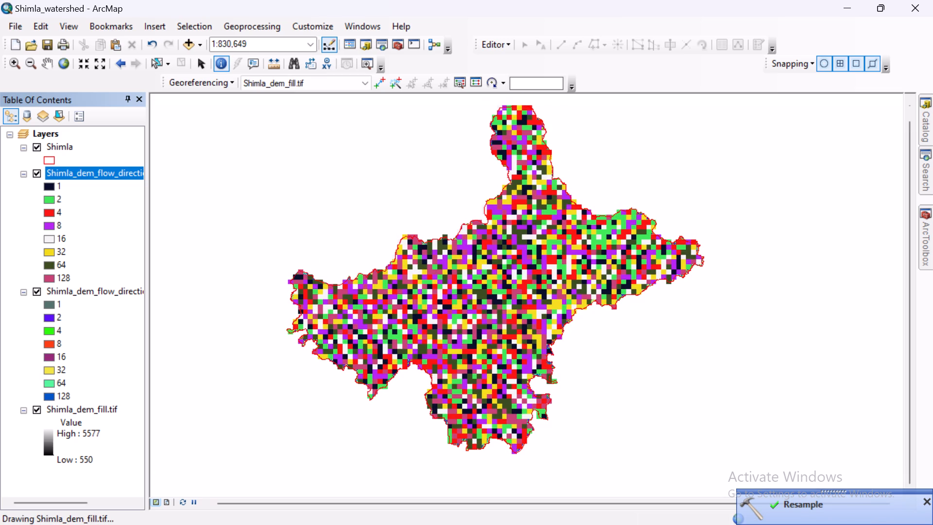
pyautogui.click(35, 407)
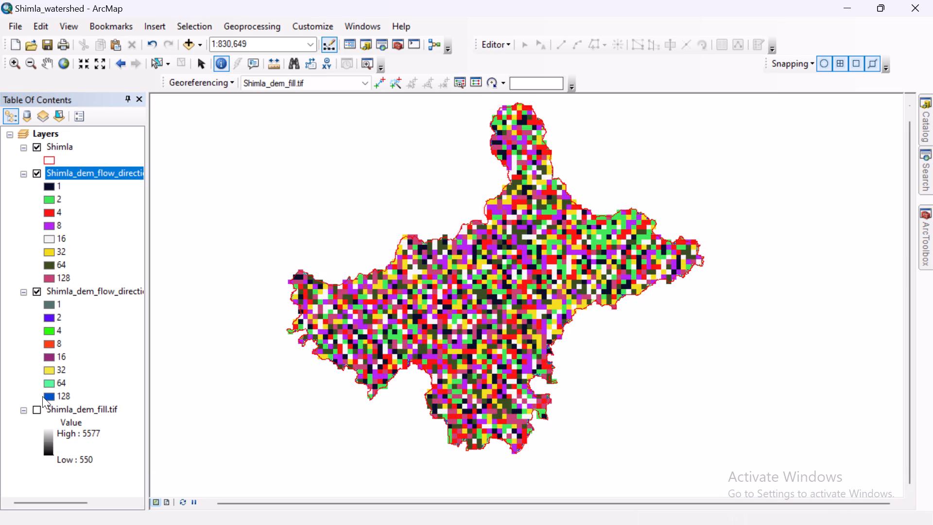
pyautogui.click(37, 292)
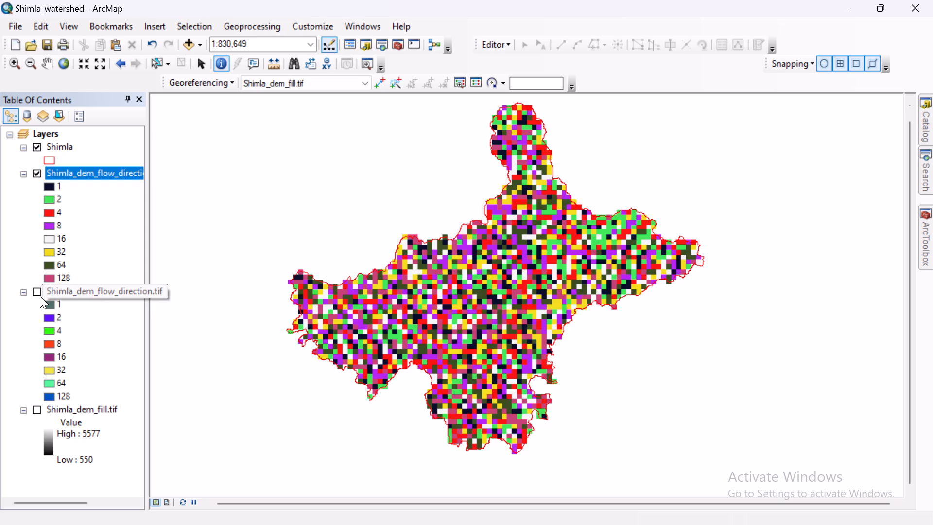
# Search for "raster to point", open the Raster to Point (Conversion) tool and choose Shimla_dem_flow_direction_resampled_1500.tif as the input raster.
pyautogui.click(932, 180)
pyautogui.tripleClick(807, 156)
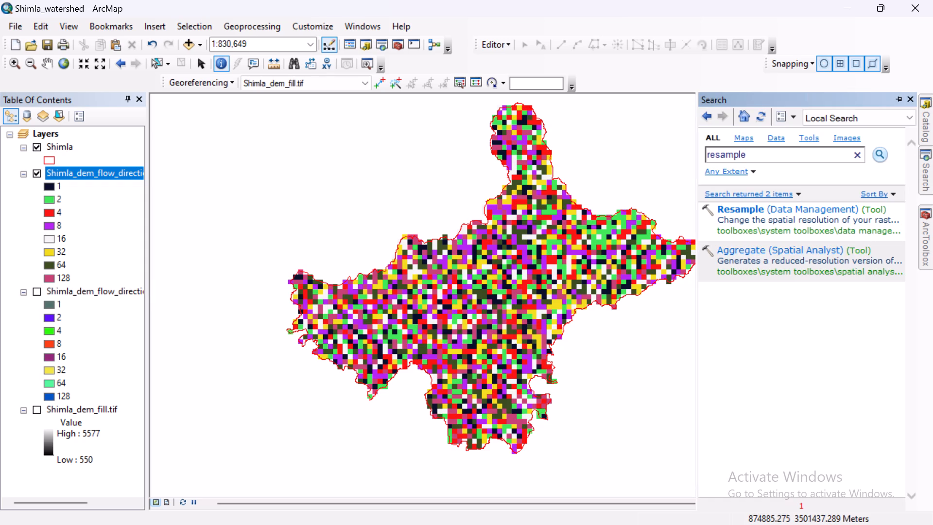
pyautogui.click(855, 156)
pyautogui.press('BackSpace')
pyautogui.press('BackSpace')
pyautogui.press('BackSpace')
pyautogui.press('BackSpace')
pyautogui.press('BackSpace')
pyautogui.press('BackSpace')
pyautogui.press('BackSpace')
pyautogui.press('BackSpace')
pyautogui.press('BackSpace')
pyautogui.press('BackSpace')
pyautogui.press('BackSpace')
pyautogui.press('BackSpace')
pyautogui.press('BackSpace')
pyautogui.press('BackSpace')
pyautogui.press('BackSpace')
pyautogui.press('BackSpace')
pyautogui.press('BackSpace')
pyautogui.press('BackSpace')
pyautogui.write('rasy')
pyautogui.press('BackSpace')
pyautogui.write('ter to point')
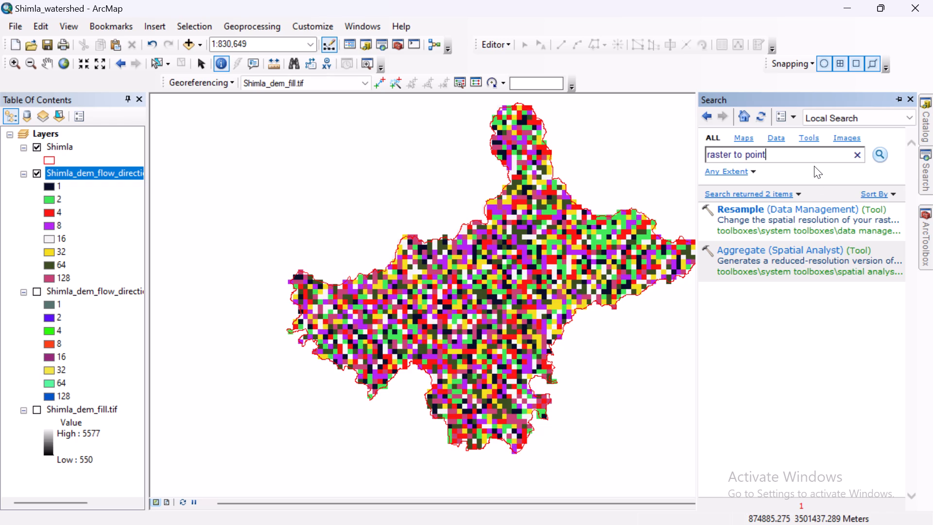
pyautogui.press('Return')
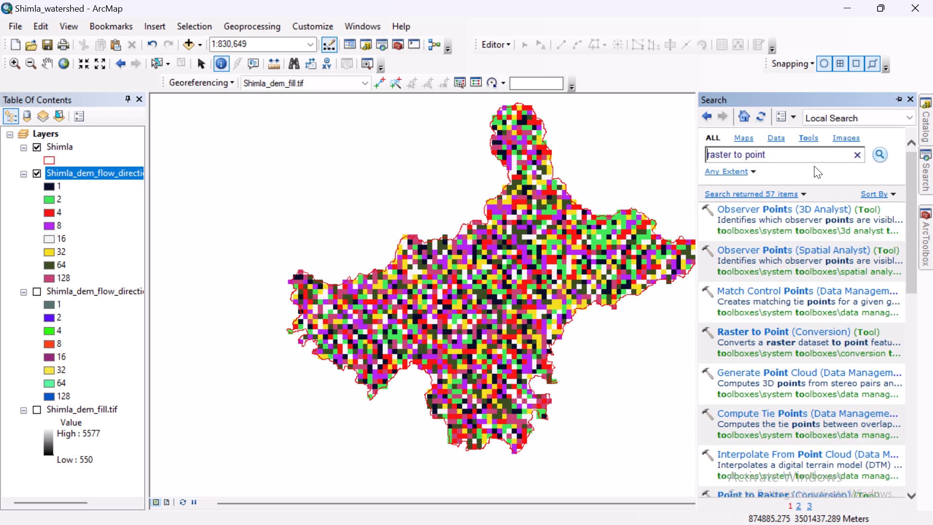
pyautogui.click(779, 332)
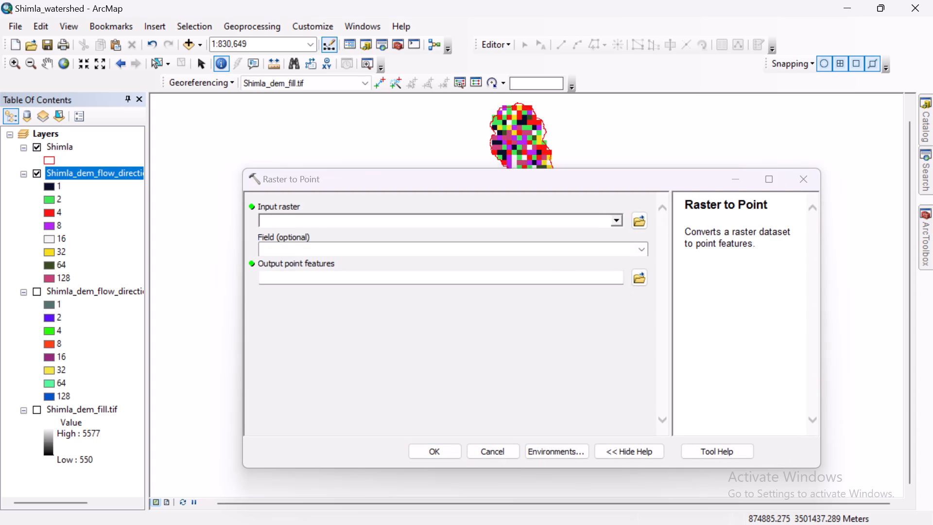
pyautogui.click(617, 218)
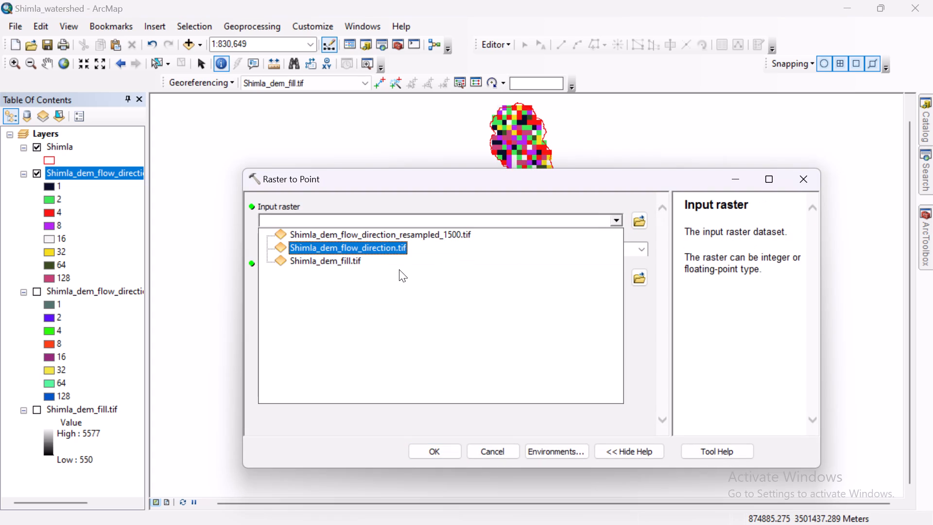
pyautogui.click(443, 234)
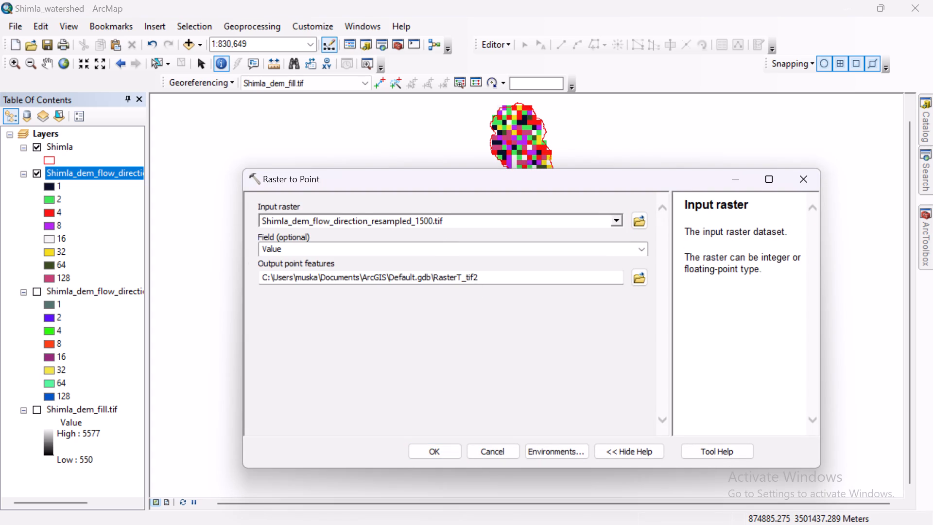
# Set the output point features to Shimla_dem_point_after_resample_1500 in the ALOS PALSAR folder and run Raster to Point.
pyautogui.click(638, 275)
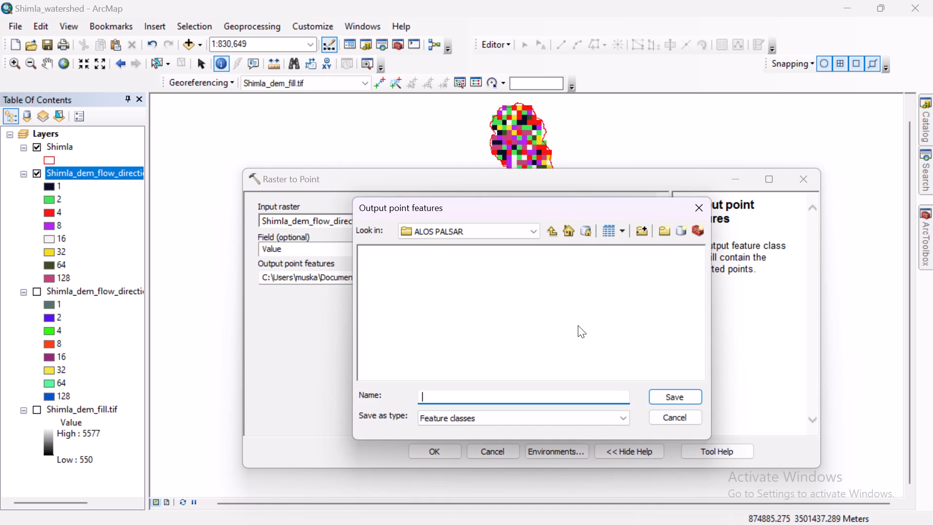
pyautogui.moveTo(610, 203); pyautogui.dragTo(748, 239)
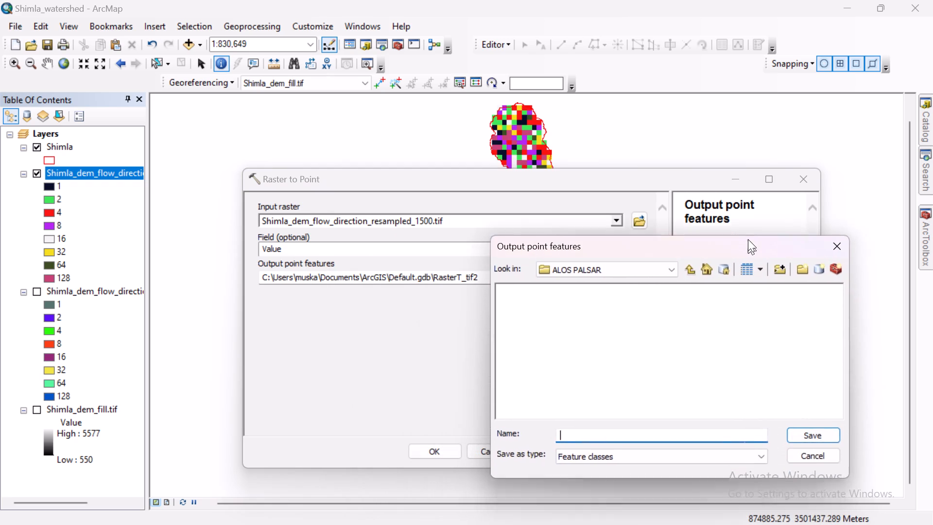
pyautogui.moveTo(748, 239); pyautogui.dragTo(757, 192)
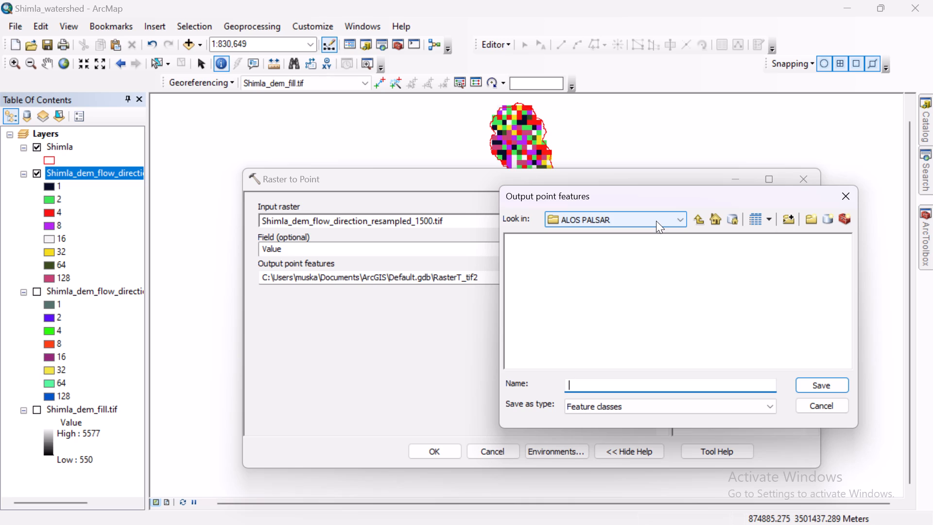
pyautogui.click(656, 221)
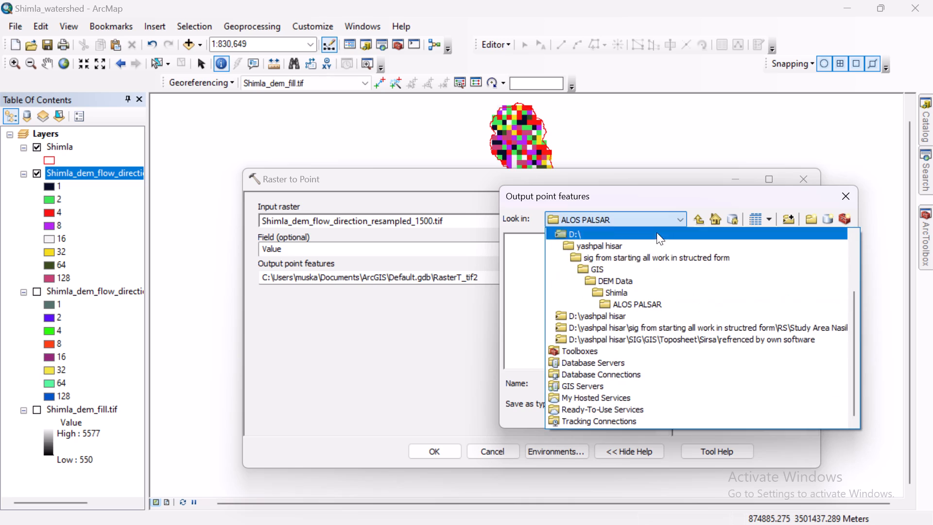
pyautogui.click(515, 292)
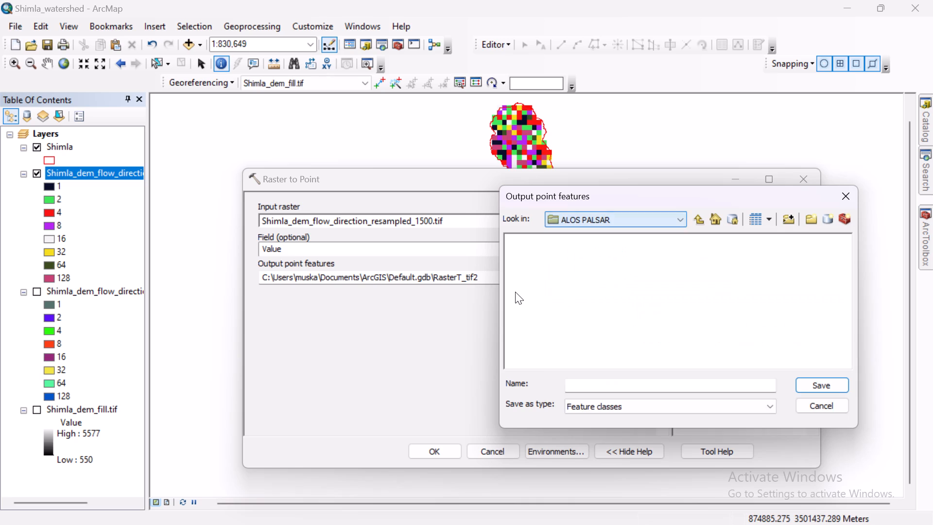
pyautogui.click(615, 385)
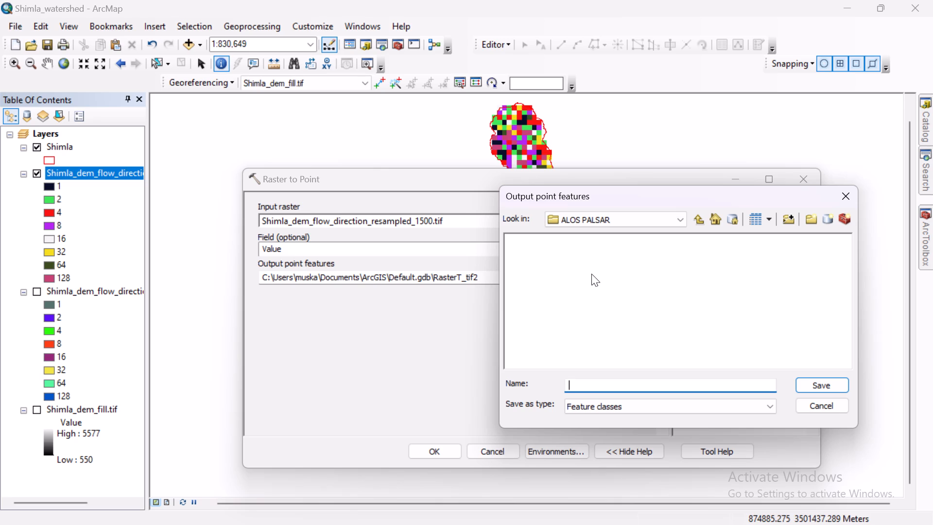
pyautogui.write('Shimla')
pyautogui.write('_dem')
pyautogui.hotkey('shift', '_')
pyautogui.write('point')
pyautogui.write('_aft')
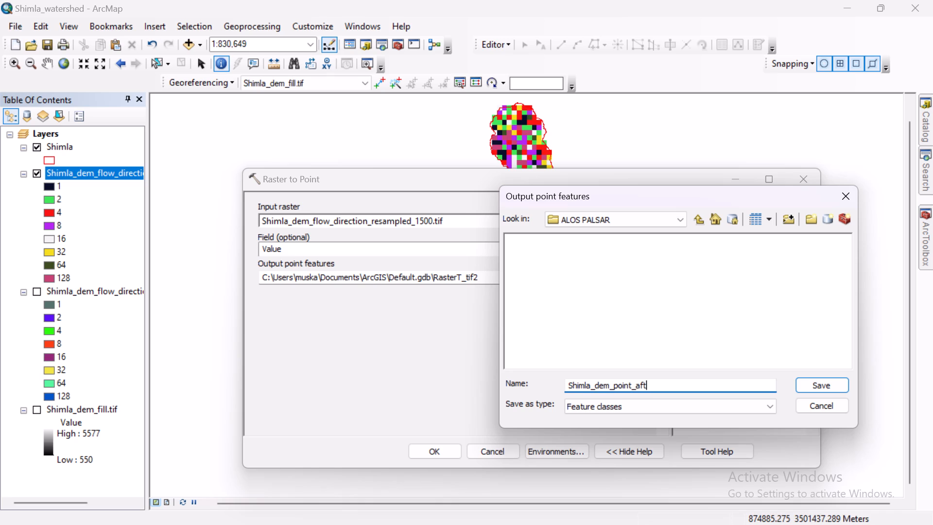
pyautogui.write('er')
pyautogui.write('_re')
pyautogui.write('sample')
pyautogui.hotkey('shift', '_')
pyautogui.write('1500')
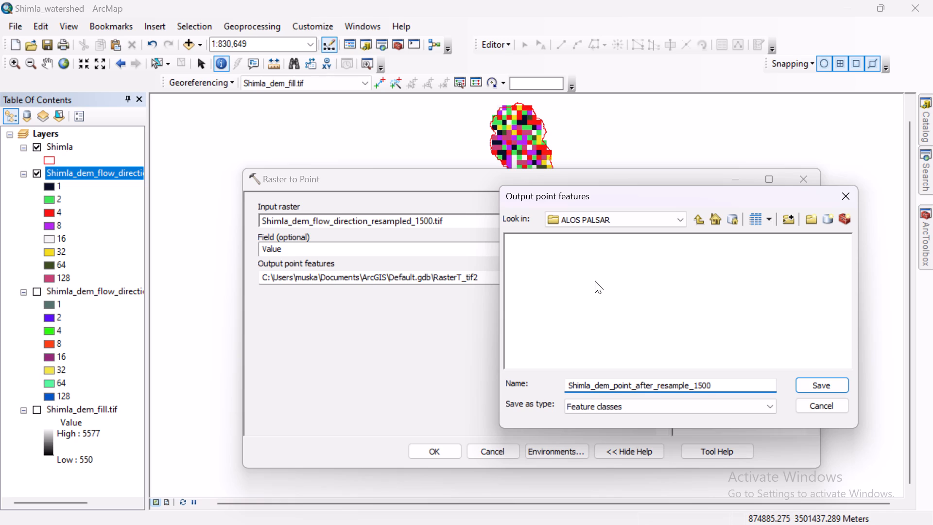
pyautogui.click(823, 384)
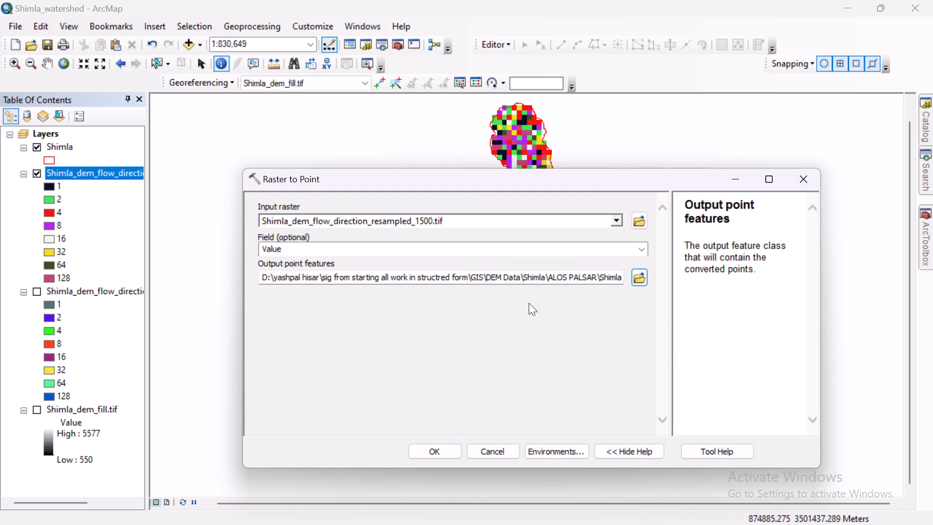
pyautogui.click(440, 455)
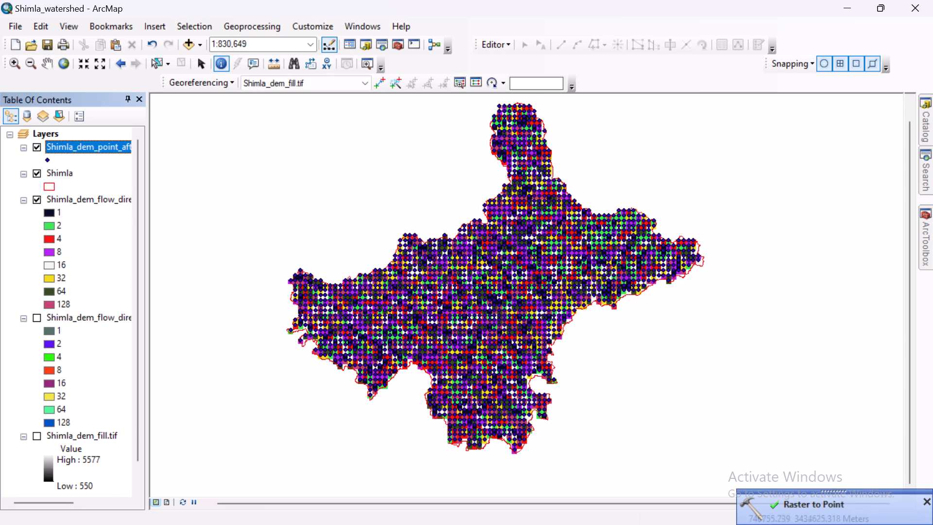
# Examine how the Shimla_dem_point_after_resample_1500 points sit on the resampled flow direction cells, close up and across the whole district.
pyautogui.scroll(-7, 489, 337)
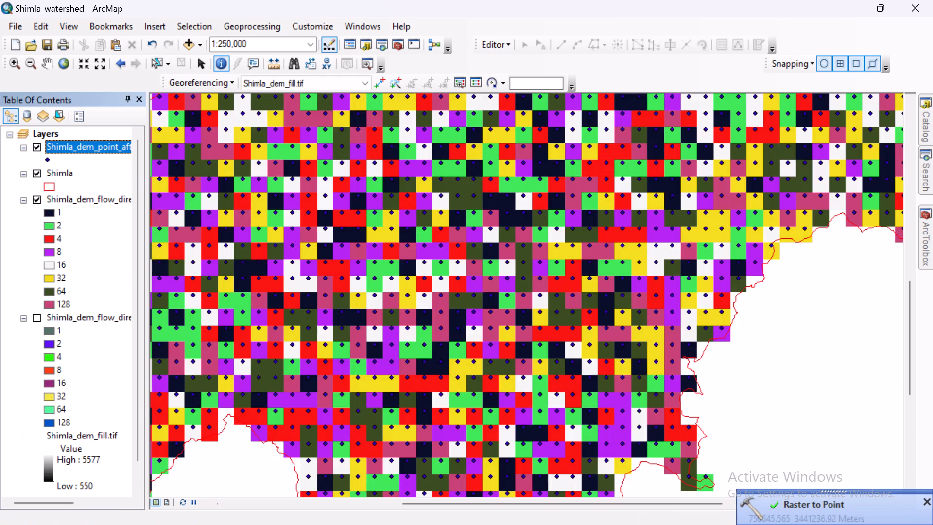
pyautogui.scroll(-7, 489, 337)
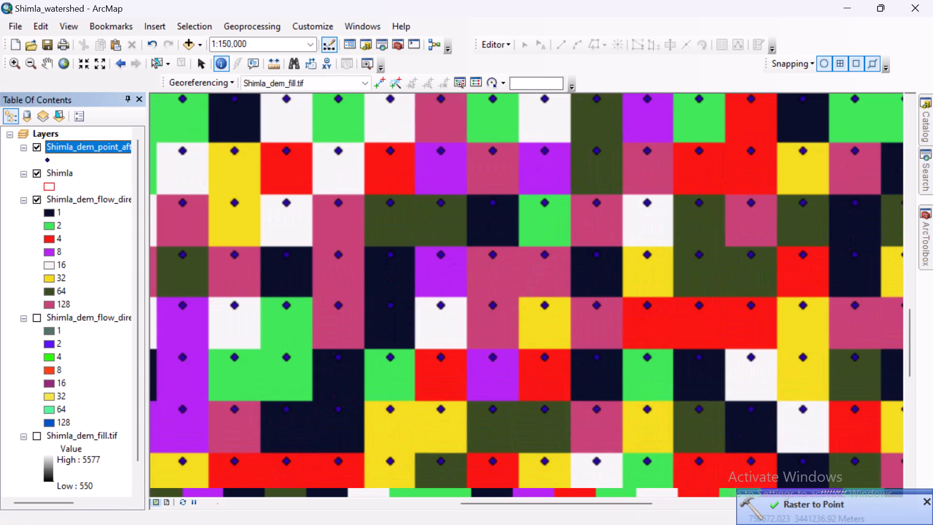
pyautogui.scroll(1, 489, 337)
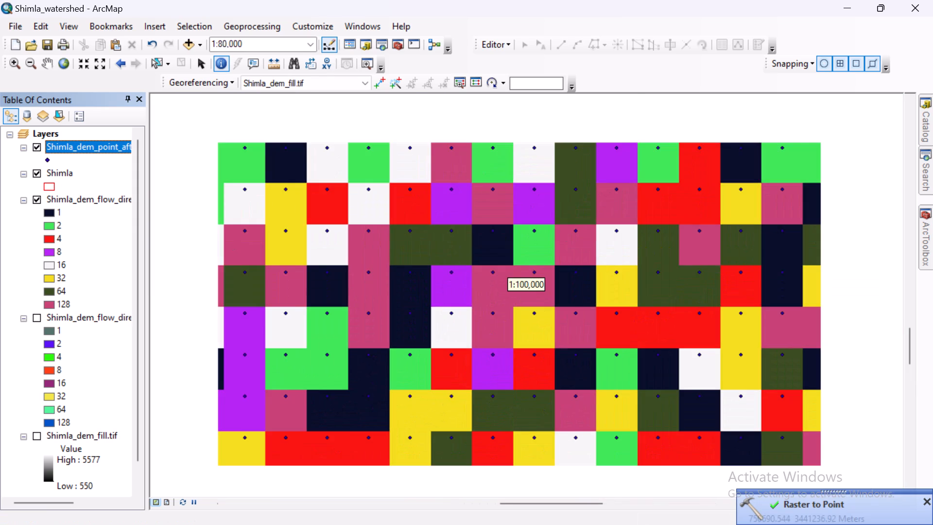
pyautogui.scroll(2, 490, 326)
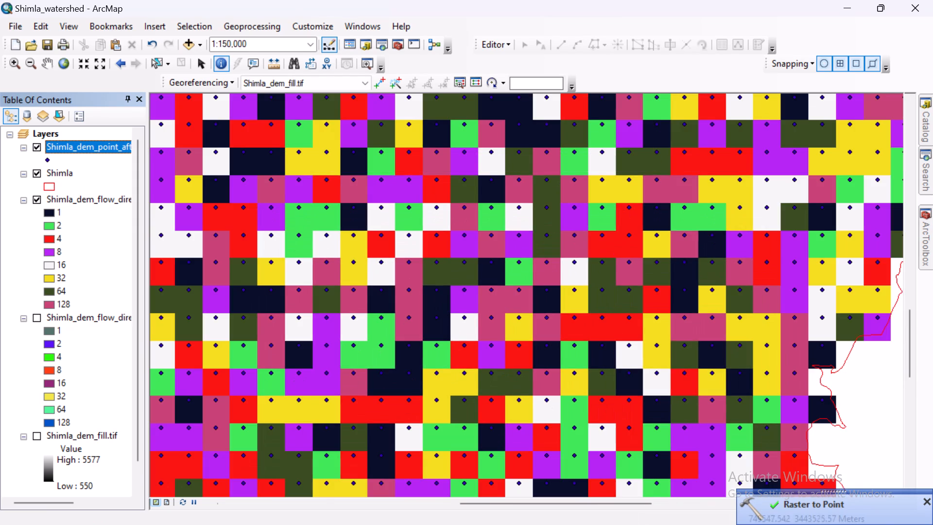
pyautogui.scroll(6, 467, 290)
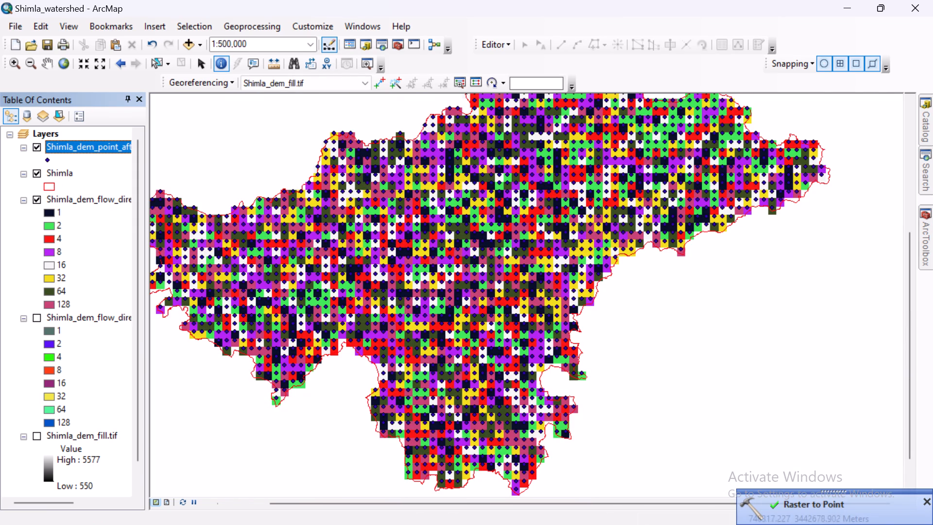
pyautogui.scroll(-13, 484, 271)
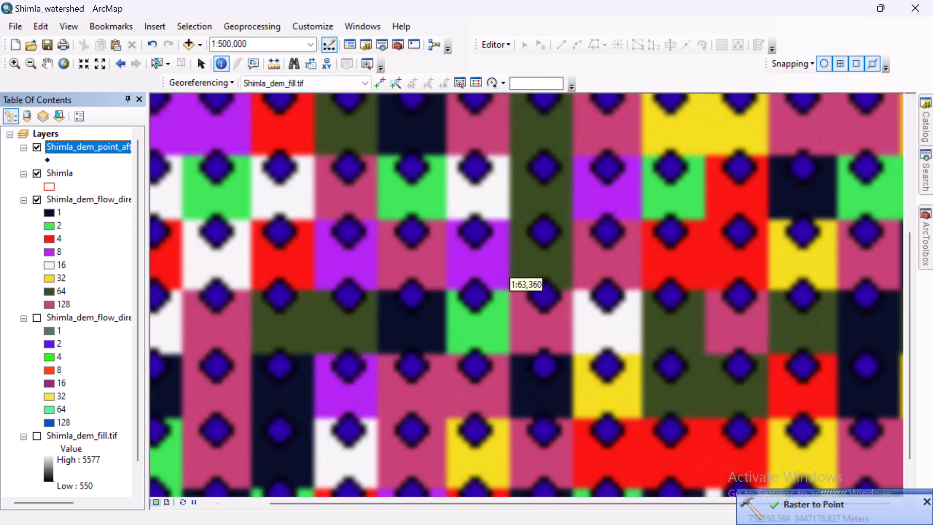
pyautogui.scroll(-2, 484, 280)
pyautogui.scroll(14, 484, 280)
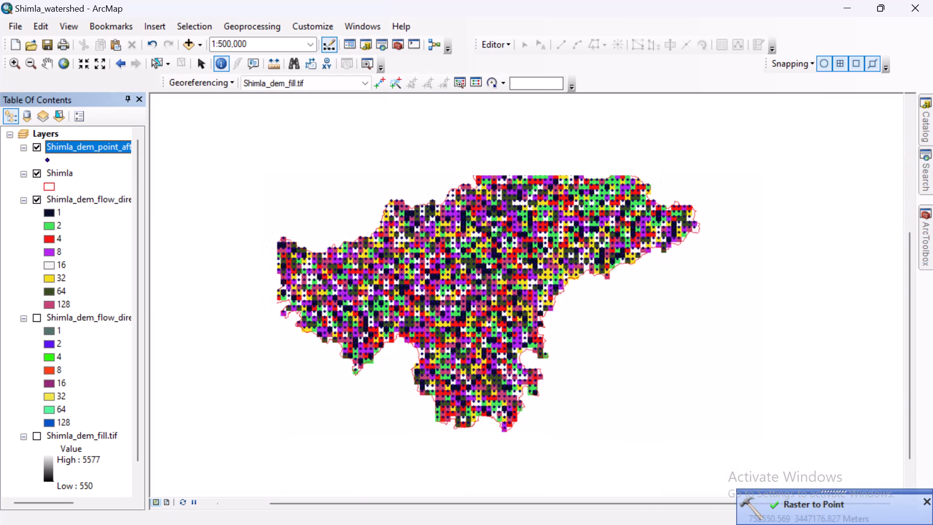
pyautogui.moveTo(704, 217); pyautogui.dragTo(700, 266, button='middle')
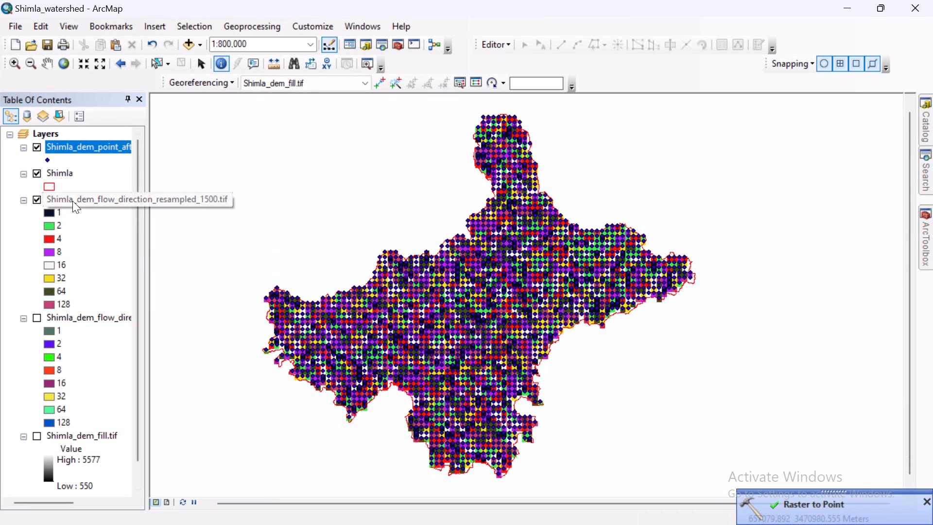
# Hide the Shimla_dem_flow_direction_resampled_1500.tif layer to view the points alone within the Shimla boundary, and show it again.
pyautogui.click(46, 159)
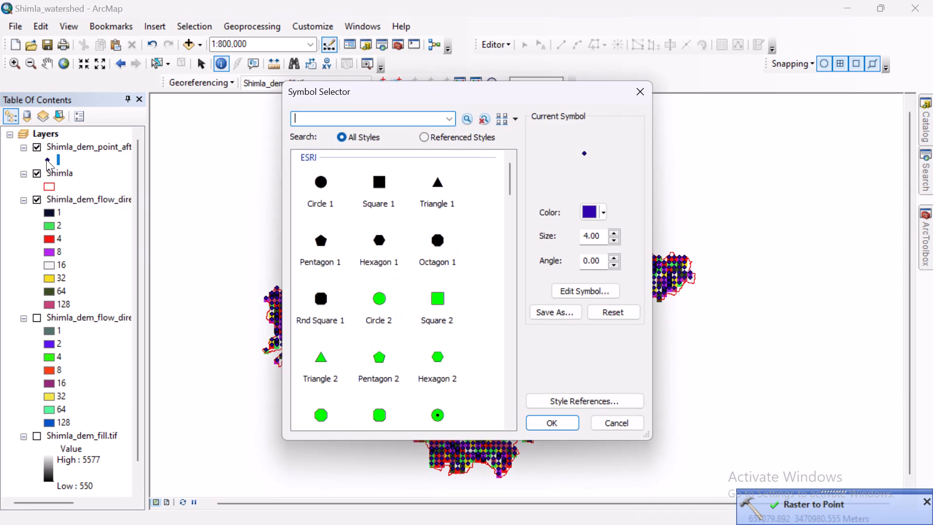
pyautogui.click(637, 91)
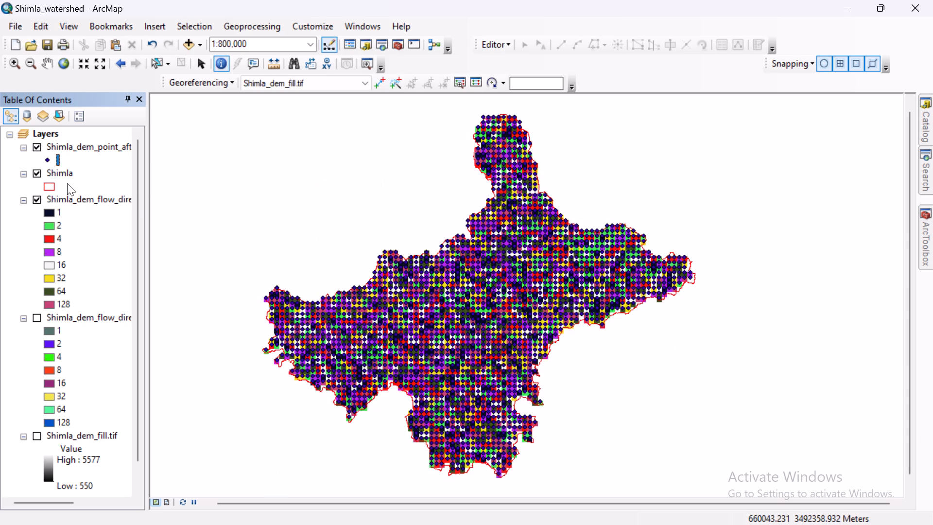
pyautogui.click(34, 199)
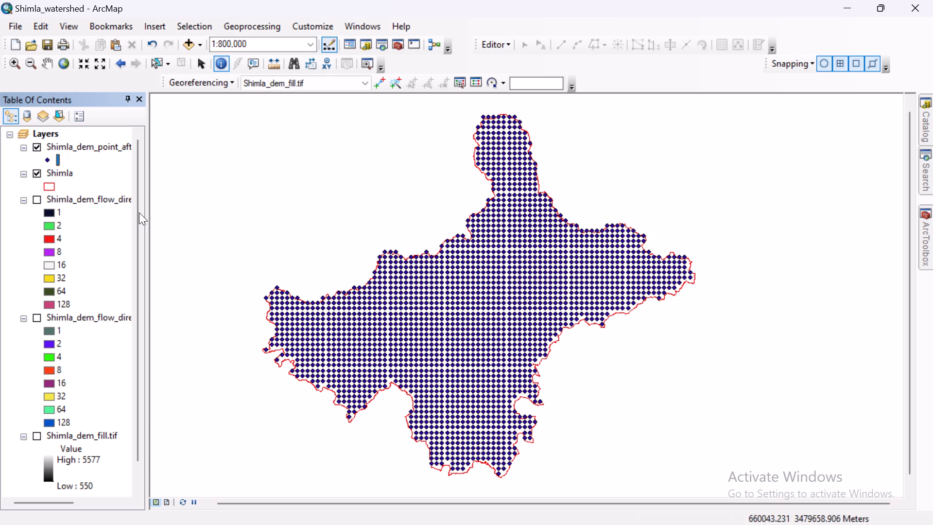
pyautogui.click(36, 200)
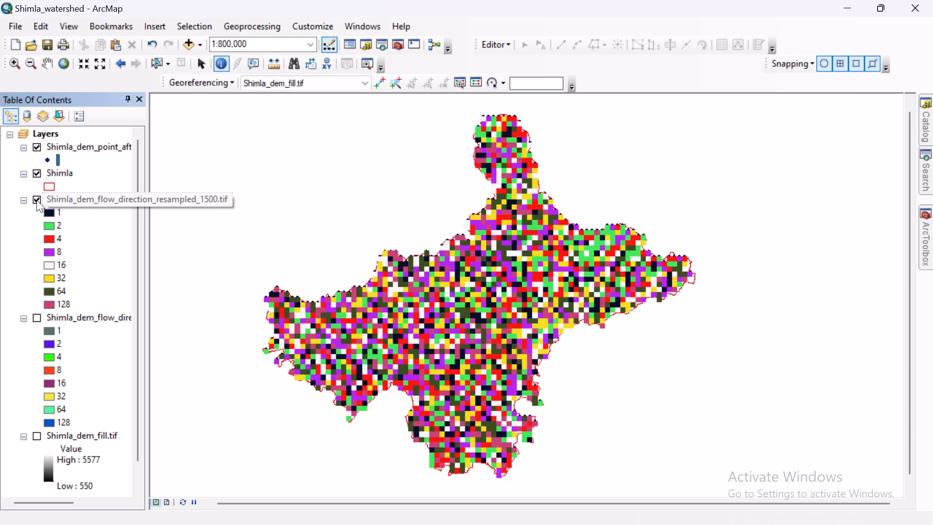
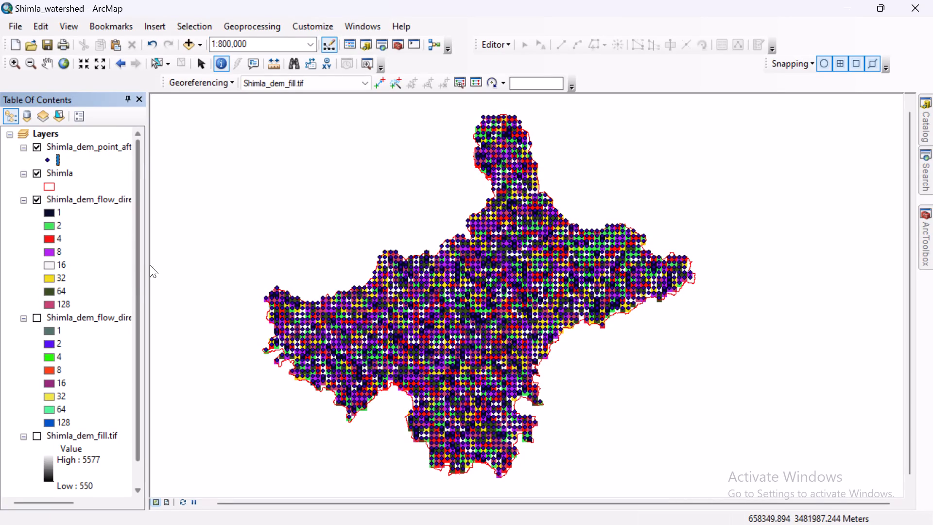
# Symbolize the Shimla_dem_point_after_resample_1500 points by unique values of the grid_code field, adding all values and applying the classes.
pyautogui.scroll(2, 95, 216)
pyautogui.rightClick(58, 159)
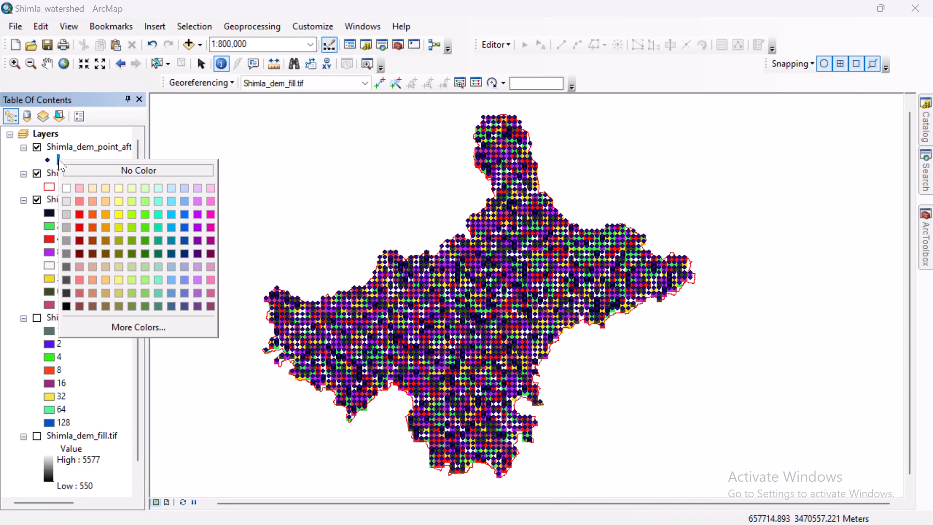
pyautogui.rightClick(45, 143)
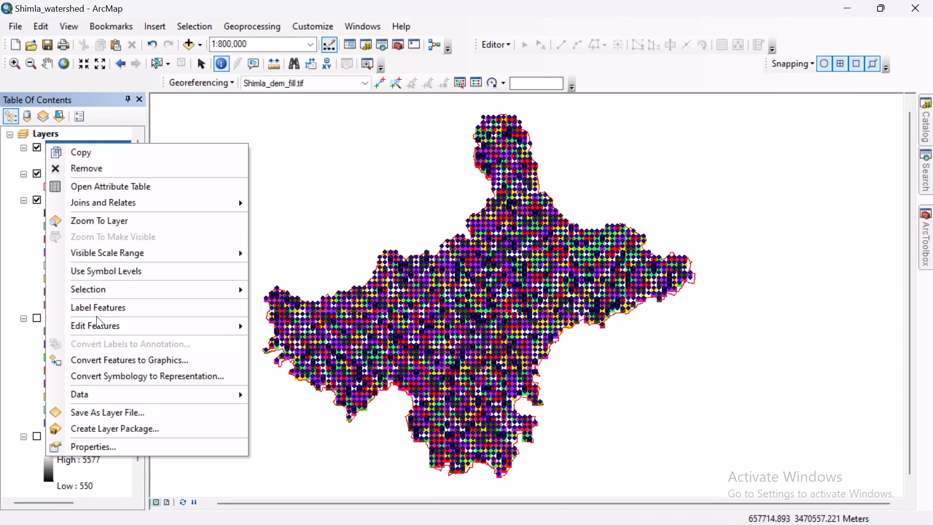
pyautogui.click(94, 448)
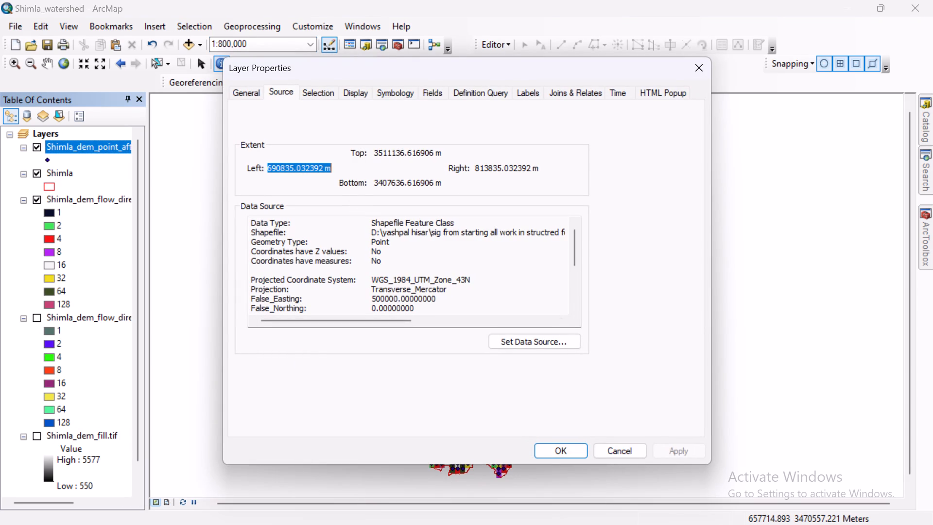
pyautogui.click(397, 94)
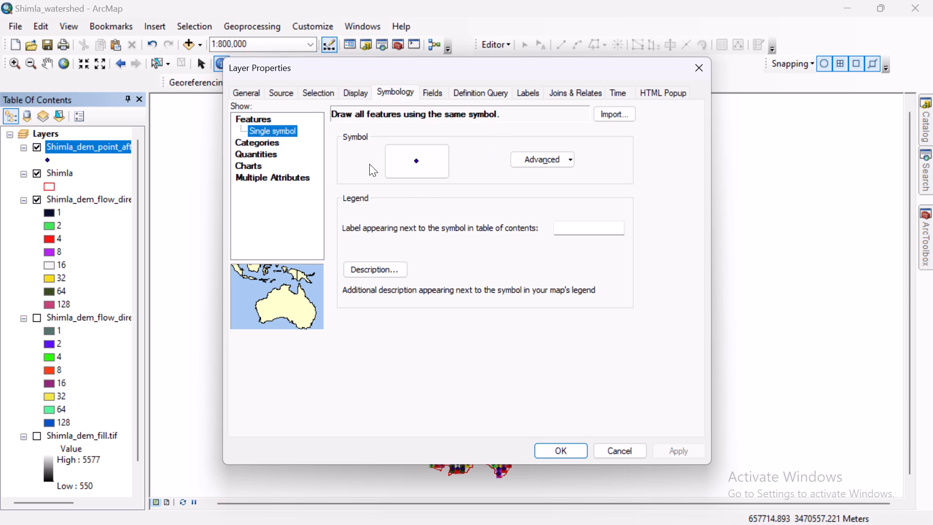
pyautogui.click(265, 140)
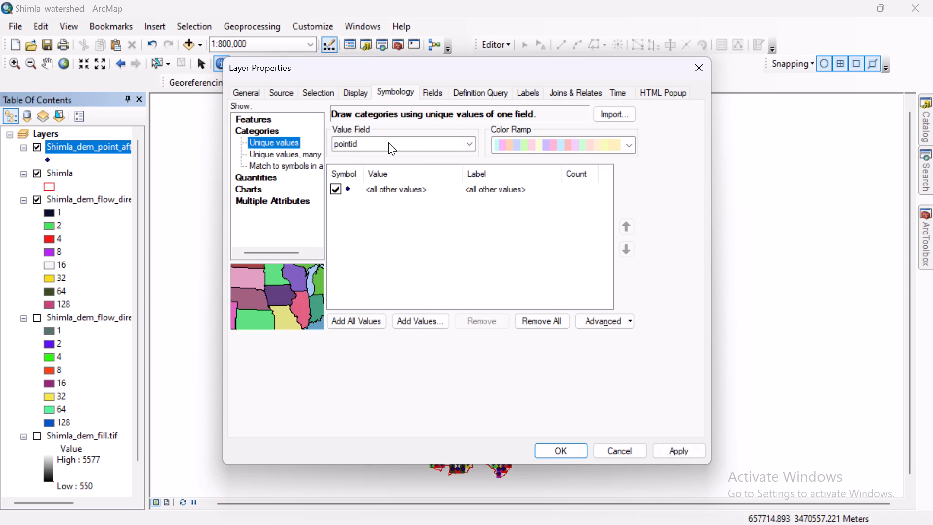
pyautogui.click(388, 142)
pyautogui.click(399, 164)
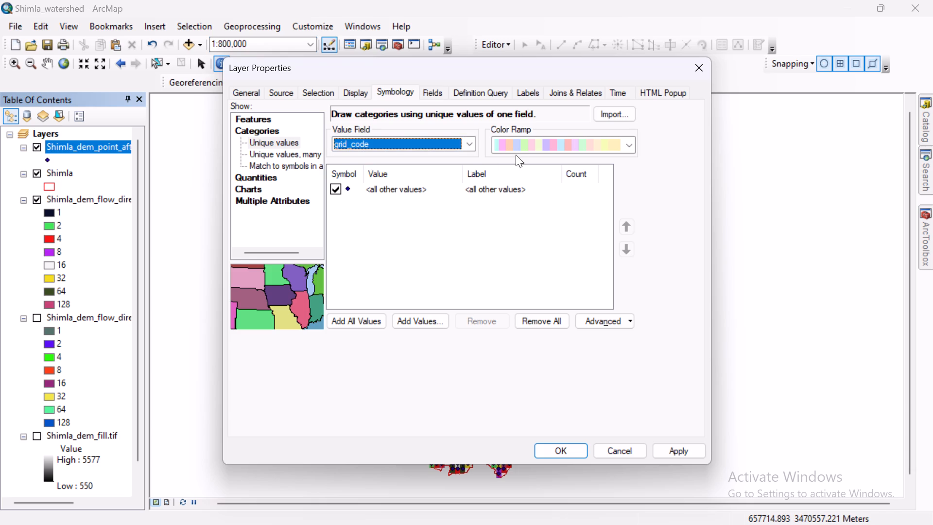
pyautogui.click(379, 192)
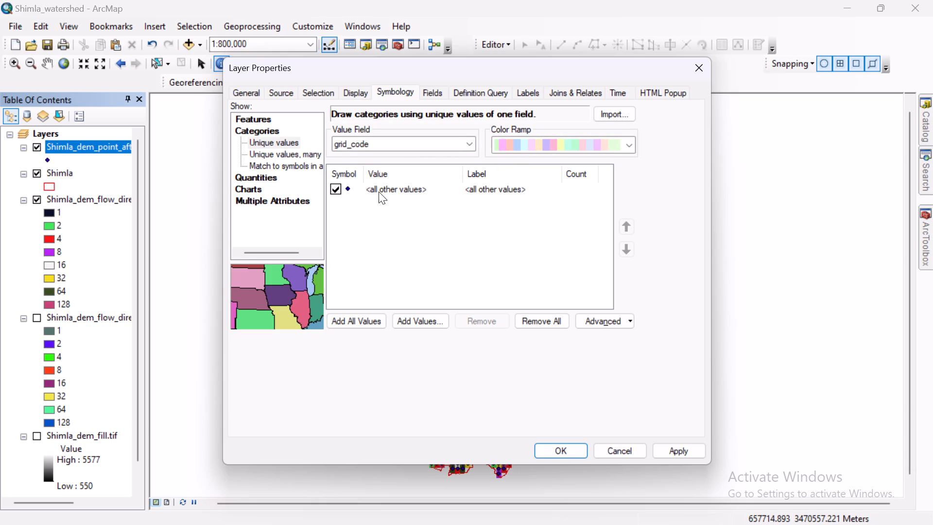
pyautogui.doubleClick(409, 192)
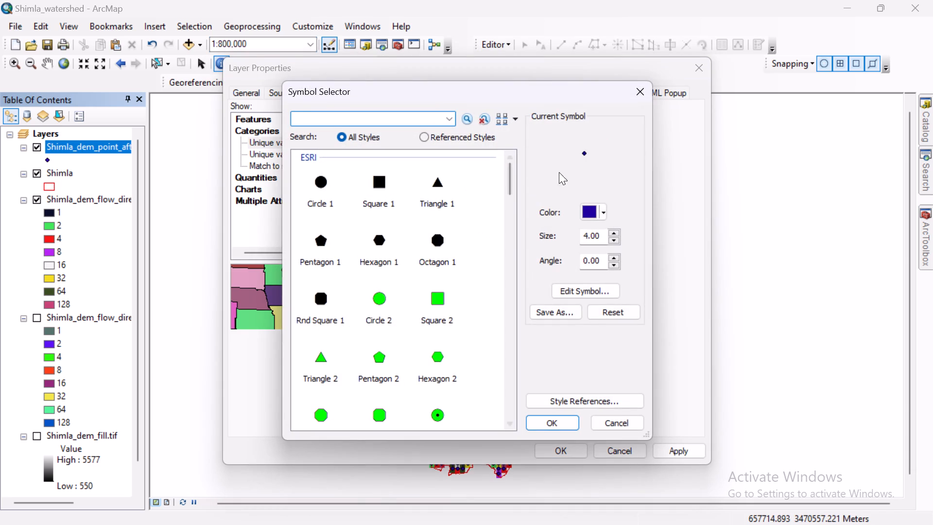
pyautogui.click(636, 90)
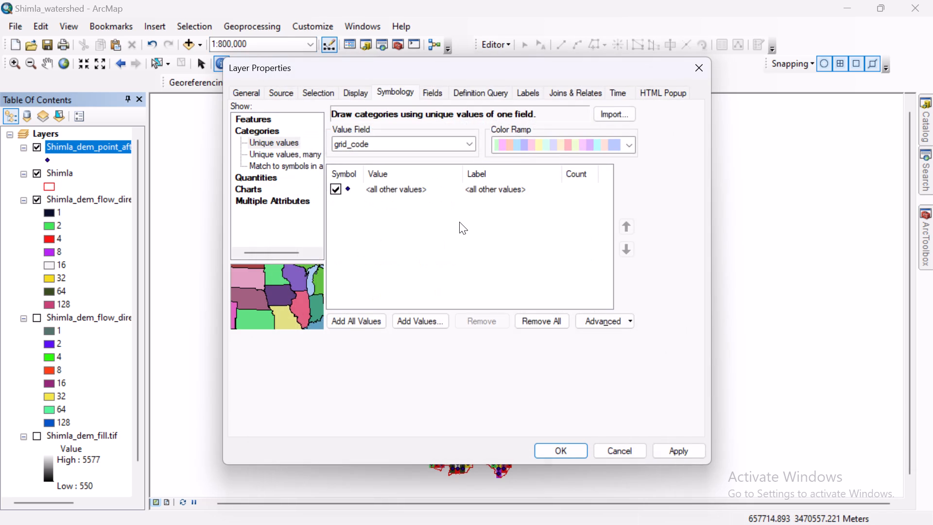
pyautogui.click(365, 322)
pyautogui.scroll(-2, 380, 277)
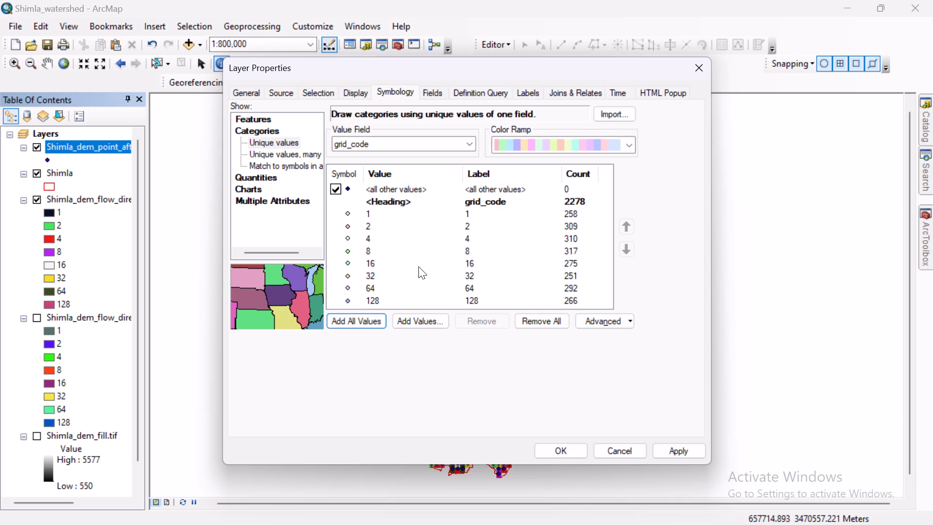
pyautogui.click(305, 158)
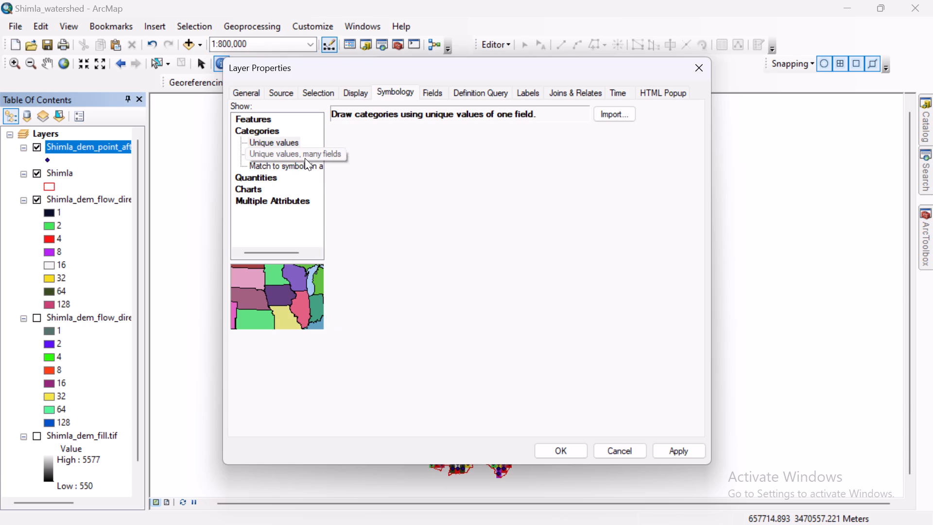
pyautogui.click(284, 142)
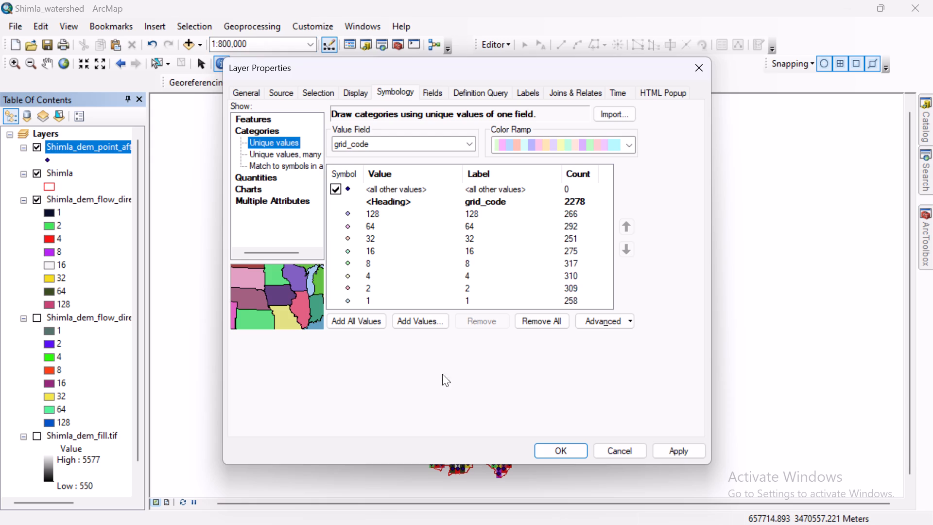
pyautogui.click(678, 452)
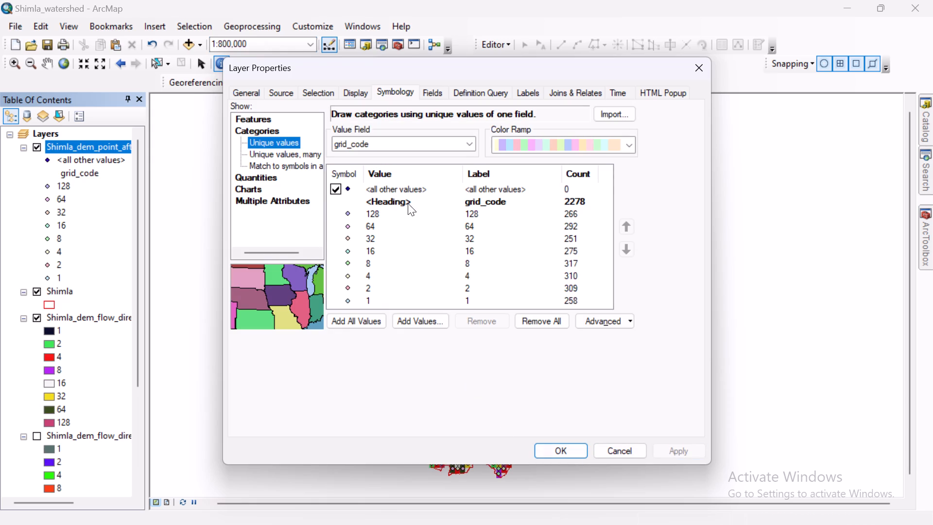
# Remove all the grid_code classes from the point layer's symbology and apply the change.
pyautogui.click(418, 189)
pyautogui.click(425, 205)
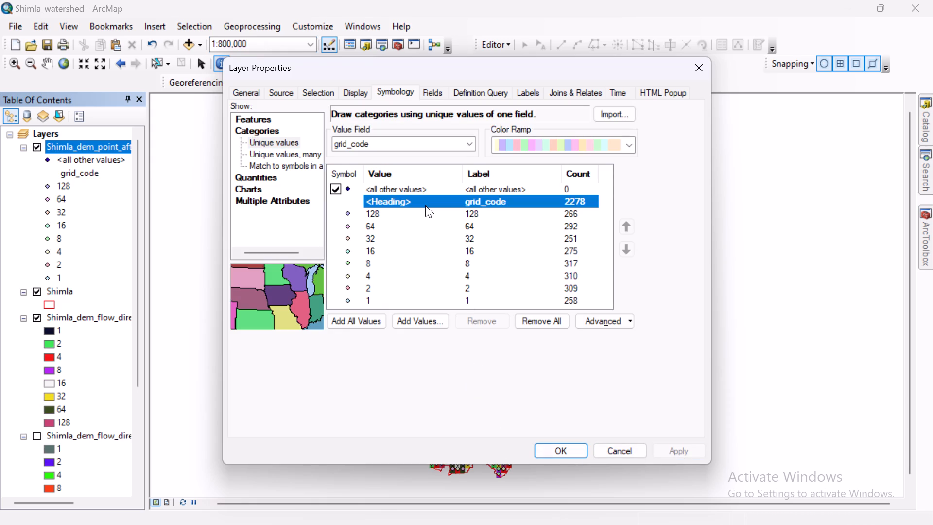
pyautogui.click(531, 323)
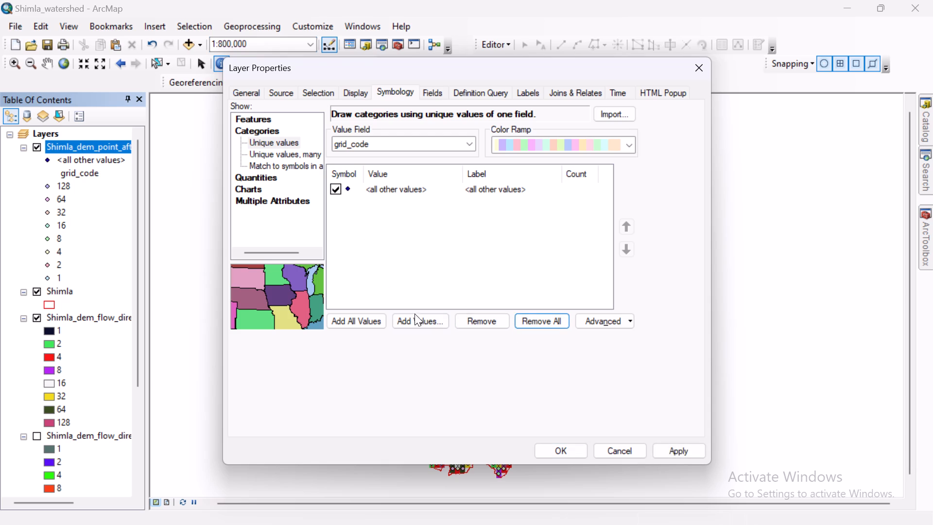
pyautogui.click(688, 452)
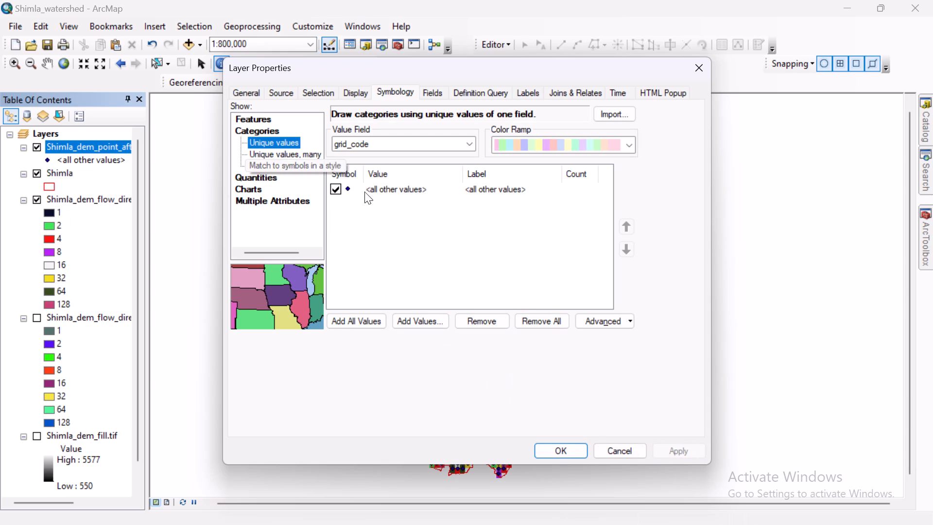
# Add all grid_code values back to the point layer's unique values symbology and accept the layer properties.
pyautogui.click(359, 325)
pyautogui.click(395, 192)
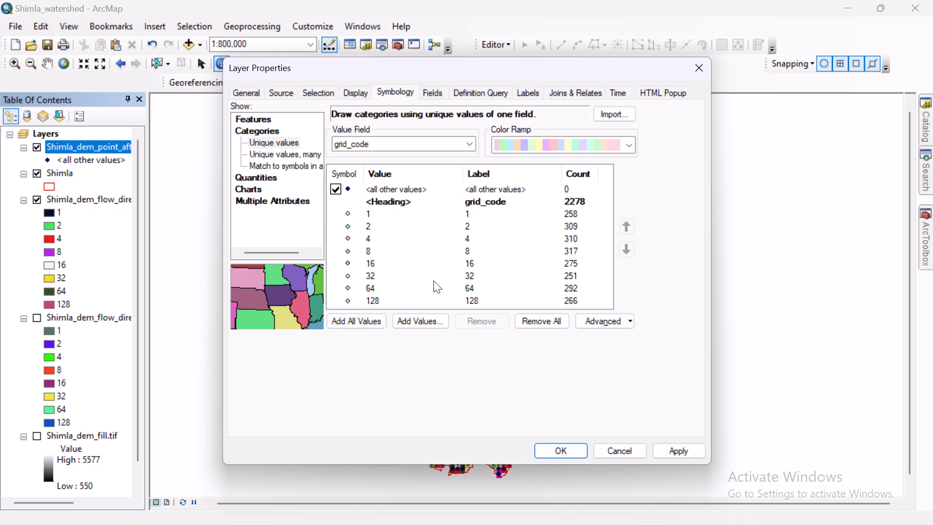
pyautogui.click(570, 445)
# Examine the points classified by grid_code over the resampled flow direction cells, close up and across the district.
pyautogui.scroll(-1, 429, 350)
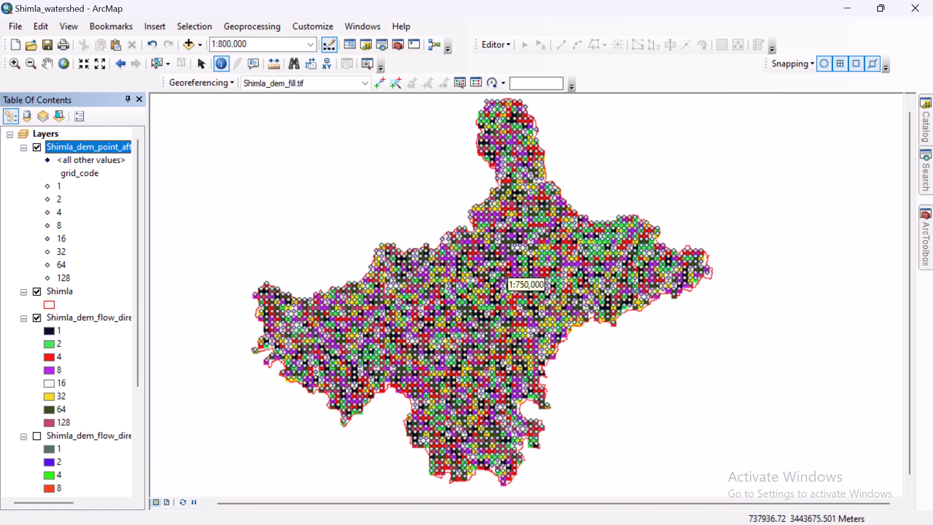
pyautogui.scroll(-7, 429, 350)
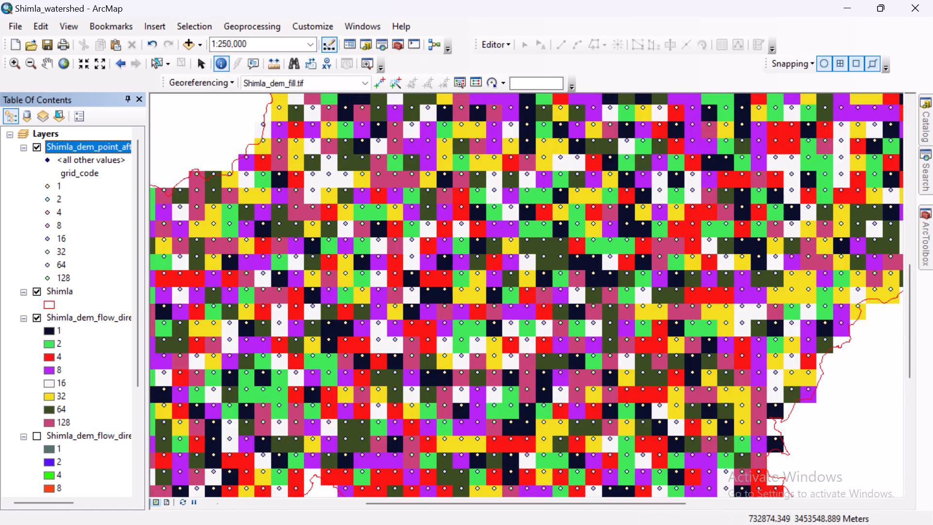
pyautogui.scroll(-1, 380, 262)
pyautogui.moveTo(380, 262); pyautogui.dragTo(667, 256, button='middle')
pyautogui.moveTo(455, 260); pyautogui.dragTo(718, 238, button='middle')
pyautogui.scroll(-4, 583, 259)
pyautogui.scroll(3, 583, 259)
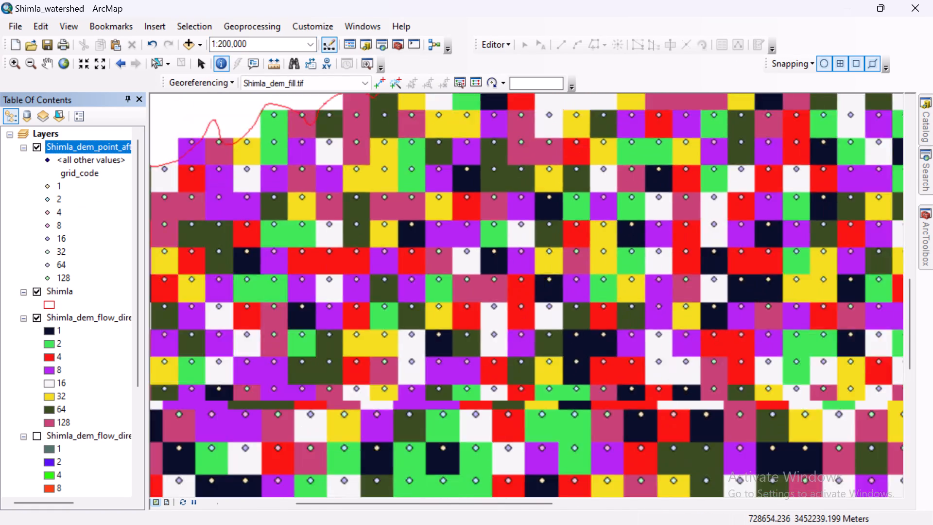
pyautogui.scroll(7, 583, 259)
pyautogui.moveTo(622, 221); pyautogui.dragTo(304, 228, button='middle')
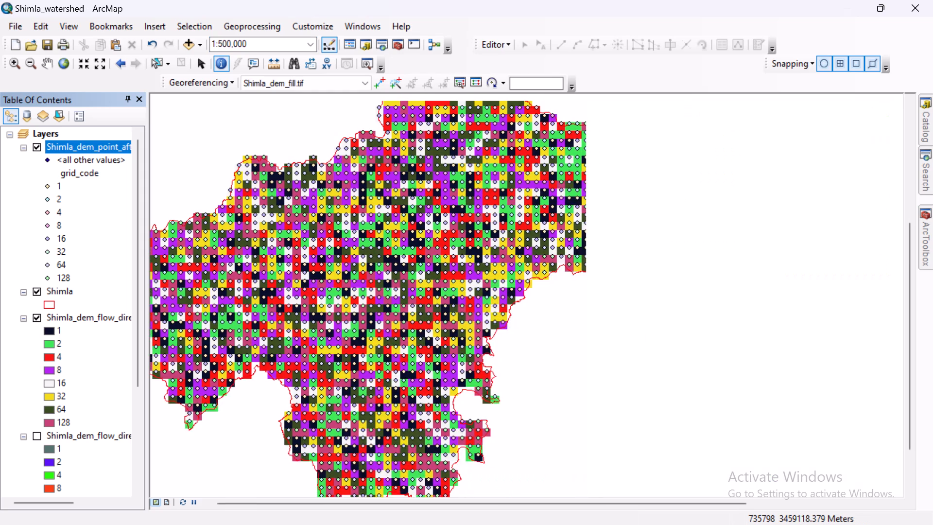
pyautogui.moveTo(304, 228); pyautogui.dragTo(401, 280, button='middle')
pyautogui.moveTo(409, 276); pyautogui.dragTo(477, 243, button='middle')
pyautogui.scroll(1, 477, 243)
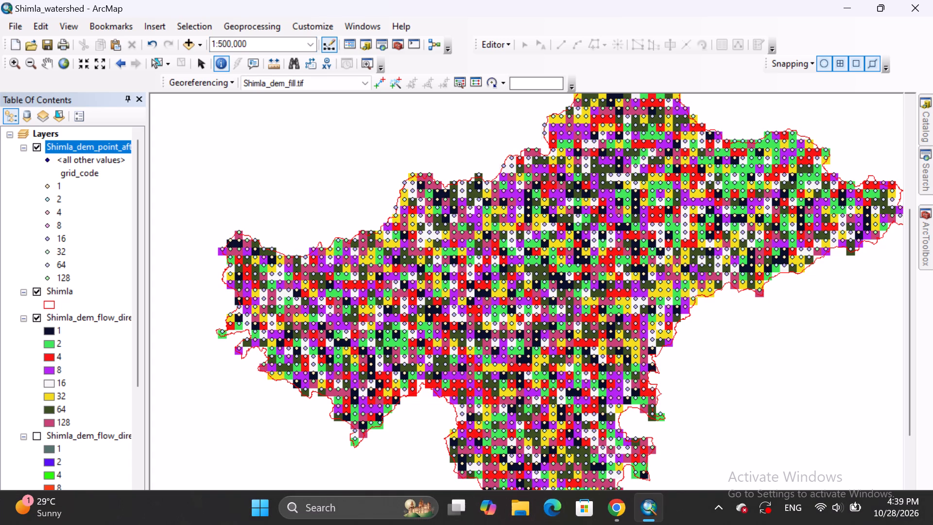
# Find the Cutting Plane Arrow symbol with "cutting" and assign it to grid_code 1 at size 12 and angle 90.
pyautogui.doubleClick(58, 185)
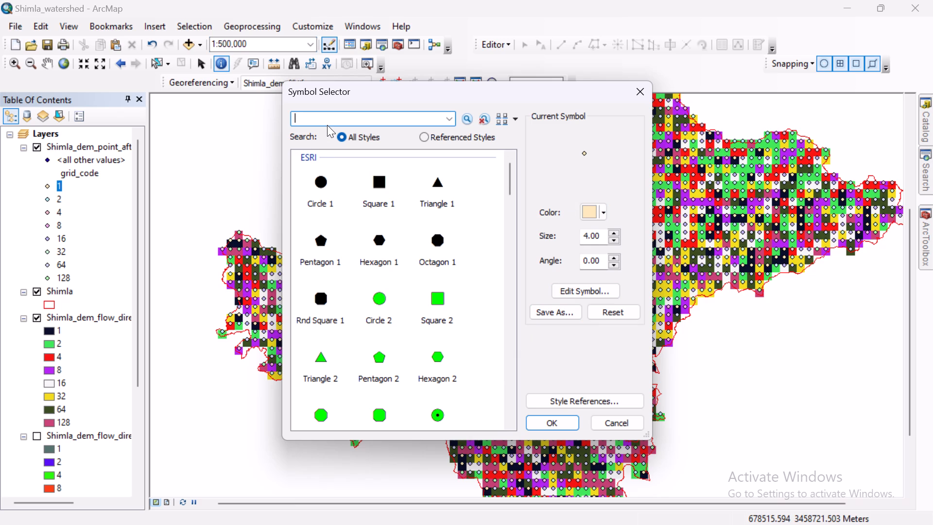
pyautogui.write('cutting')
pyautogui.press('Return')
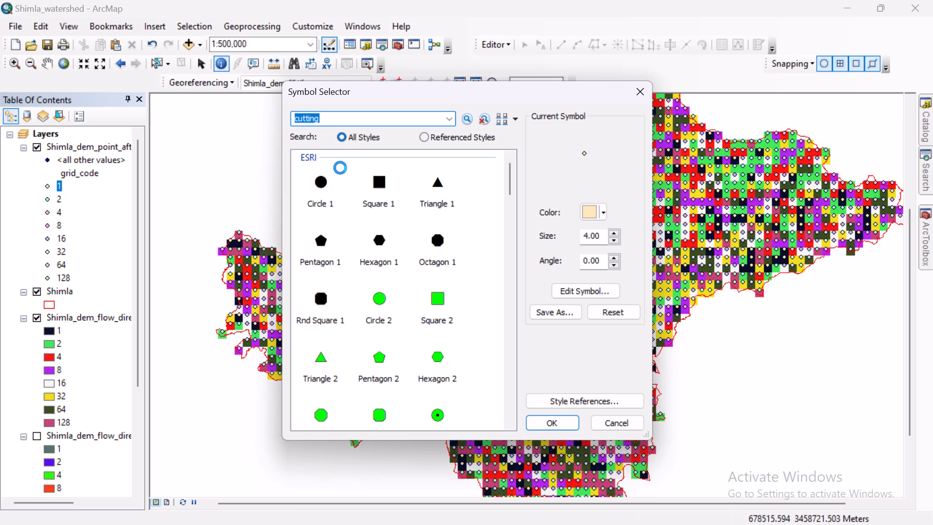
pyautogui.click(323, 178)
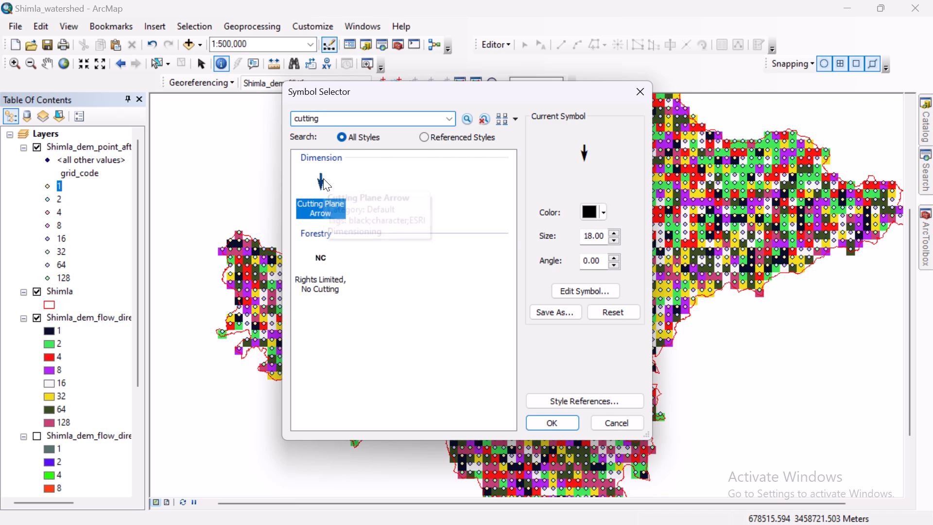
pyautogui.click(613, 235)
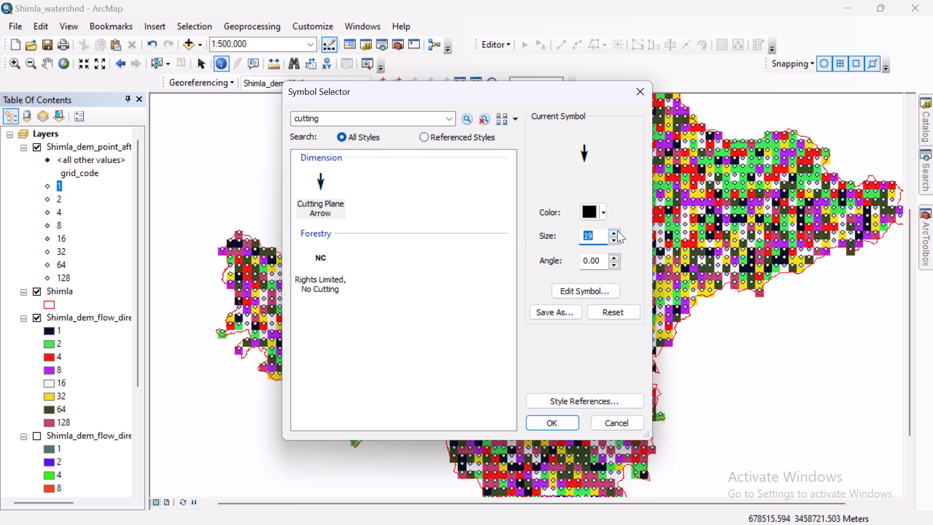
pyautogui.tripleClick(613, 239)
pyautogui.tripleClick(613, 239)
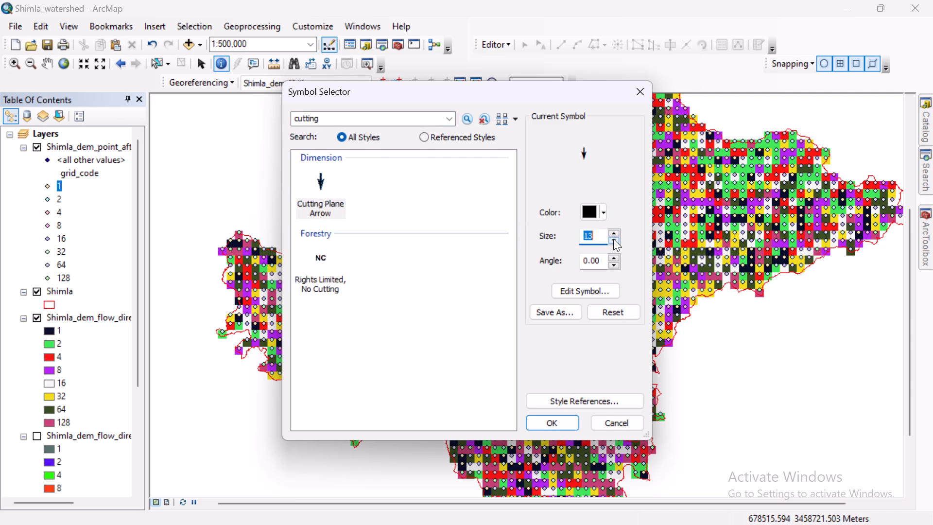
pyautogui.click(613, 239)
pyautogui.tripleClick(592, 261)
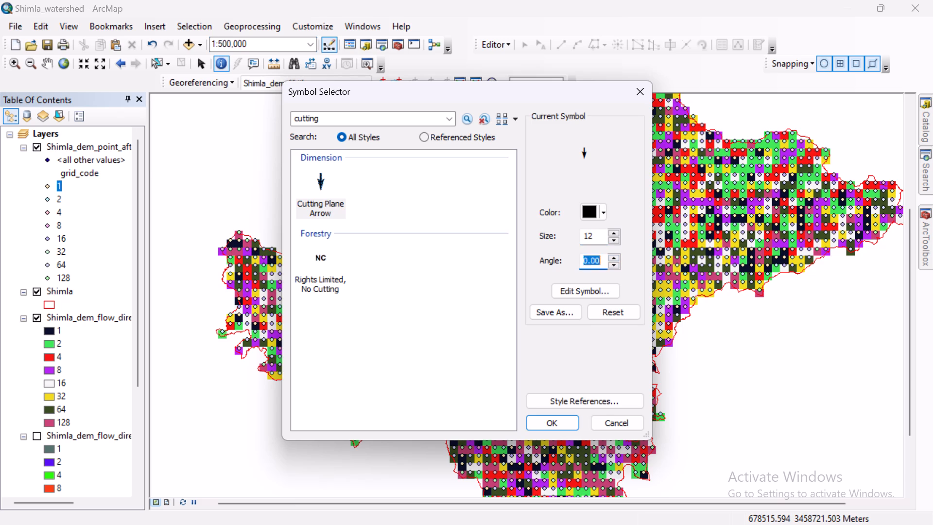
pyautogui.tripleClick(592, 261)
pyautogui.write('90')
pyautogui.click(552, 418)
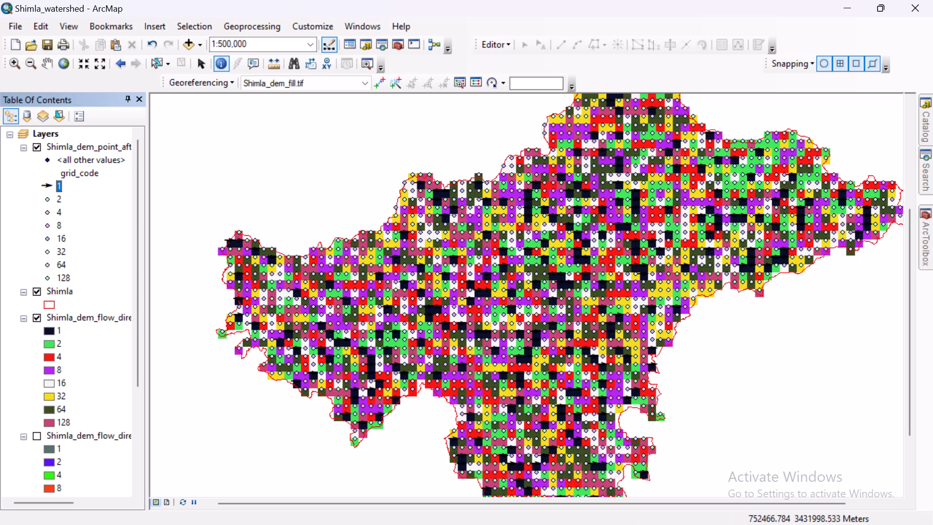
# Recolor the grid_code 1 arrow symbol olive green so it stands out against the dark flow direction cells.
pyautogui.scroll(3, 488, 337)
pyautogui.scroll(-11, 488, 337)
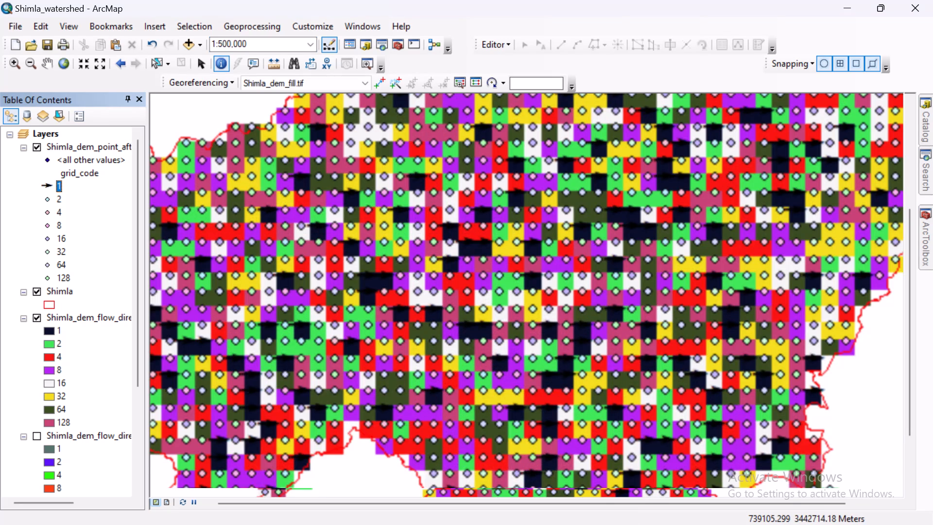
pyautogui.scroll(-2, 441, 307)
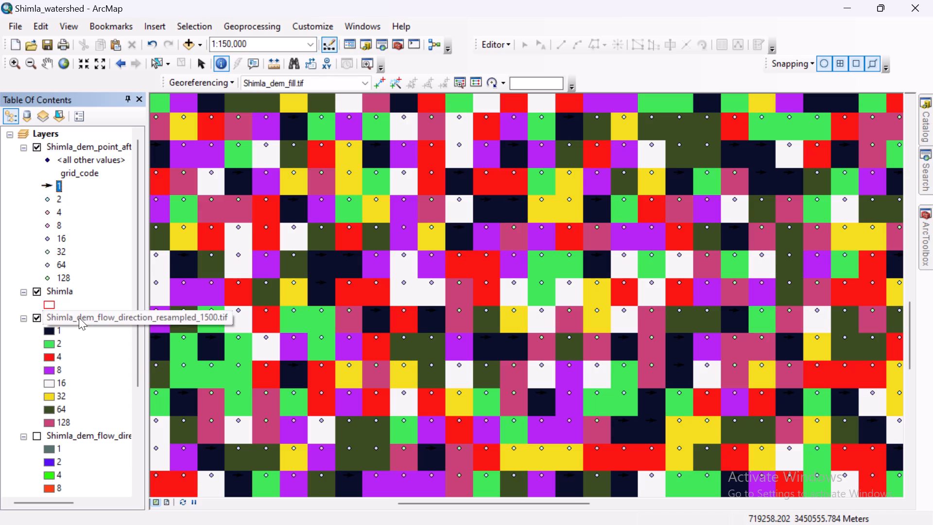
pyautogui.scroll(-1, 92, 408)
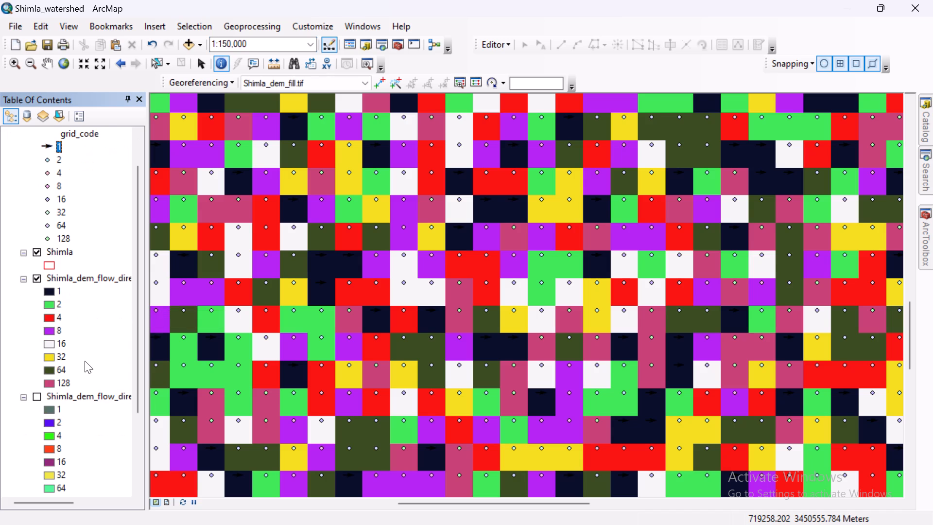
pyautogui.scroll(-1, 85, 361)
pyautogui.scroll(1, 85, 274)
pyautogui.rightClick(45, 144)
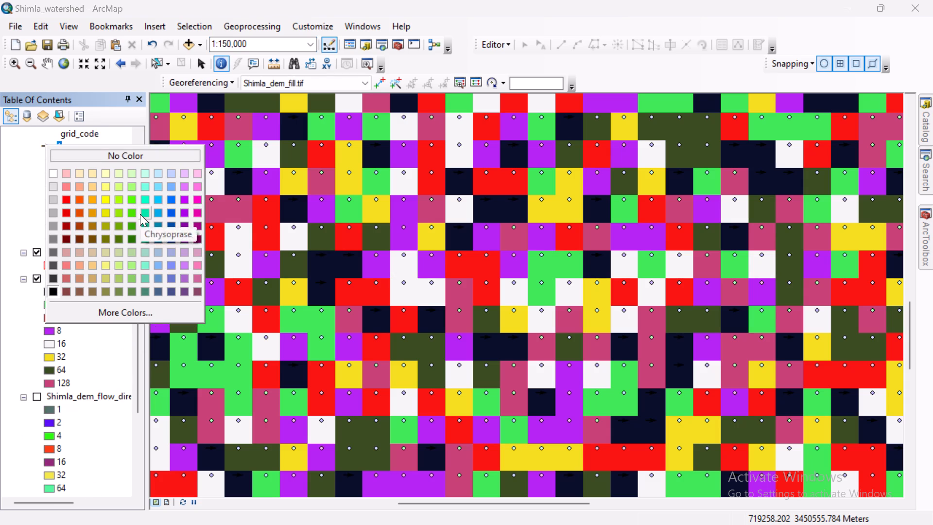
pyautogui.click(117, 228)
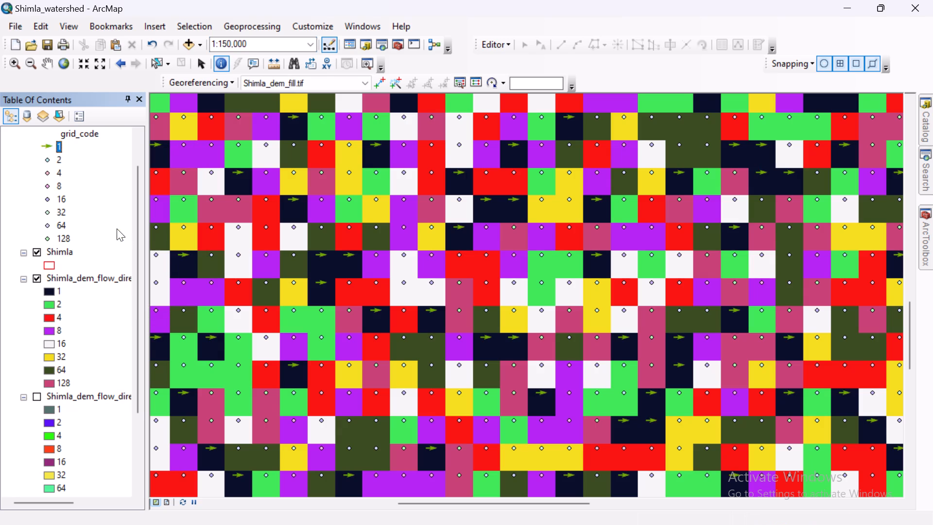
# Find the Cutting Plane Arrow symbol with "cutting", choose it for grid_code 2, and open its angle for editing.
pyautogui.click(47, 159)
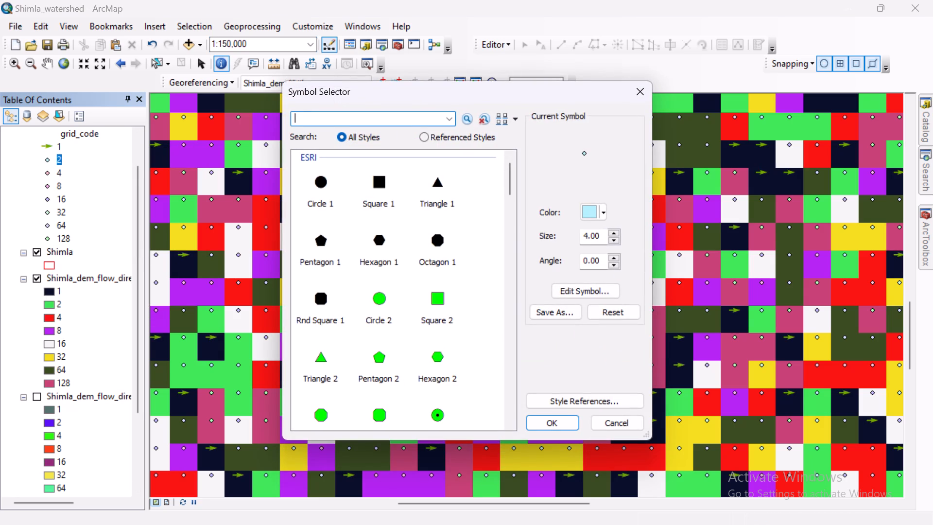
pyautogui.write('cutting')
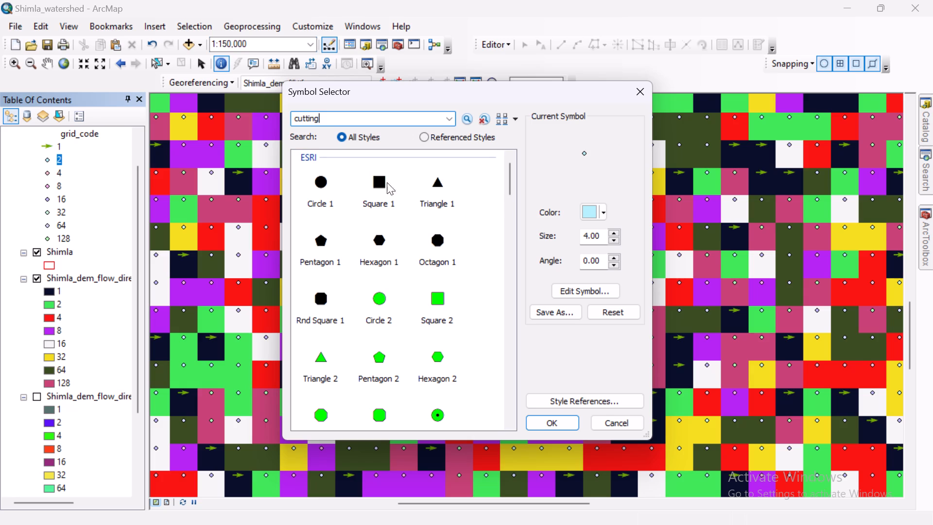
pyautogui.press('Return')
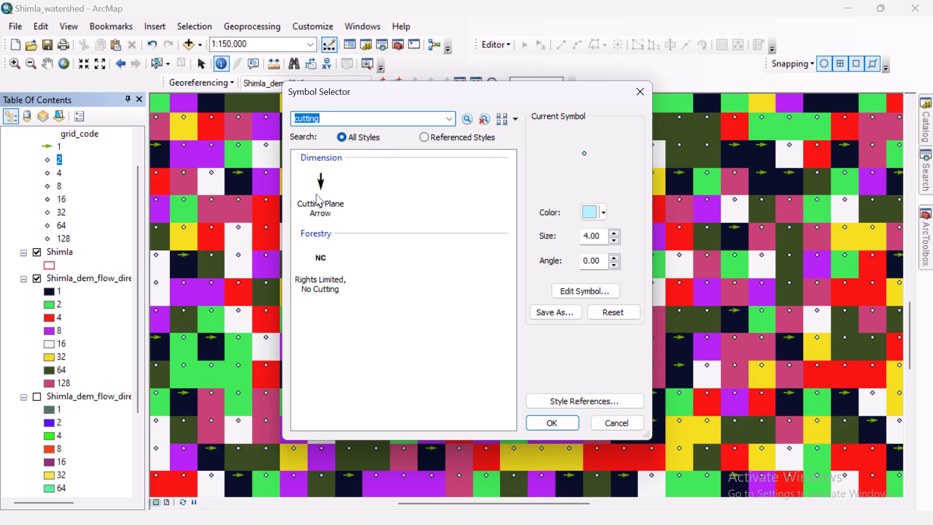
pyautogui.click(326, 184)
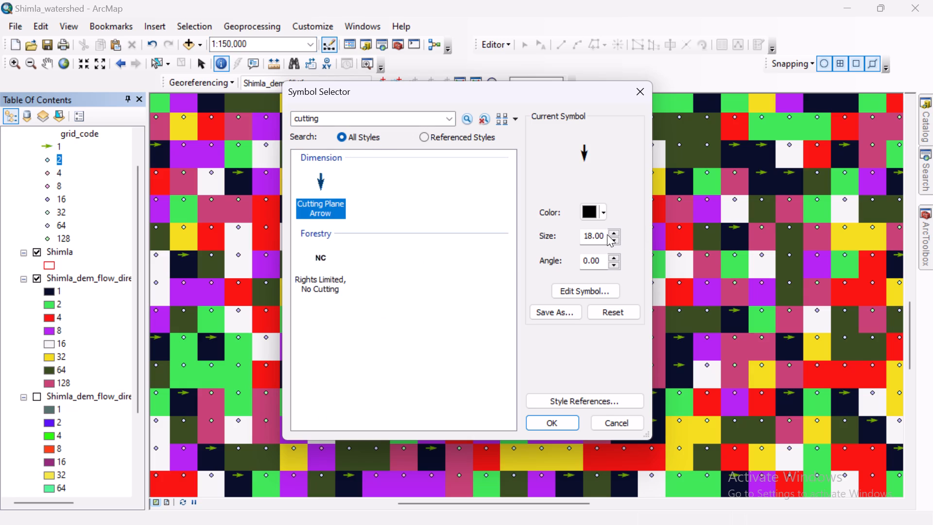
pyautogui.tripleClick(604, 259)
pyautogui.doubleClick(595, 261)
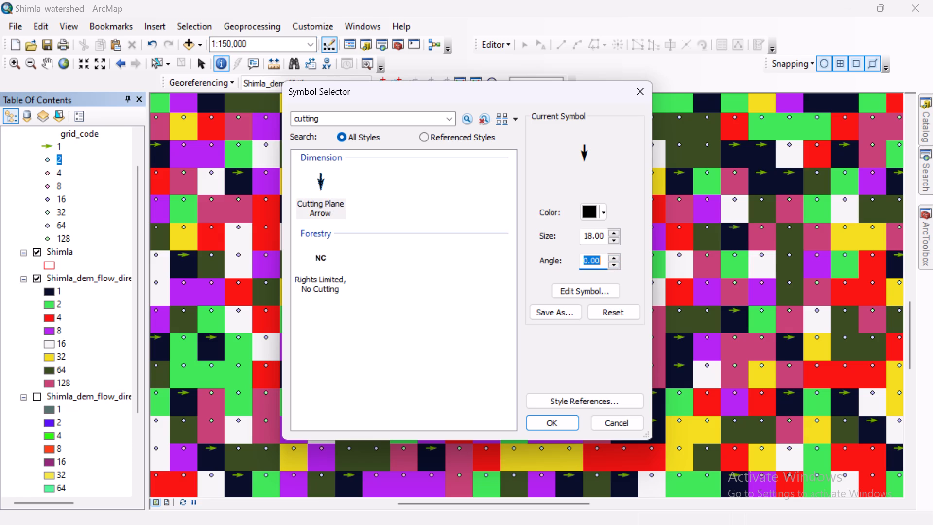
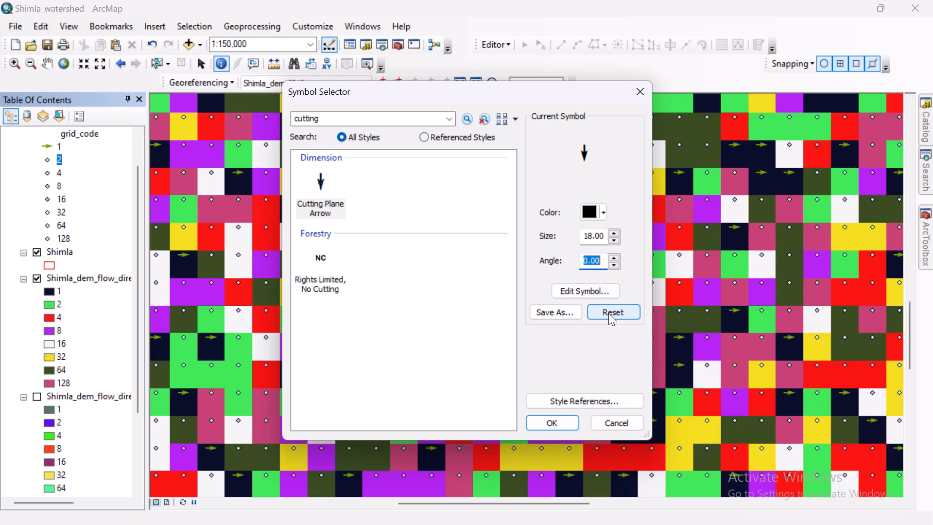
# Set the grid_code 2 arrow's angle to 45 and apply the symbol.
pyautogui.write('45')
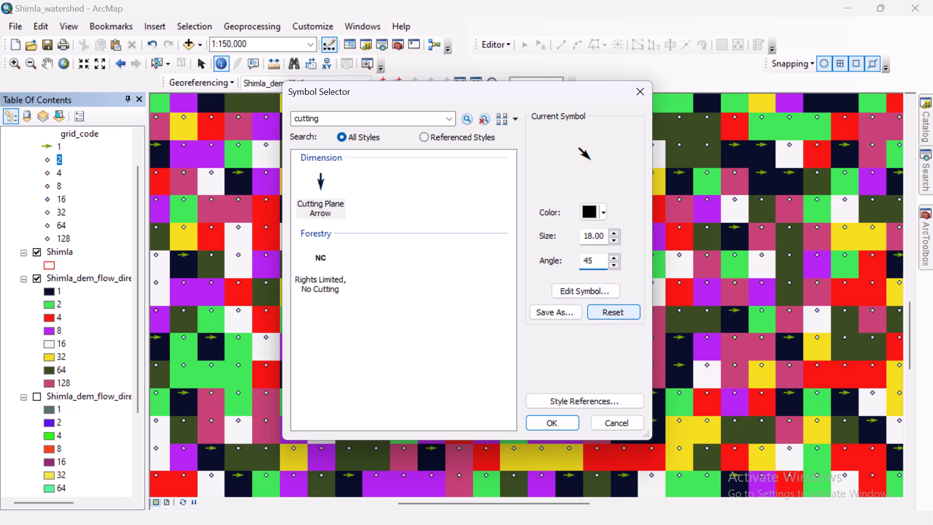
pyautogui.click(555, 425)
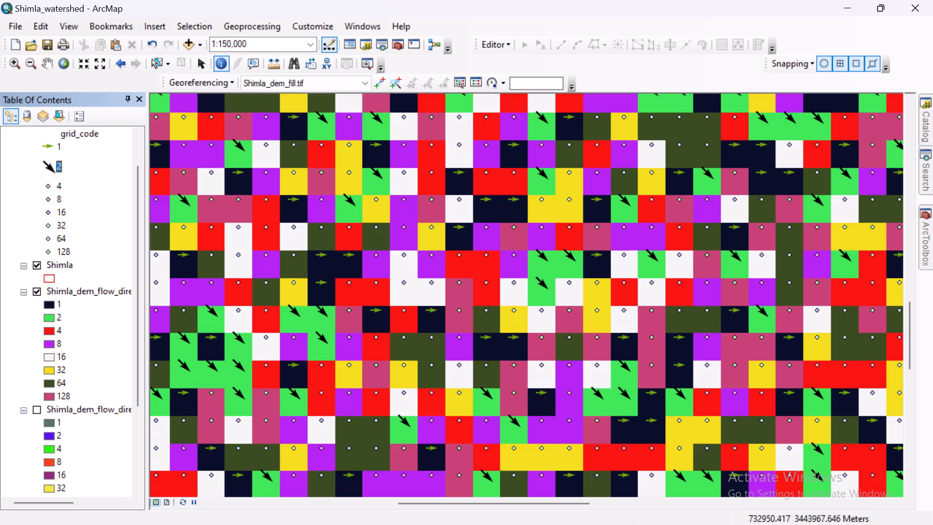
# Find the Cutting Plane Arrow symbol with "cutting" and assign it to grid_code 4 at size 12 and angle 0 in bright green.
pyautogui.doubleClick(51, 183)
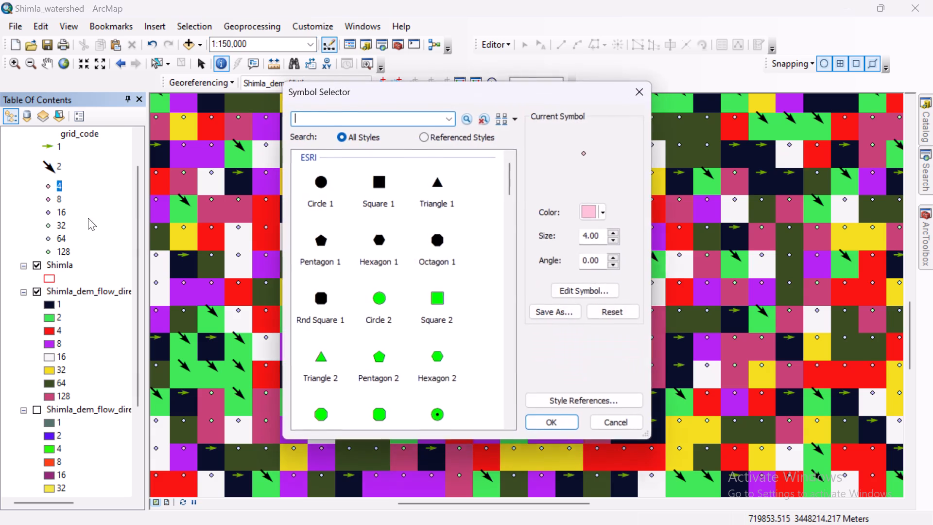
pyautogui.write('cutting')
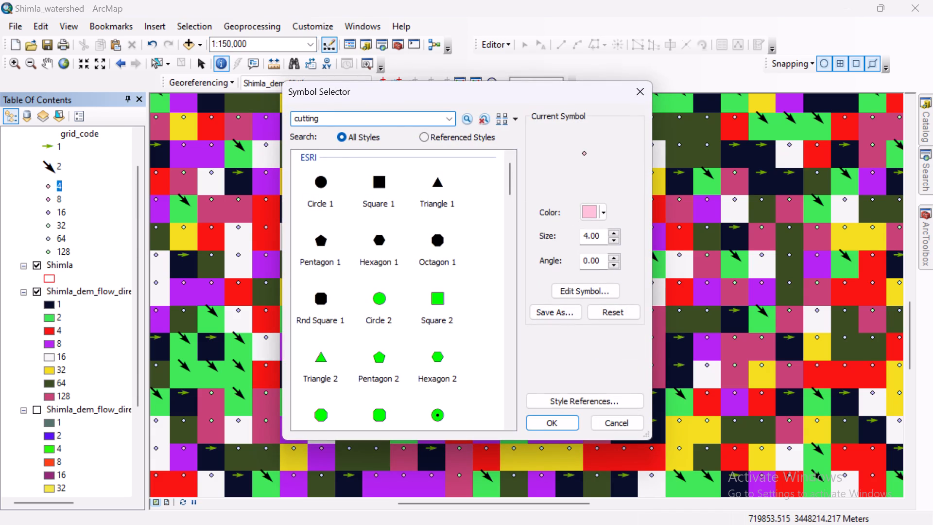
pyautogui.press('Return')
pyautogui.click(323, 193)
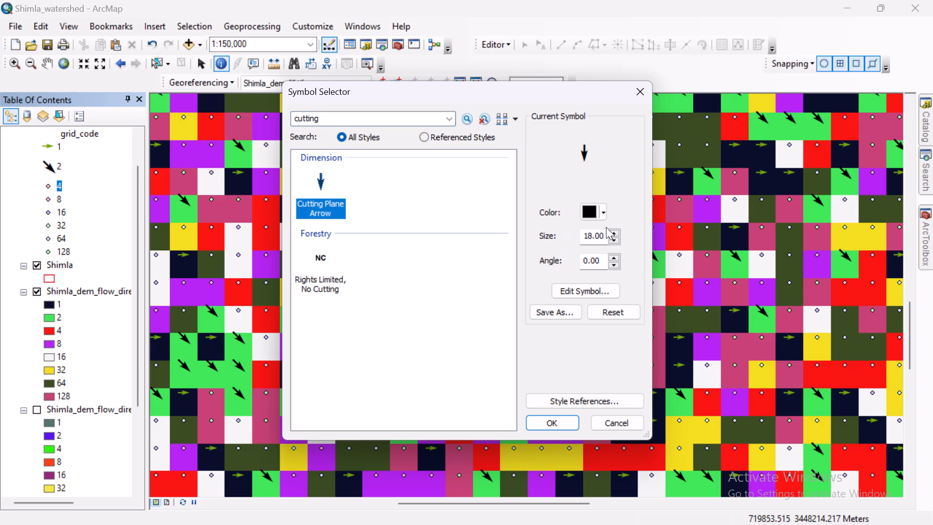
pyautogui.tripleClick(614, 239)
pyautogui.click(614, 239)
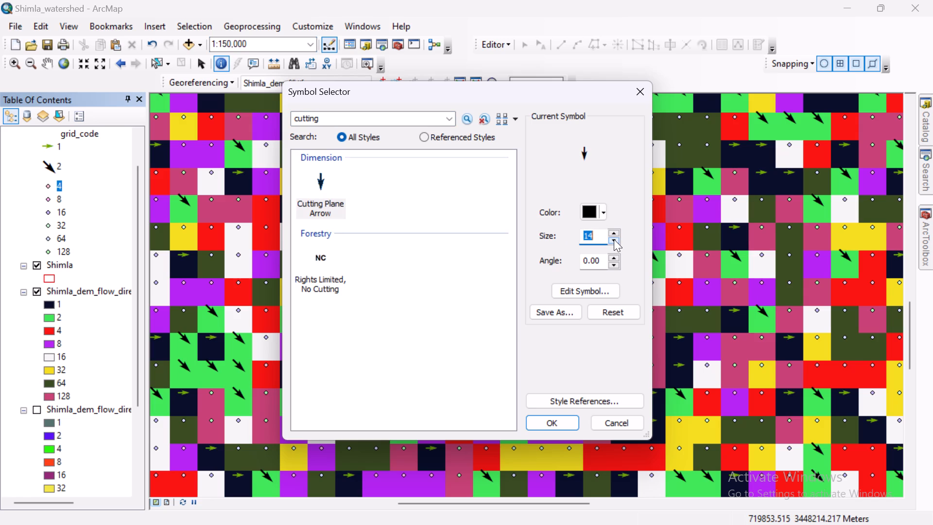
pyautogui.click(613, 242)
pyautogui.click(613, 242)
pyautogui.tripleClick(600, 261)
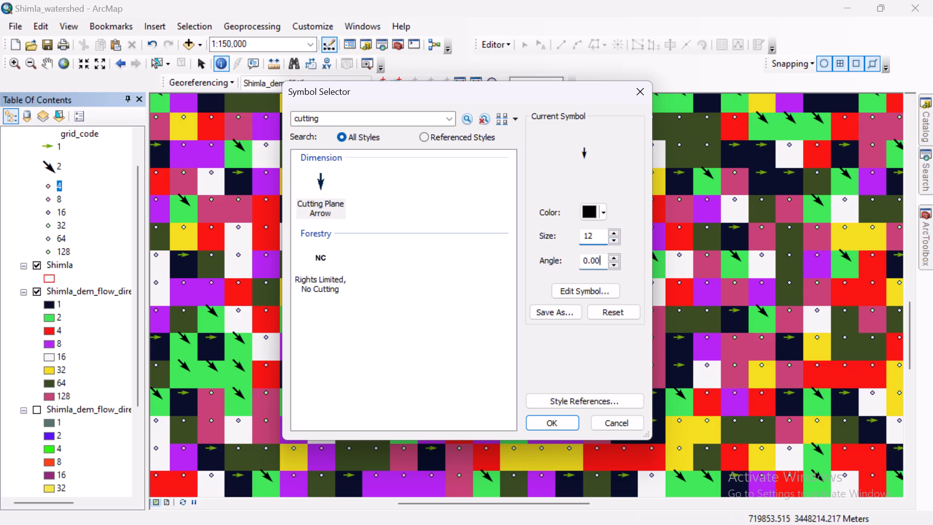
pyautogui.doubleClick(600, 261)
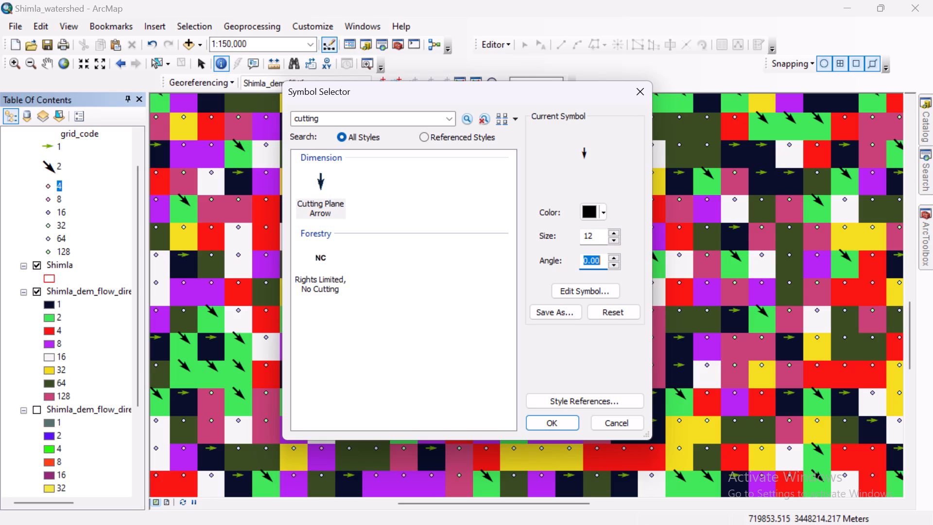
pyautogui.press('0')
pyautogui.click(605, 211)
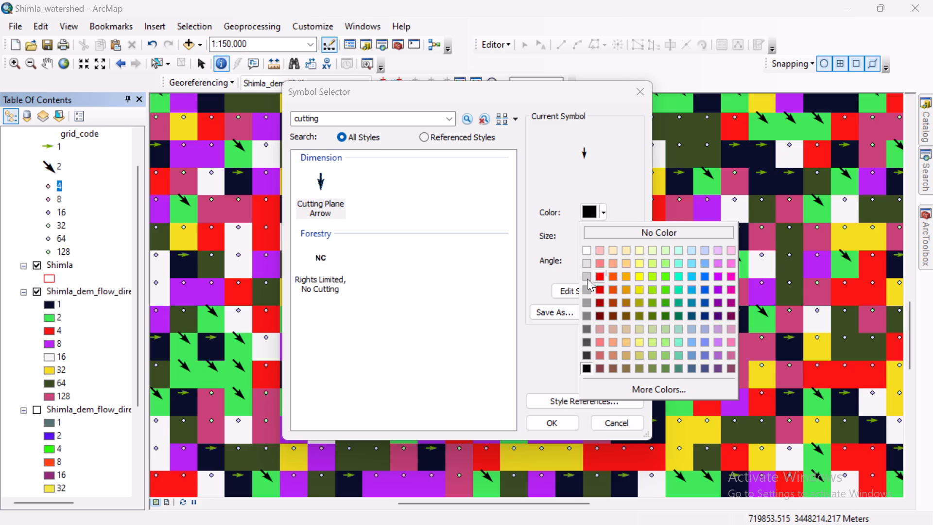
pyautogui.click(664, 277)
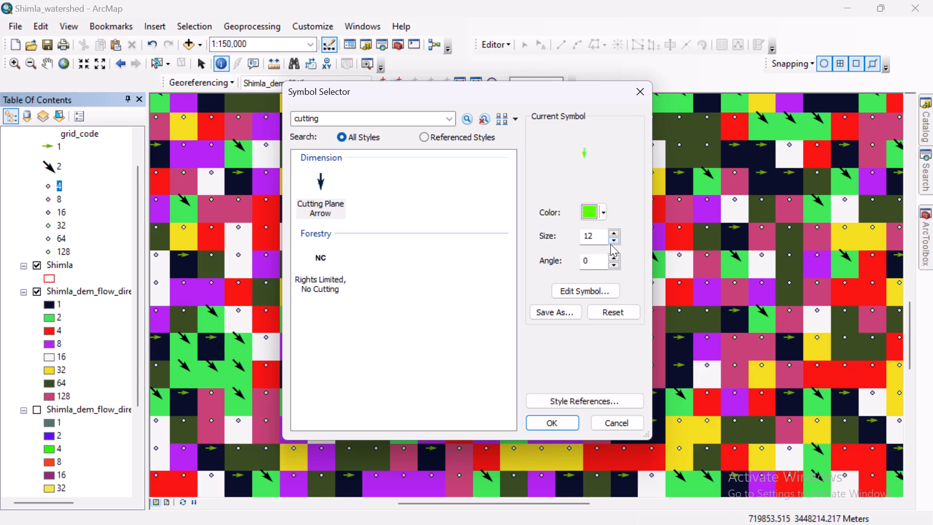
pyautogui.click(569, 421)
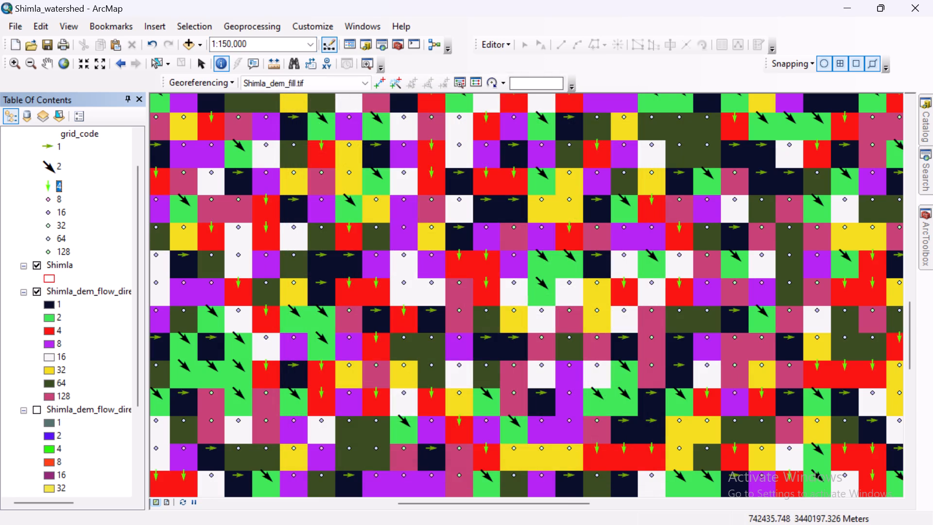
# Open the grid_code 8 symbol, try angles of -90, -45 and -135, and enter "cutting" as the symbol search text.
pyautogui.doubleClick(60, 198)
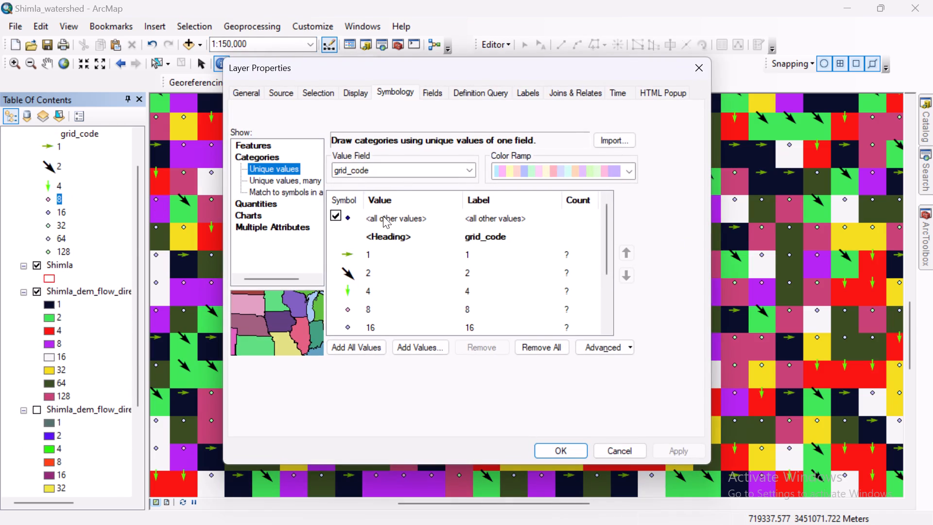
pyautogui.click(701, 70)
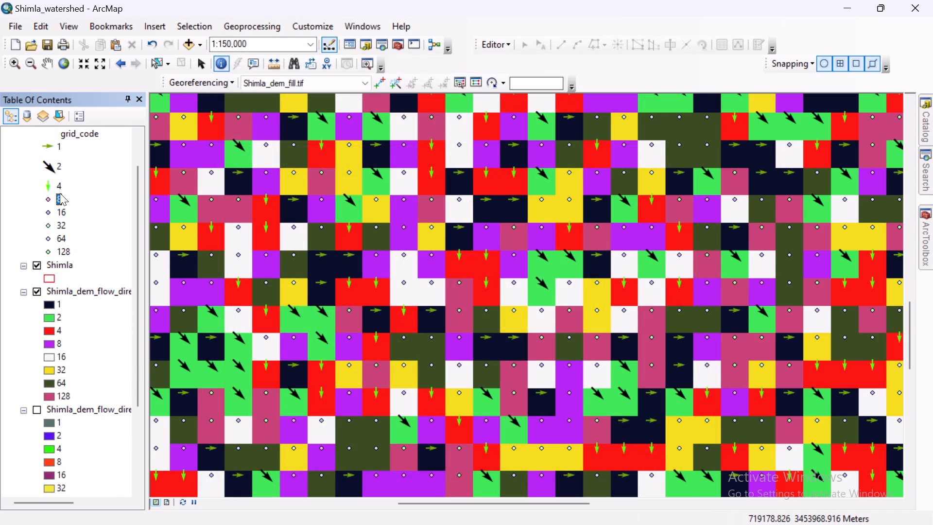
pyautogui.doubleClick(46, 198)
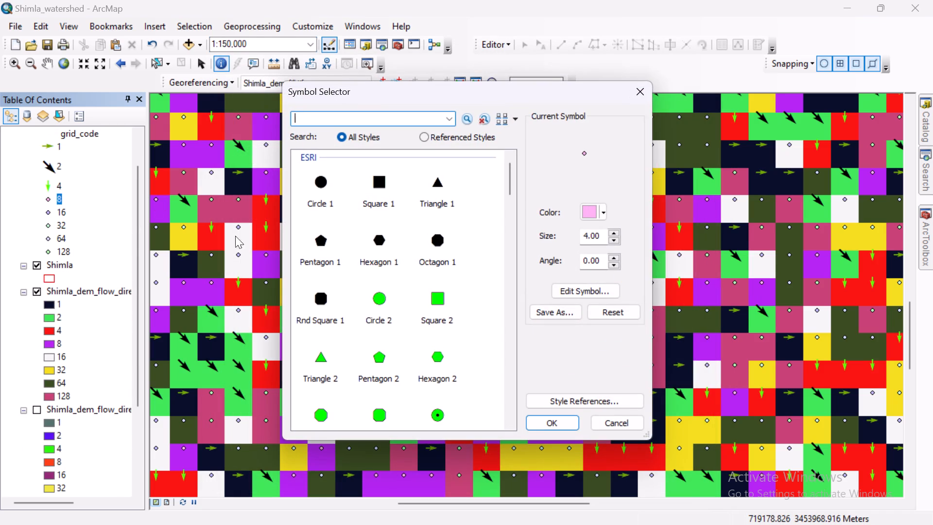
pyautogui.click(608, 213)
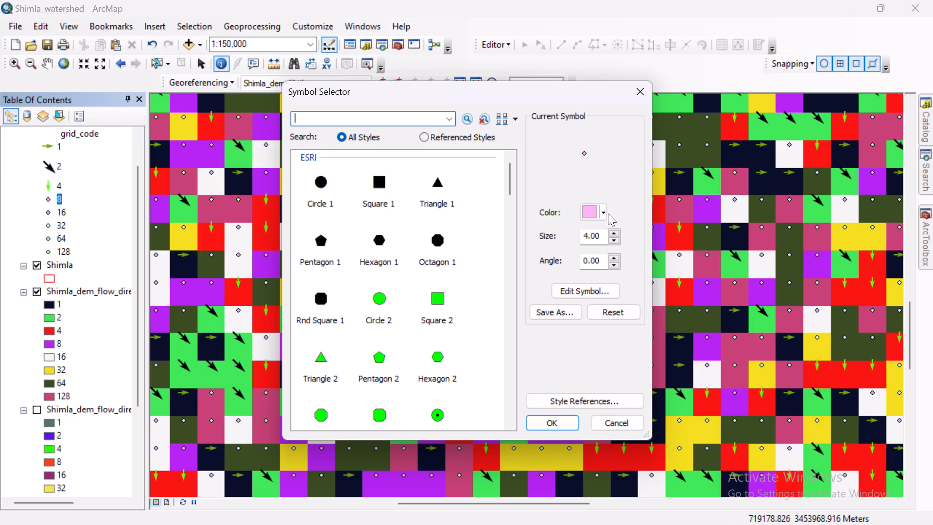
pyautogui.doubleClick(603, 265)
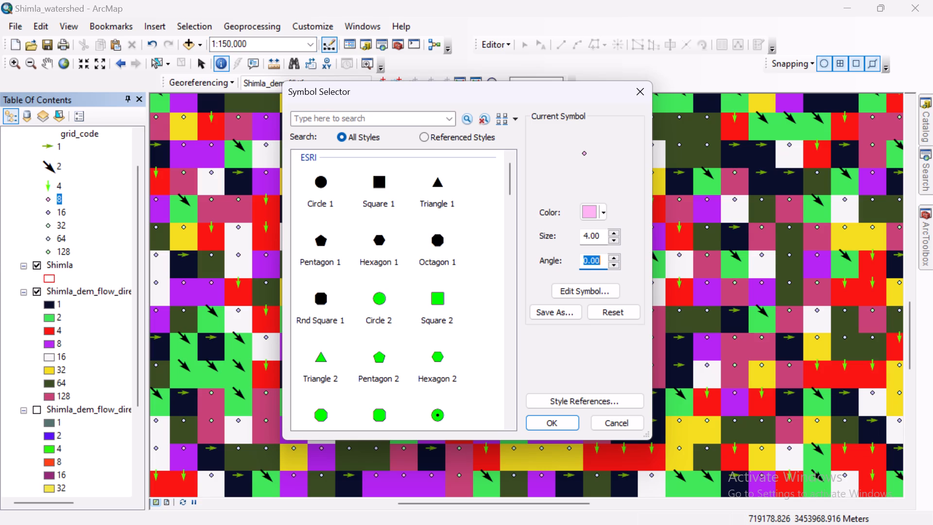
pyautogui.press('-')
pyautogui.write('90')
pyautogui.press('BackSpace')
pyautogui.press('BackSpace')
pyautogui.write('45')
pyautogui.click(411, 119)
pyautogui.write('cutting')
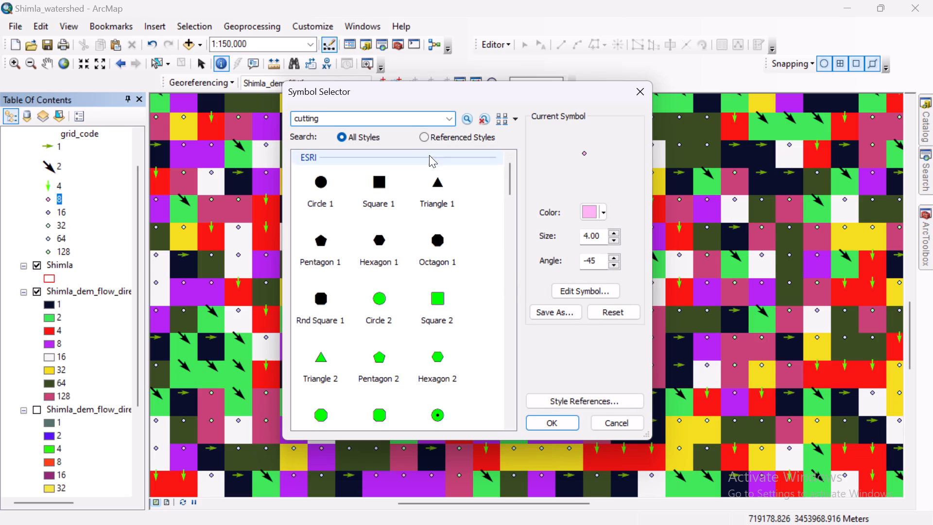
pyautogui.click(595, 262)
pyautogui.press('BackSpace')
pyautogui.press('BackSpace')
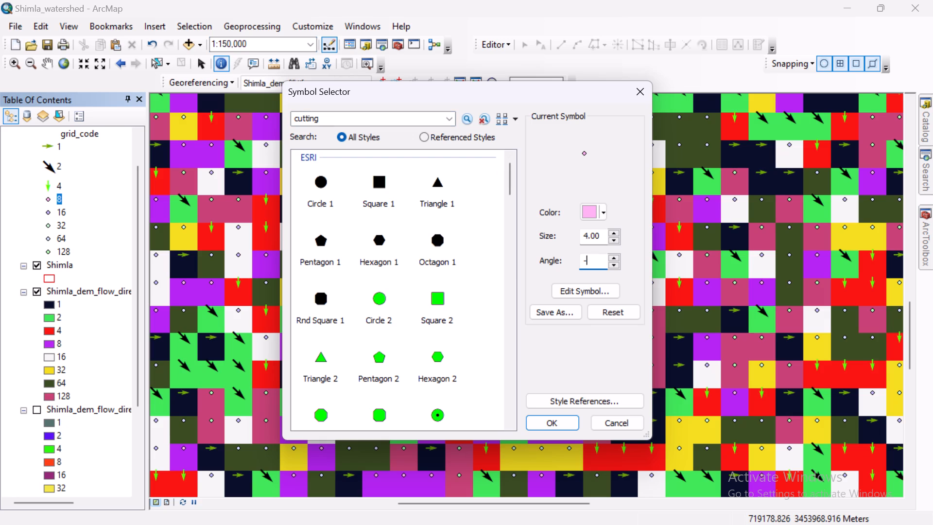
pyautogui.write('135')
# Run the "cutting" symbol search and assign the Cutting Plane Arrow to grid_code 8 at size 12 and angle -45.
pyautogui.click(361, 117)
pyautogui.press('Return')
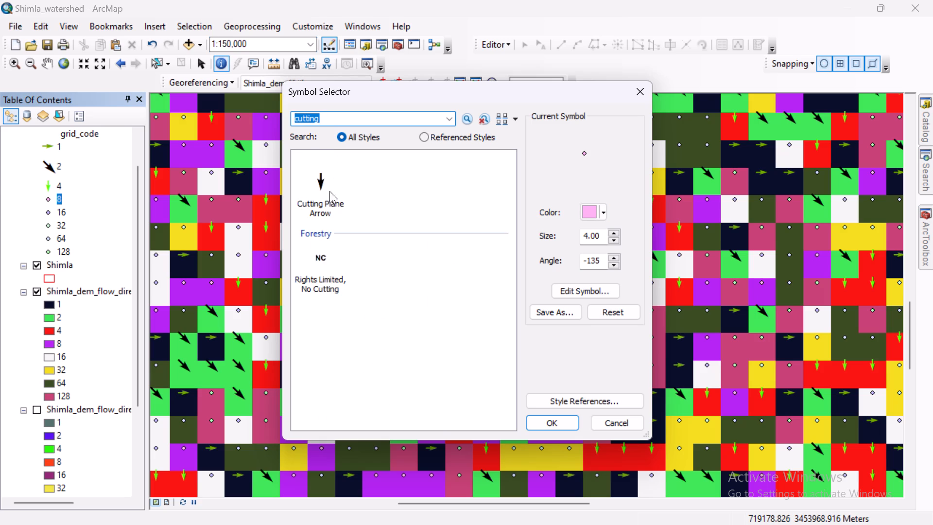
pyautogui.click(321, 182)
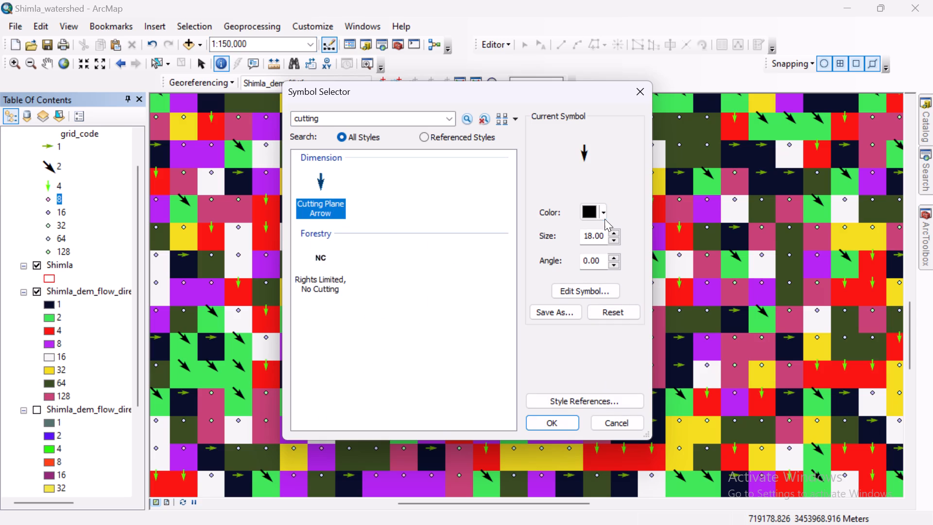
pyautogui.tripleClick(615, 238)
pyautogui.click(615, 238)
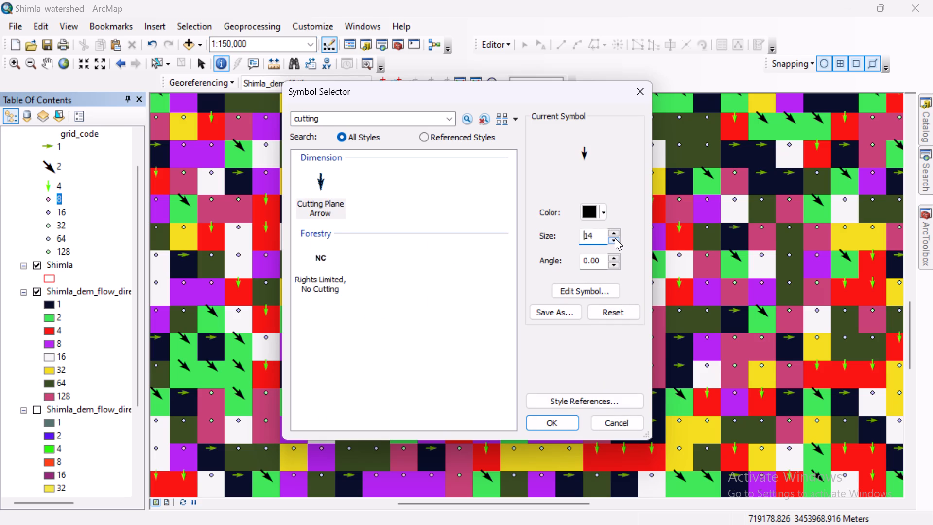
pyautogui.click(615, 238)
pyautogui.click(615, 238)
pyautogui.doubleClick(598, 262)
pyautogui.write('-135')
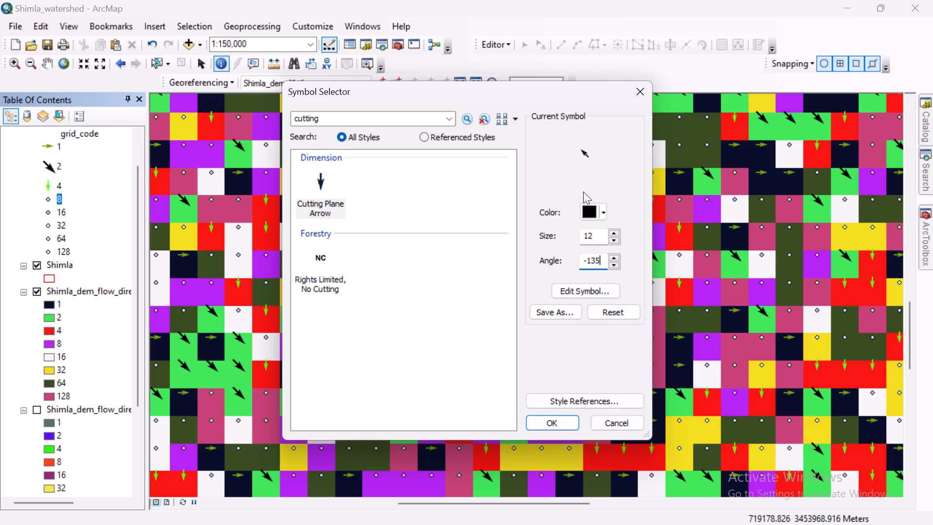
pyautogui.doubleClick(599, 258)
pyautogui.write('45')
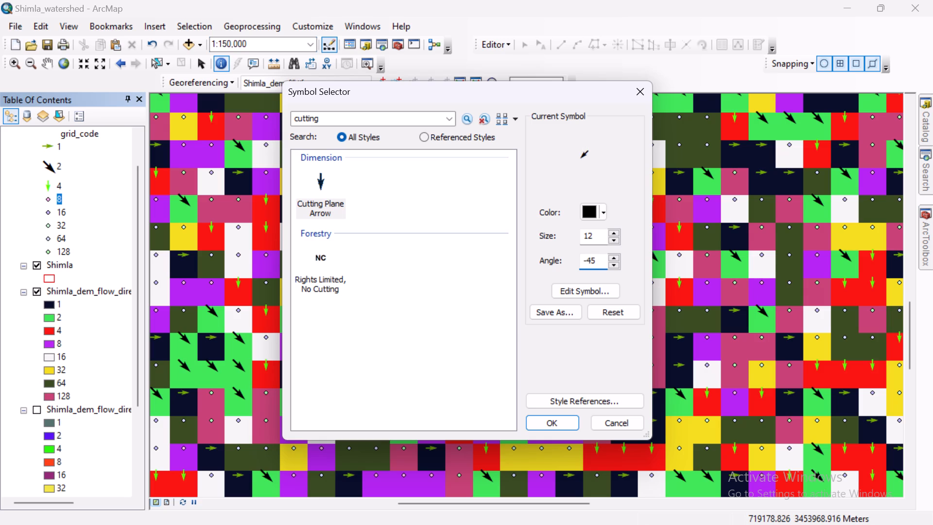
pyautogui.click(558, 421)
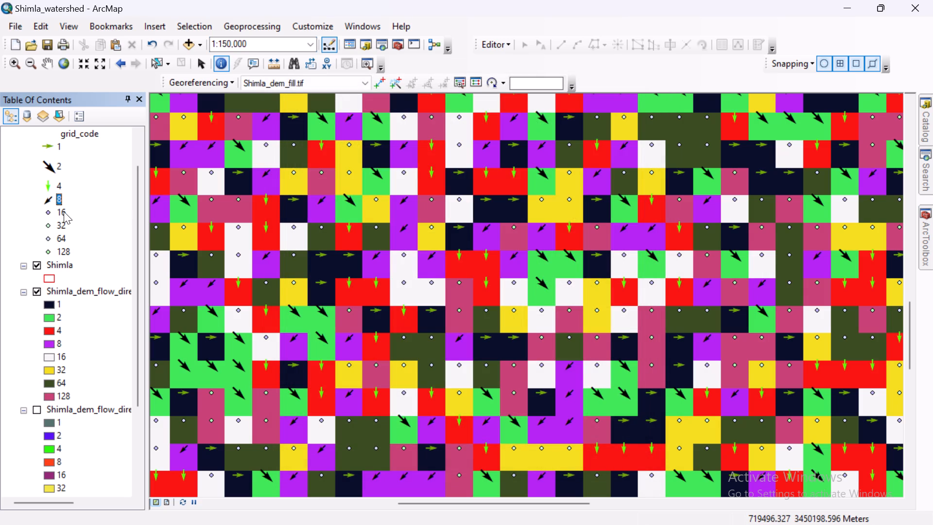
# Find the Cutting Plane Arrow with "cutting" and choose it for grid_code 16 at size 12 and angle -90.
pyautogui.doubleClick(49, 214)
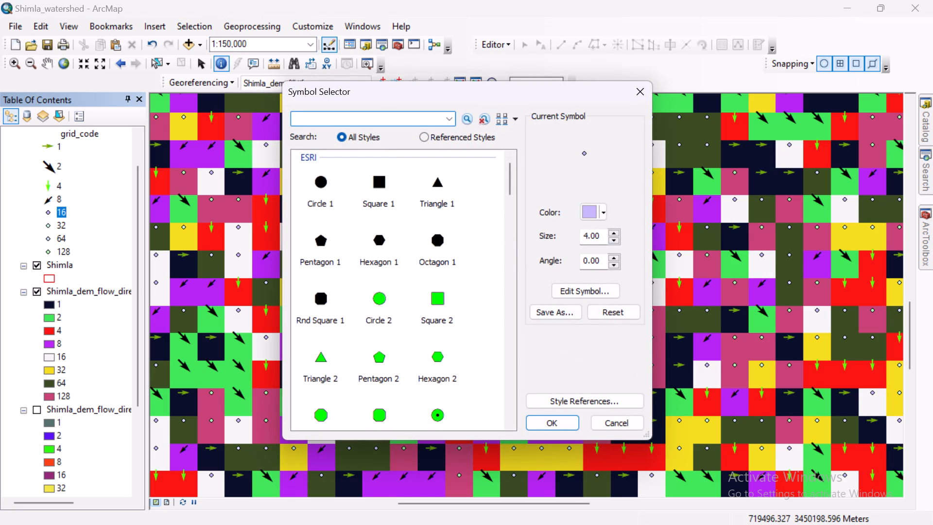
pyautogui.click(593, 235)
pyautogui.click(329, 123)
pyautogui.write('cutting')
pyautogui.press('Return')
pyautogui.click(325, 179)
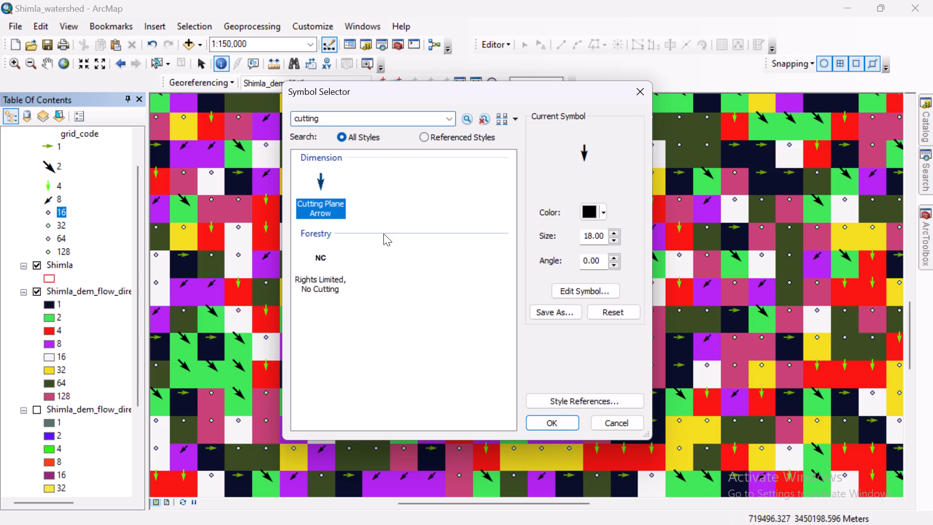
pyautogui.tripleClick(614, 238)
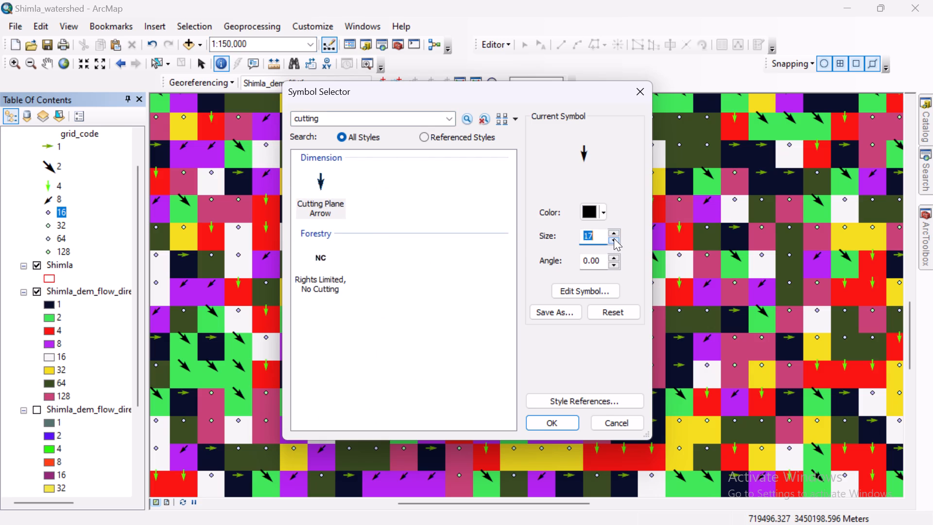
pyautogui.click(614, 238)
pyautogui.doubleClick(615, 244)
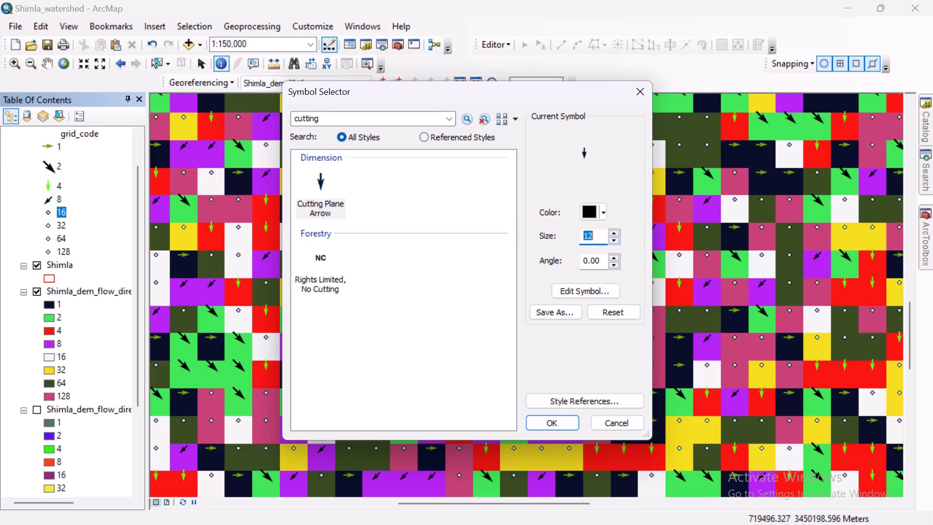
pyautogui.doubleClick(588, 257)
pyautogui.write('-90')
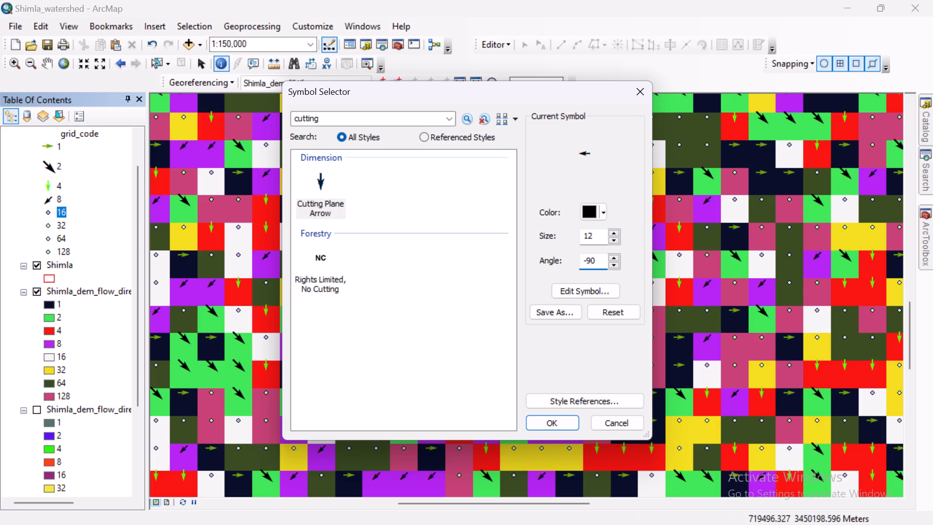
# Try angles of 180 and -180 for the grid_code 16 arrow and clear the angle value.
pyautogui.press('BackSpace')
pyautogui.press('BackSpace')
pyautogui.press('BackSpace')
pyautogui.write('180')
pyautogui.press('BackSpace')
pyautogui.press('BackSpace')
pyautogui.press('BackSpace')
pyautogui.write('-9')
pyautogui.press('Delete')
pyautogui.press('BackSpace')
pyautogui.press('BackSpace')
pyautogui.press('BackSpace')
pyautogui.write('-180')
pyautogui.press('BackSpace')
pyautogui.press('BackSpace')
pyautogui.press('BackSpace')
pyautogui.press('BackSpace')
# Set the grid_code 16 arrow's angle to -90 and apply the symbol.
pyautogui.write('-90')
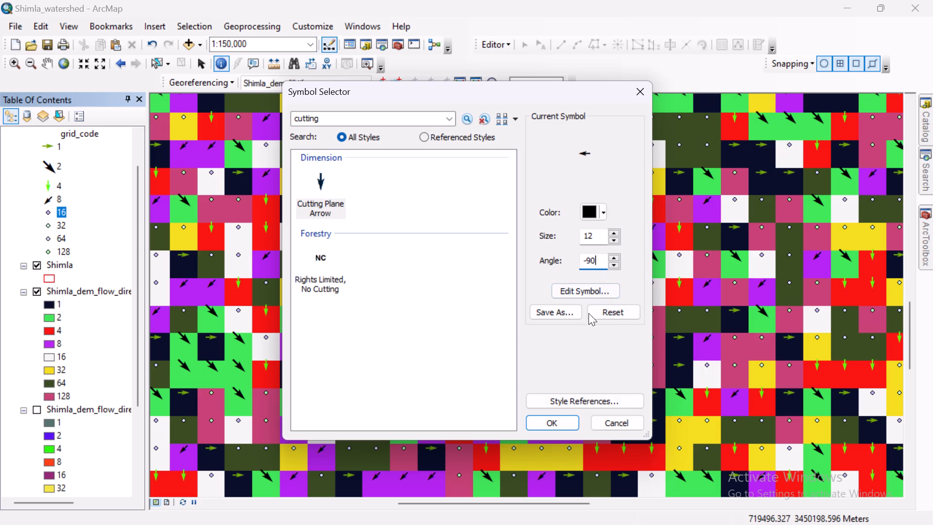
pyautogui.click(552, 422)
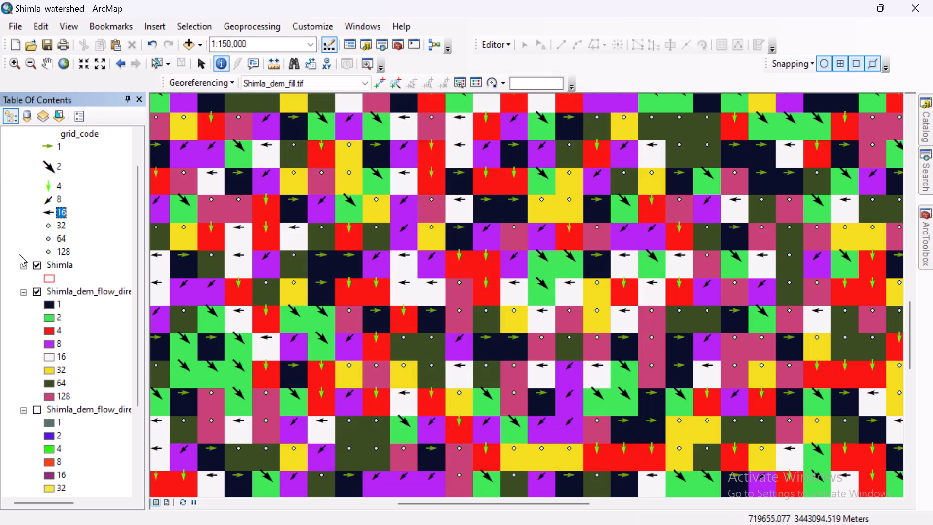
# Find the Cutting Plane Arrow with "cutting" and choose it for grid_code 32 at size 12.
pyautogui.click(60, 227)
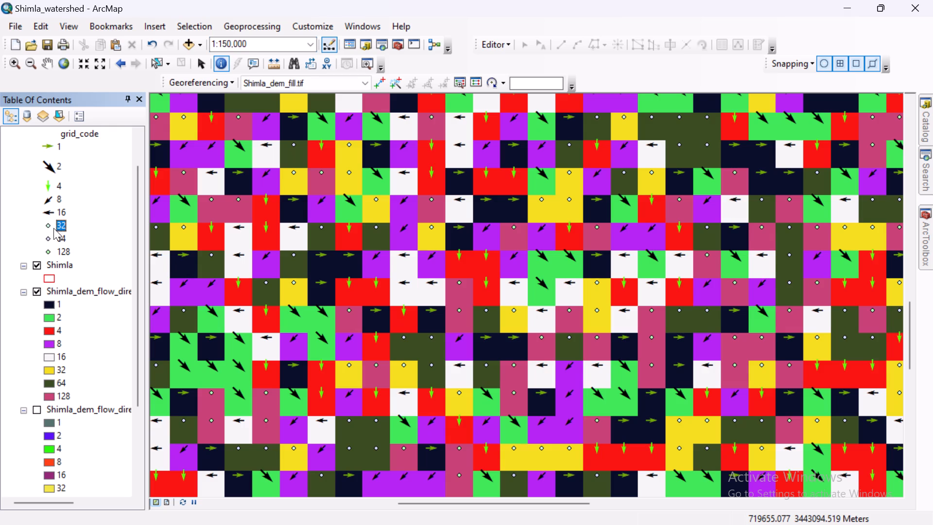
pyautogui.doubleClick(48, 223)
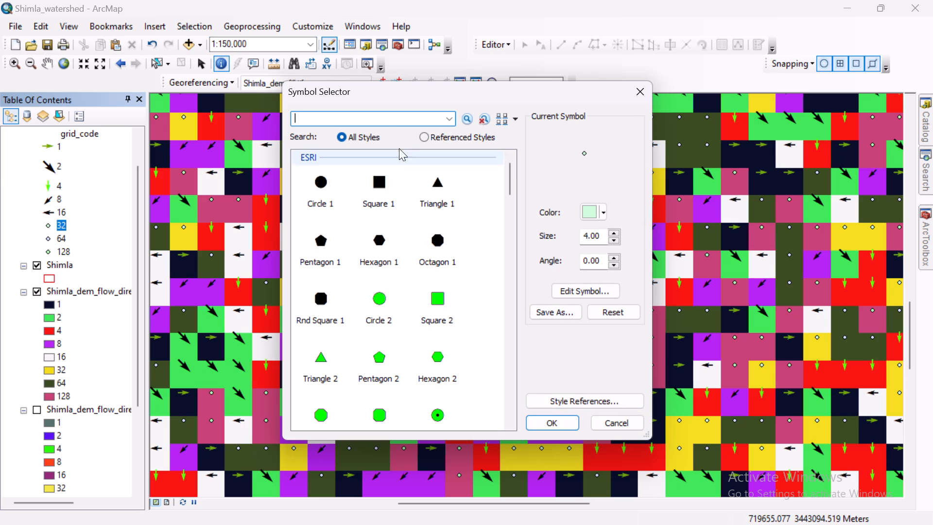
pyautogui.write('cutting')
pyautogui.press('Return')
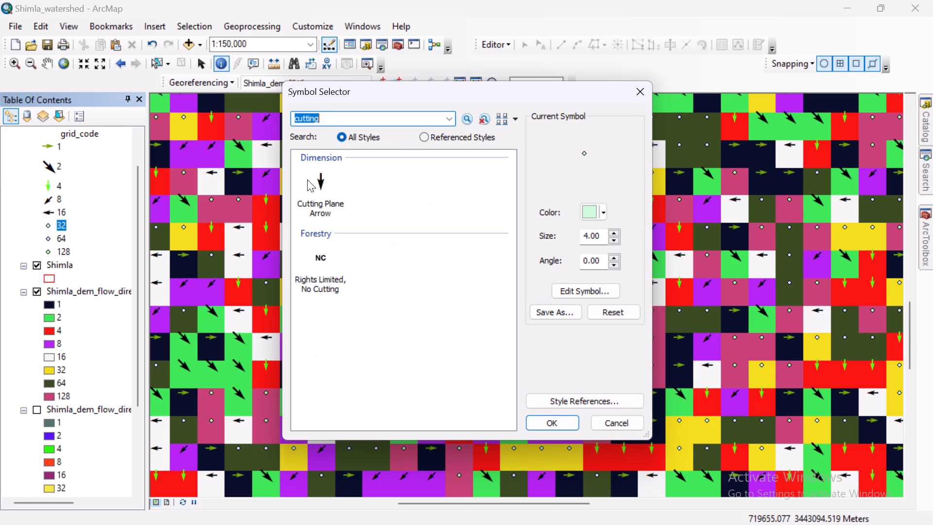
pyautogui.click(320, 176)
pyautogui.click(614, 259)
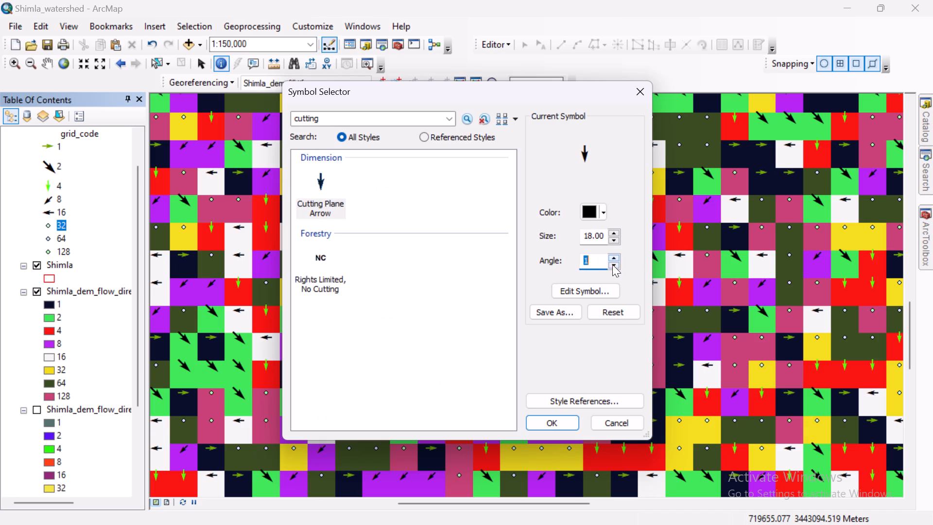
pyautogui.tripleClick(615, 241)
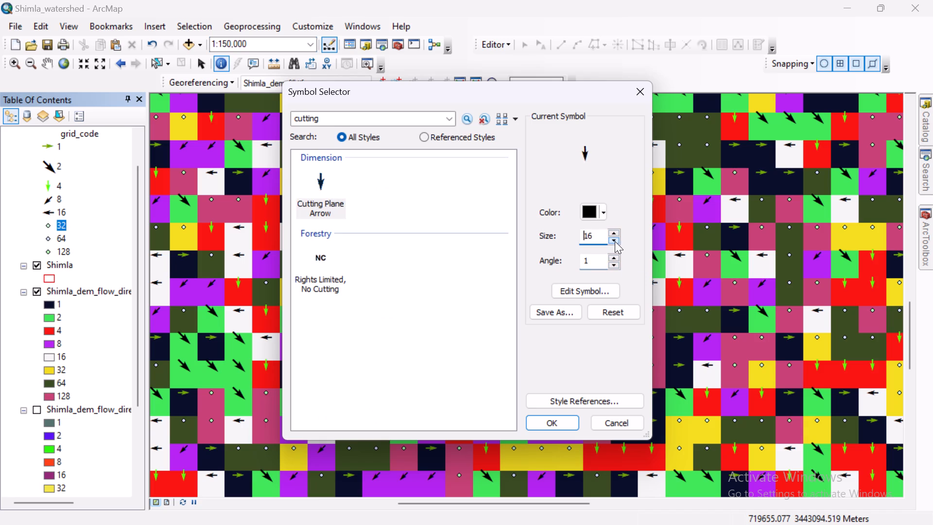
pyautogui.click(615, 241)
pyautogui.doubleClick(615, 241)
# Set the grid_code 32 arrow's angle to -135 and apply the symbol.
pyautogui.doubleClick(594, 264)
pyautogui.press('1')
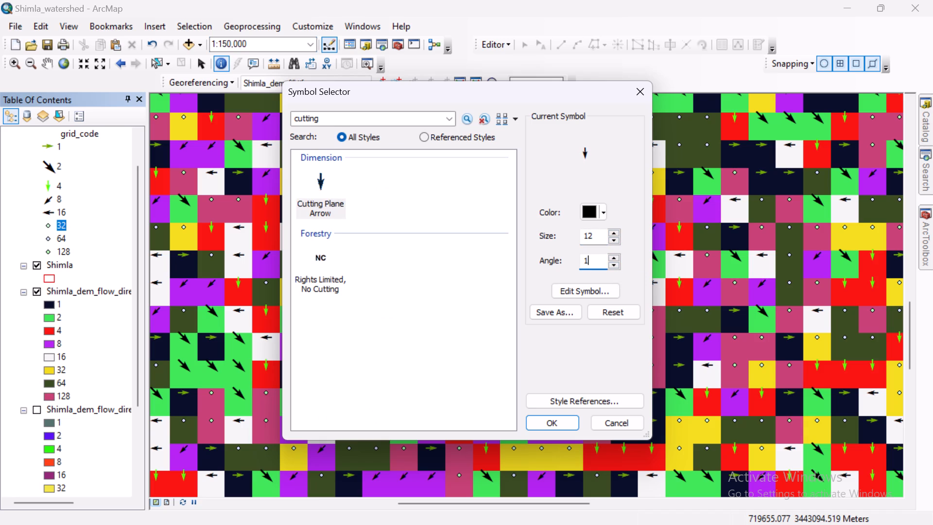
pyautogui.press('BackSpace')
pyautogui.press('-')
pyautogui.write('180')
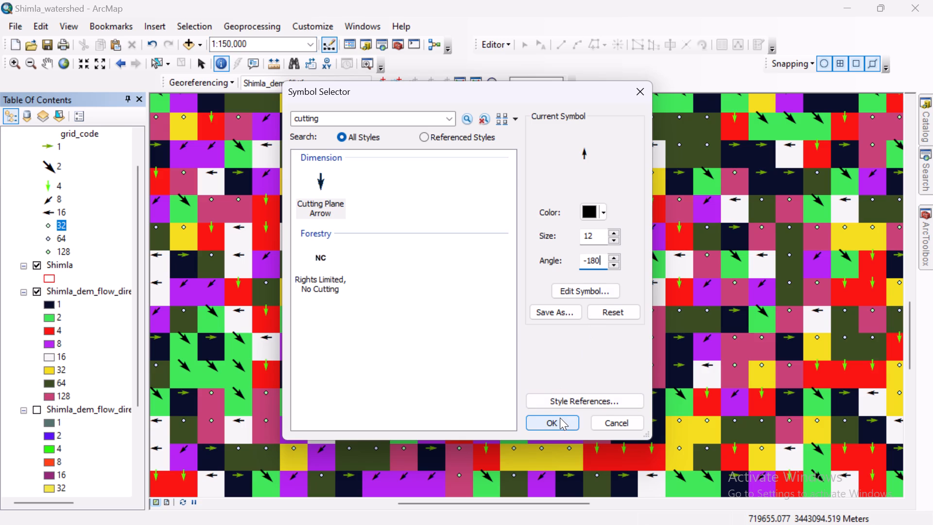
pyautogui.press('BackSpace')
pyautogui.press('BackSpace')
pyautogui.write('35')
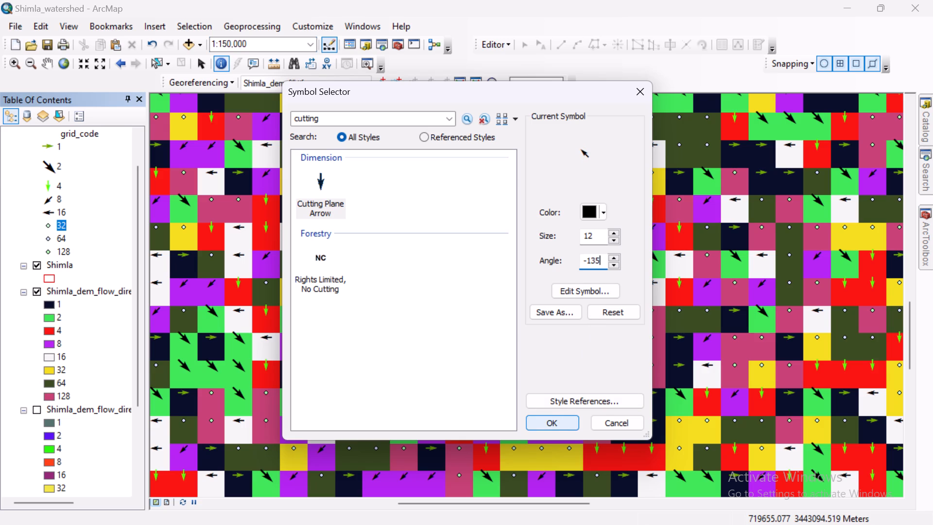
pyautogui.click(555, 420)
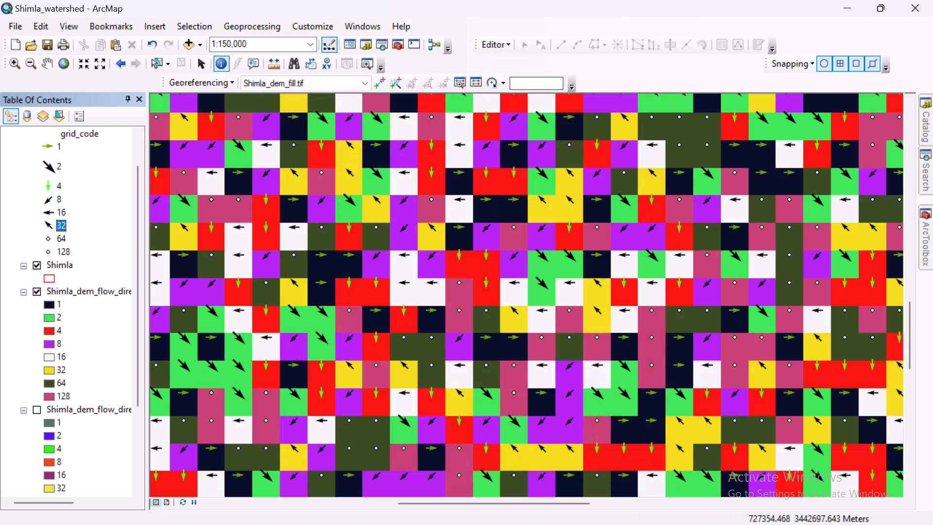
# Find the Cutting Plane Arrow with "cutting" and choose it for grid_code 64 at size 12.
pyautogui.doubleClick(47, 240)
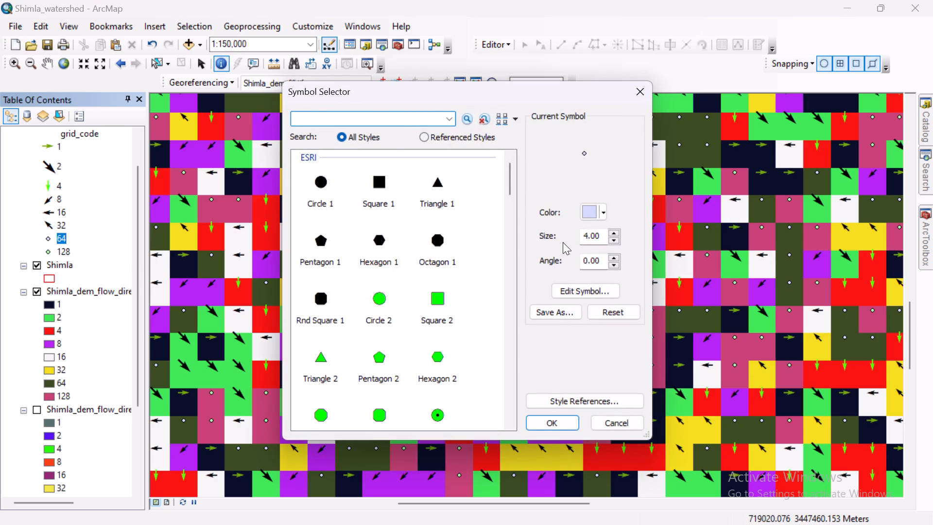
pyautogui.click(372, 116)
pyautogui.write('cutting')
pyautogui.press('Return')
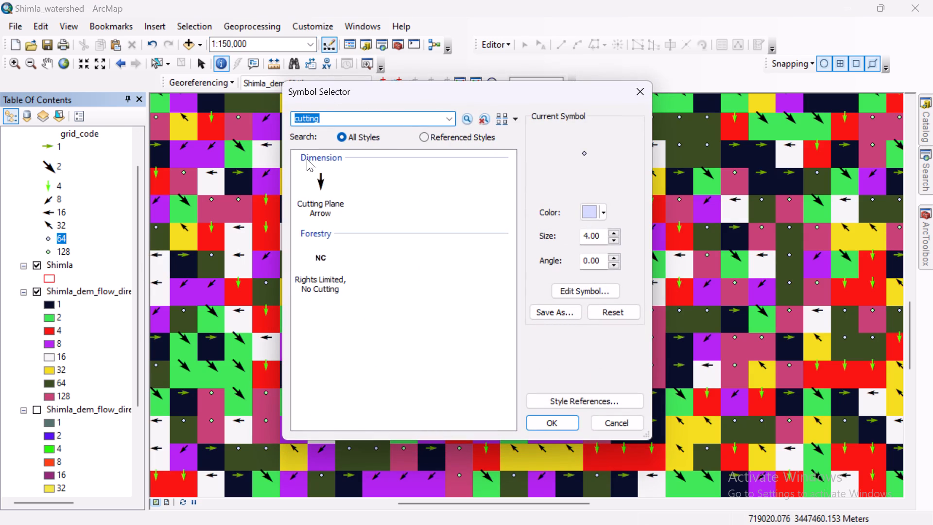
pyautogui.click(320, 175)
pyautogui.click(613, 238)
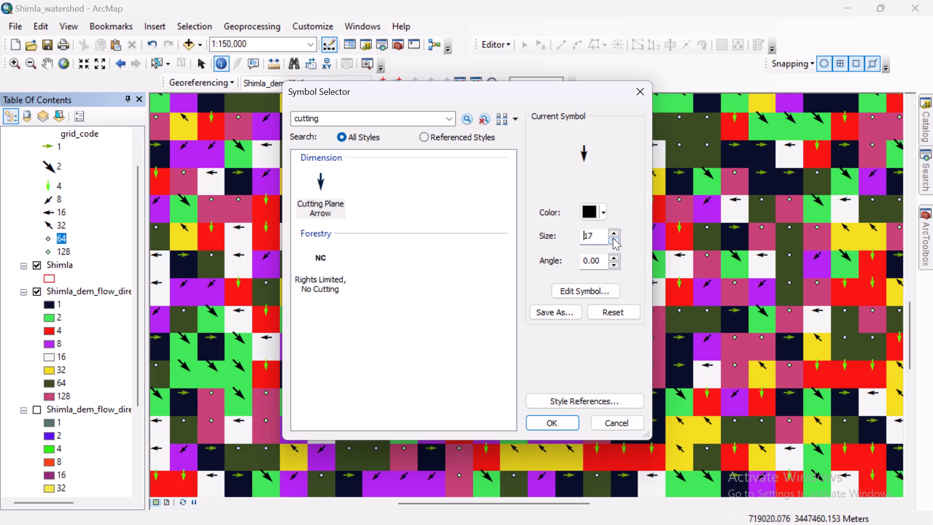
pyautogui.tripleClick(614, 242)
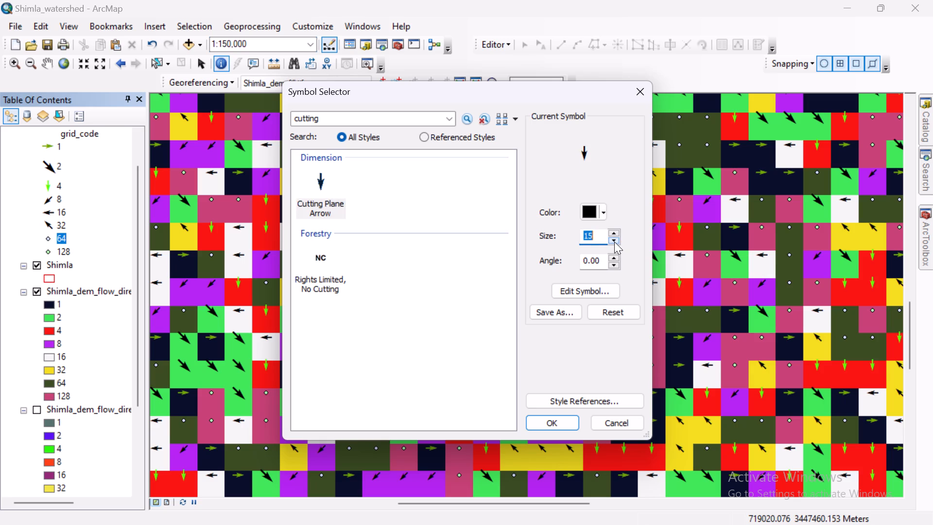
pyautogui.click(614, 242)
pyautogui.click(614, 243)
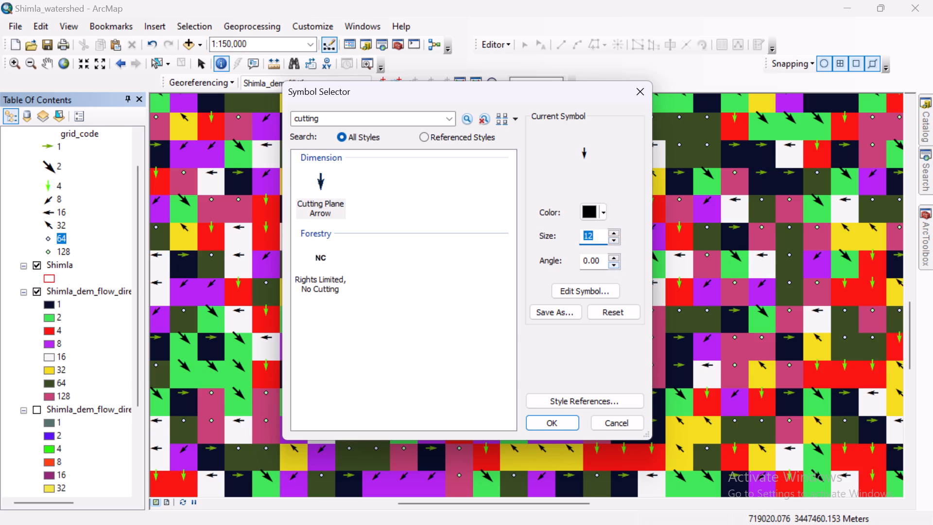
# Set the grid_code 64 arrow's angle to -180 and apply the symbol.
pyautogui.tripleClick(605, 264)
pyautogui.press('BackSpace')
pyautogui.press('BackSpace')
pyautogui.press('BackSpace')
pyautogui.press('BackSpace')
pyautogui.press('BackSpace')
pyautogui.press('BackSpace')
pyautogui.press('BackSpace')
pyautogui.press('BackSpace')
pyautogui.press('BackSpace')
pyautogui.press('BackSpace')
pyautogui.press('BackSpace')
pyautogui.write('-180')
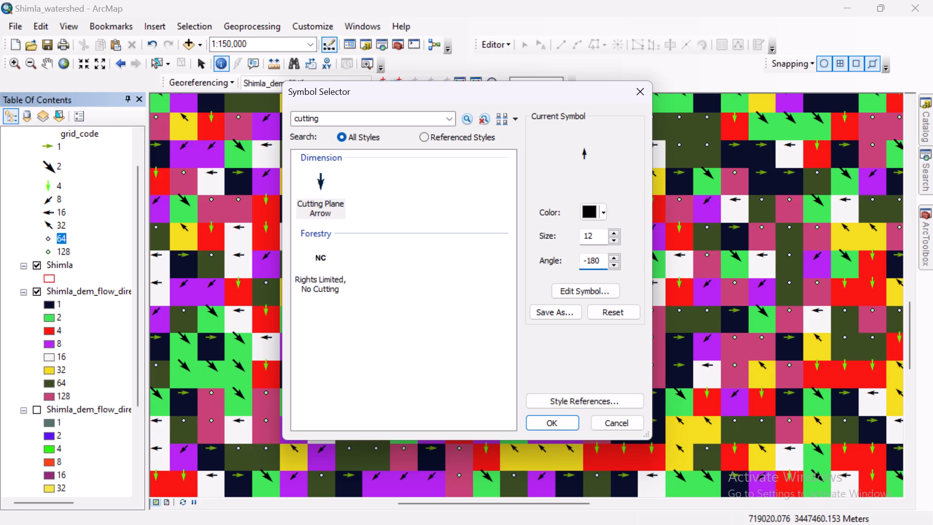
pyautogui.click(550, 420)
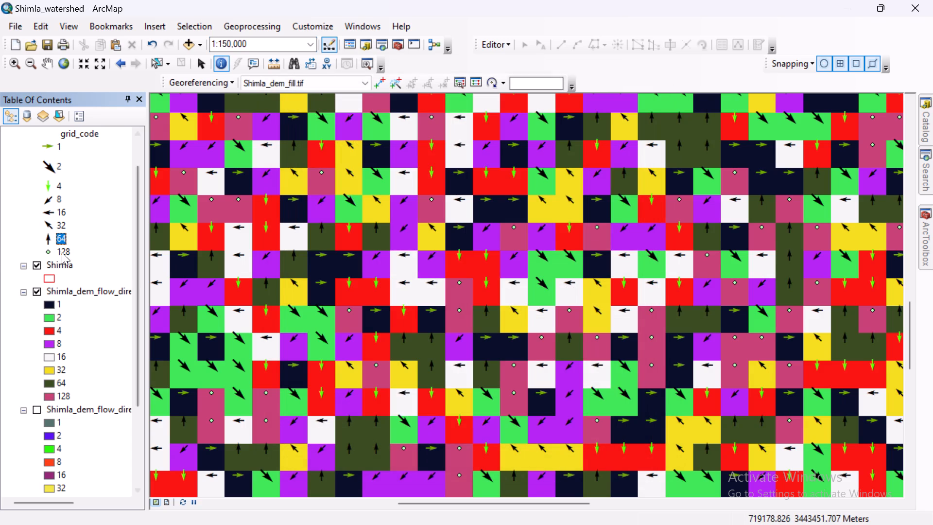
# Find the Cutting Plane Arrow with "cutting" and choose it for grid_code 128 at size 12.
pyautogui.click(48, 250)
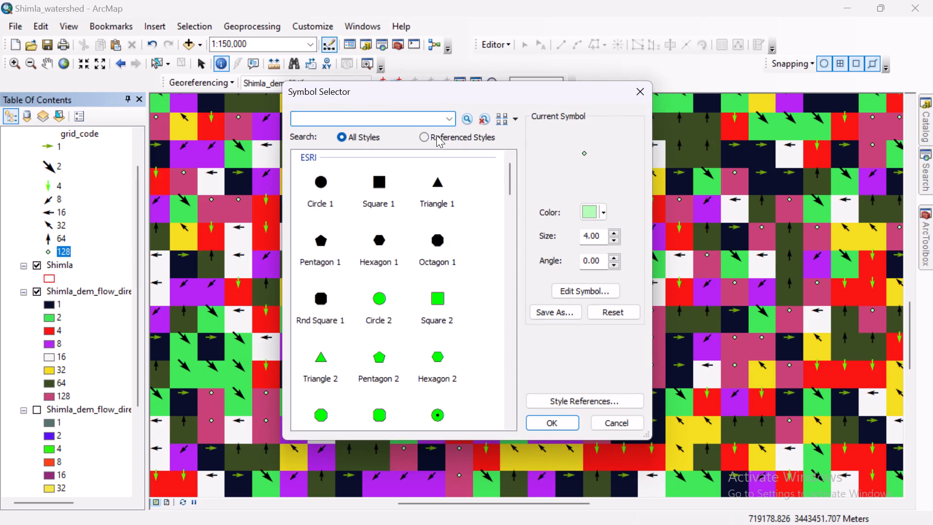
pyautogui.click(384, 118)
pyautogui.write('cutting')
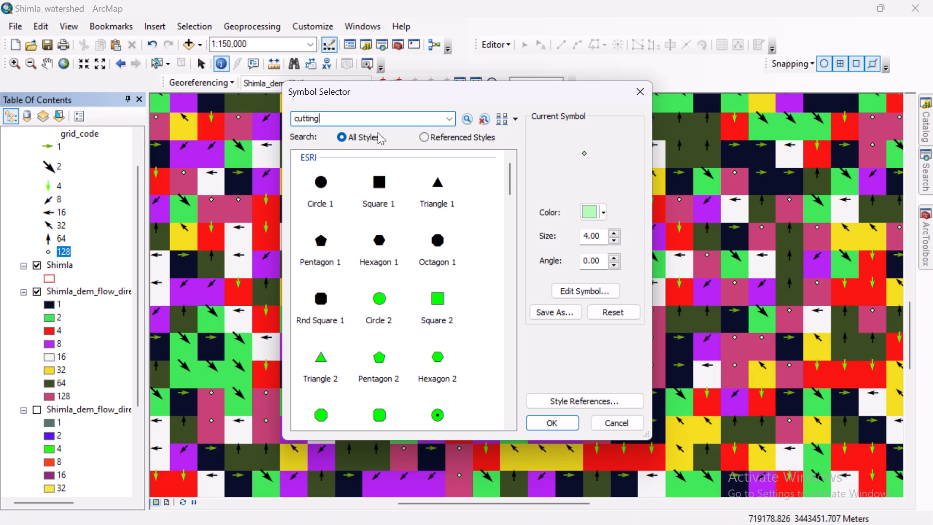
pyautogui.press('Return')
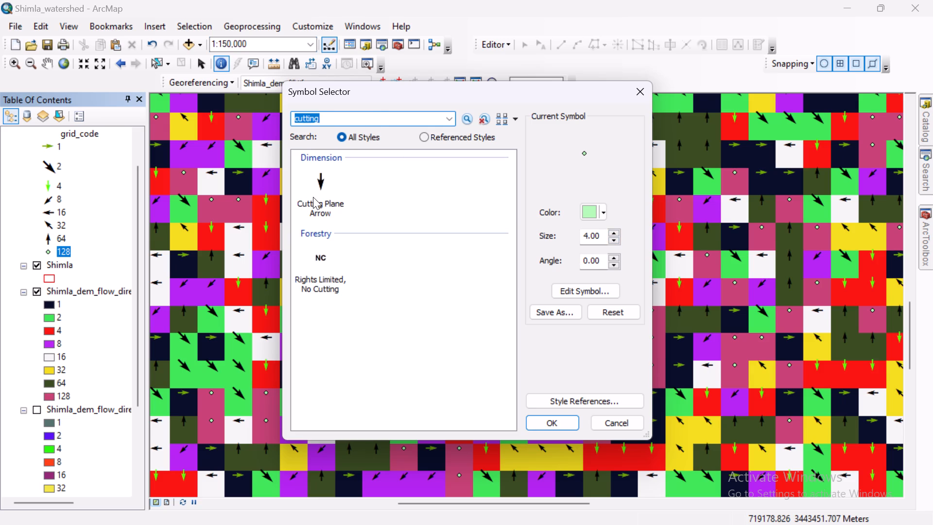
pyautogui.click(312, 196)
pyautogui.tripleClick(616, 241)
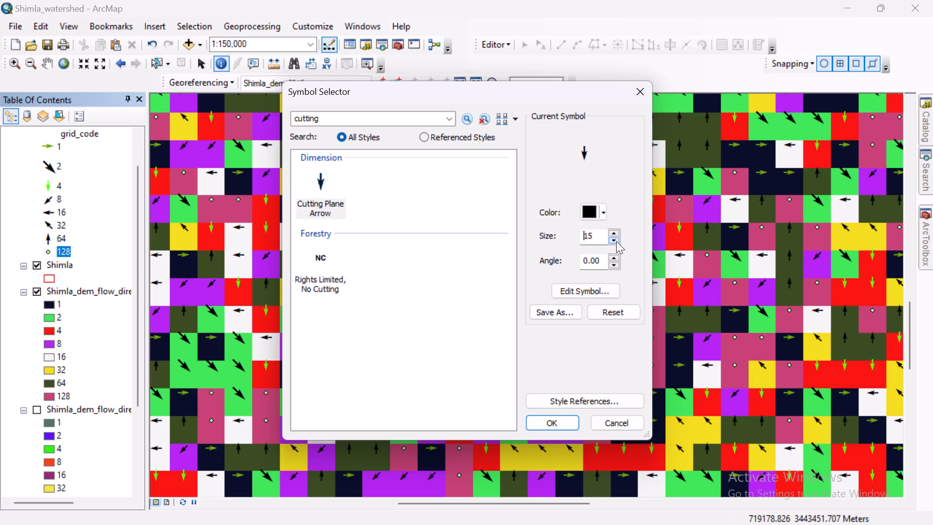
pyautogui.click(616, 241)
pyautogui.click(616, 241)
pyautogui.click(616, 241)
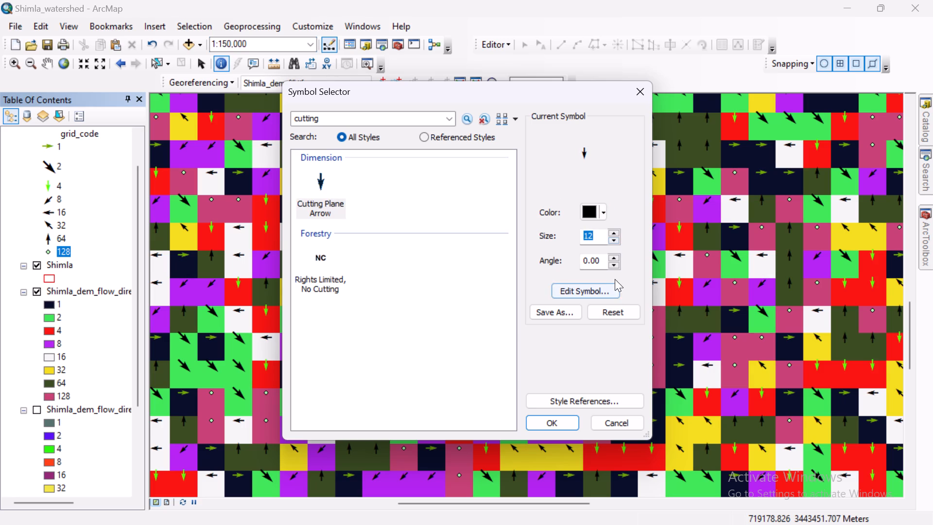
# Set the grid_code 128 arrow's angle to 135 and apply the symbol.
pyautogui.doubleClick(598, 263)
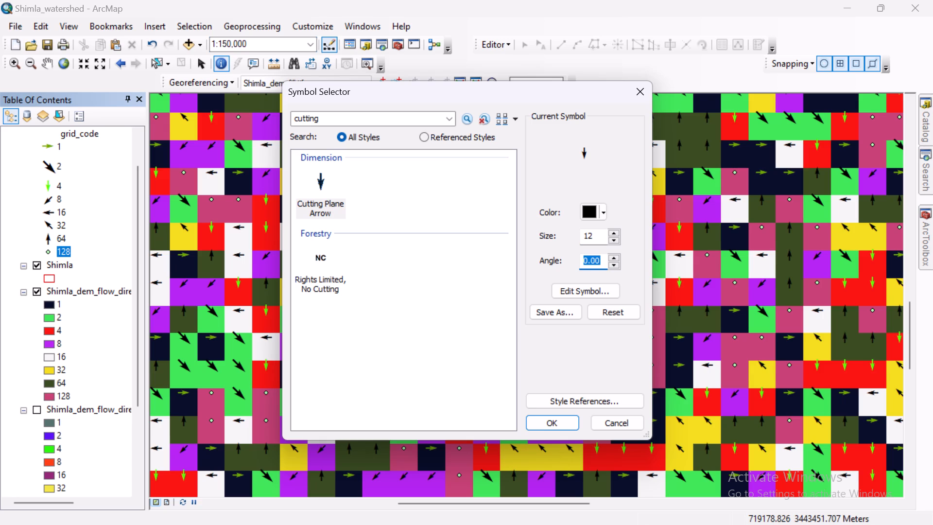
pyautogui.write('135')
pyautogui.click(545, 422)
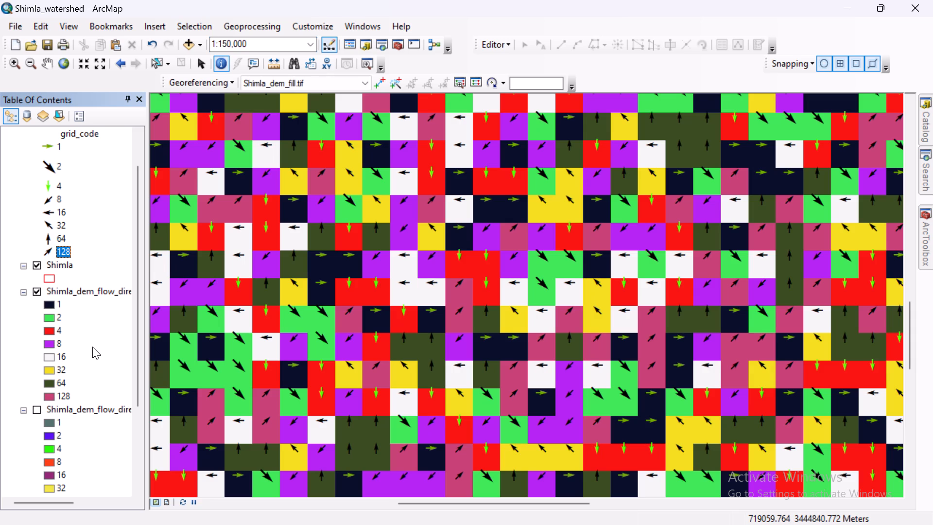
# Examine the directional arrows over the resampled flow direction raster at several map scales.
pyautogui.scroll(-2, 508, 421)
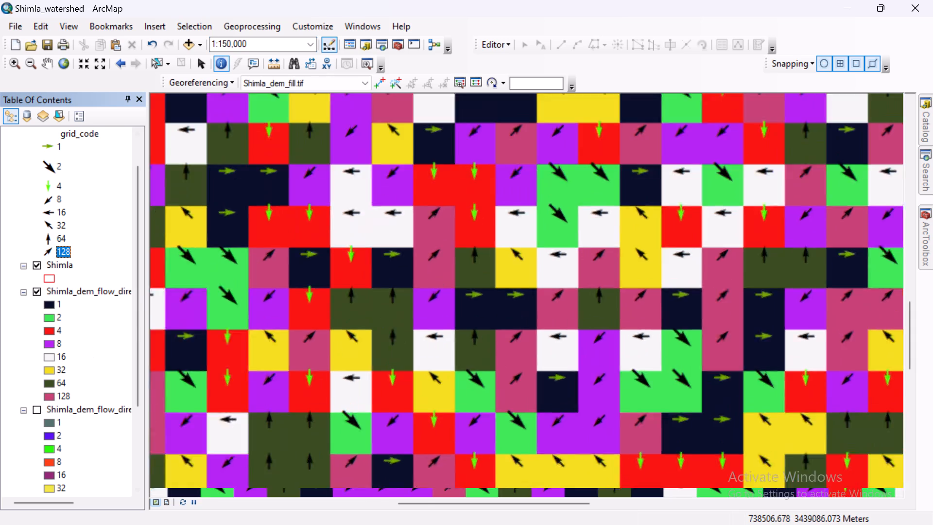
pyautogui.scroll(-2, 507, 420)
pyautogui.scroll(13, 506, 419)
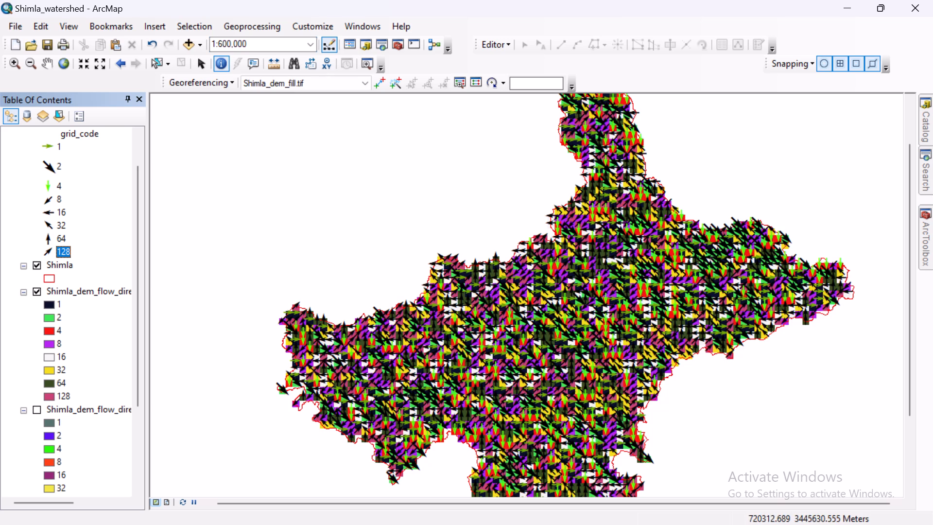
pyautogui.scroll(-2, 409, 386)
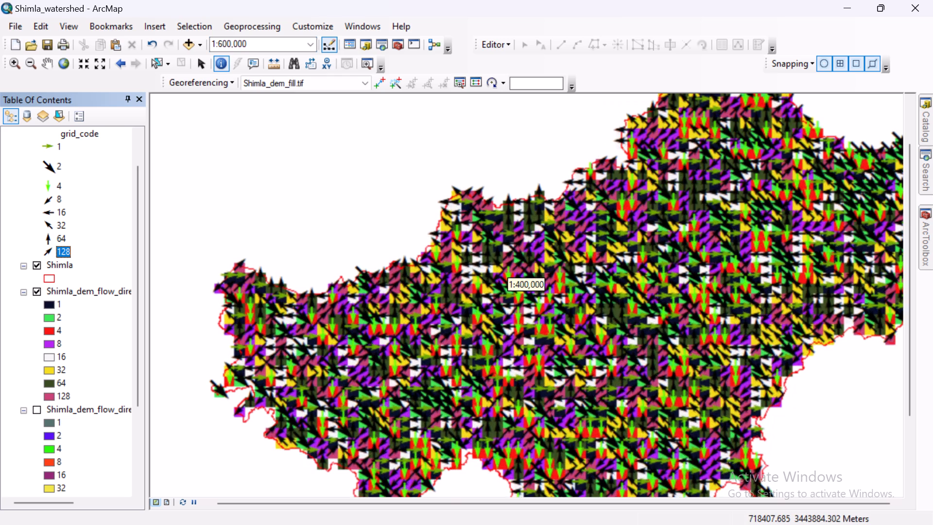
pyautogui.scroll(-2, 408, 383)
pyautogui.scroll(1, 405, 381)
pyautogui.scroll(-2, 403, 379)
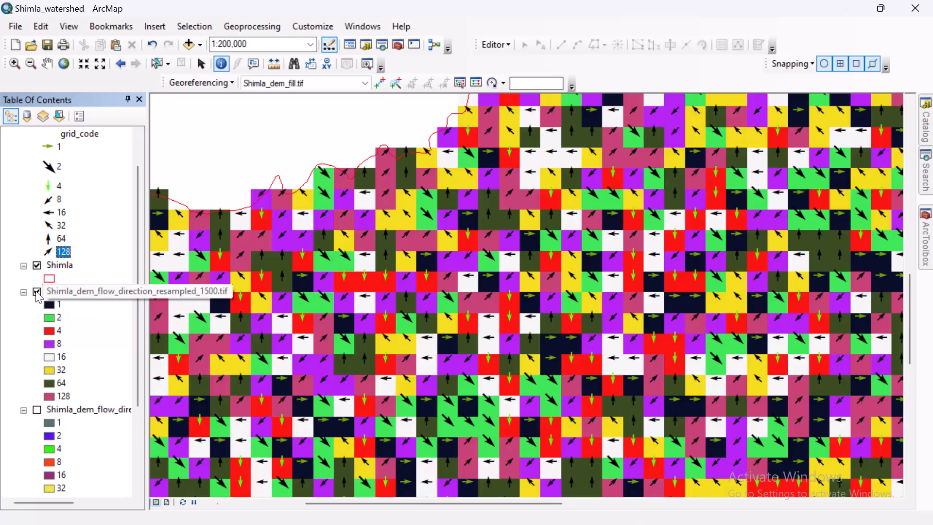
# Hide the Shimla_dem_flow_direction_resampled_1500.tif raster layer so only the arrows and district boundary are drawn.
pyautogui.click(35, 291)
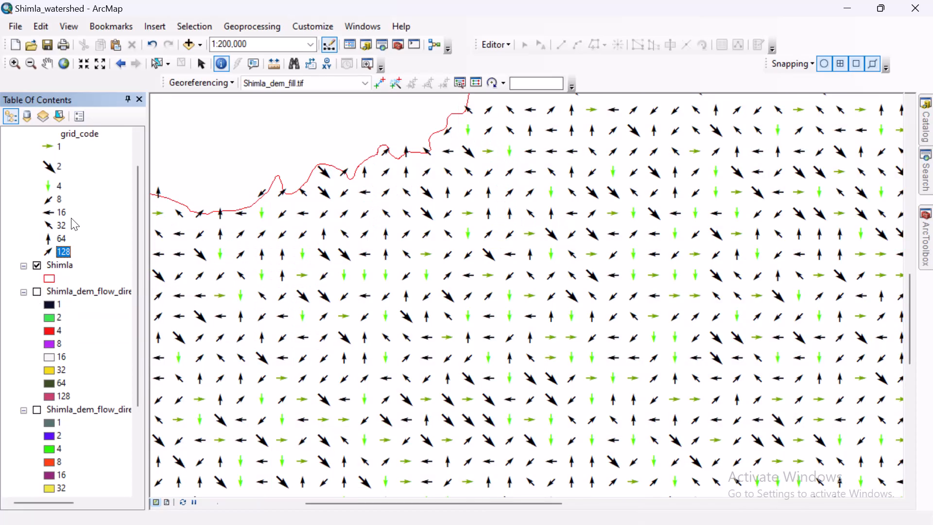
# Recolor the grid_code 1 arrow black and apply the symbol.
pyautogui.click(50, 145)
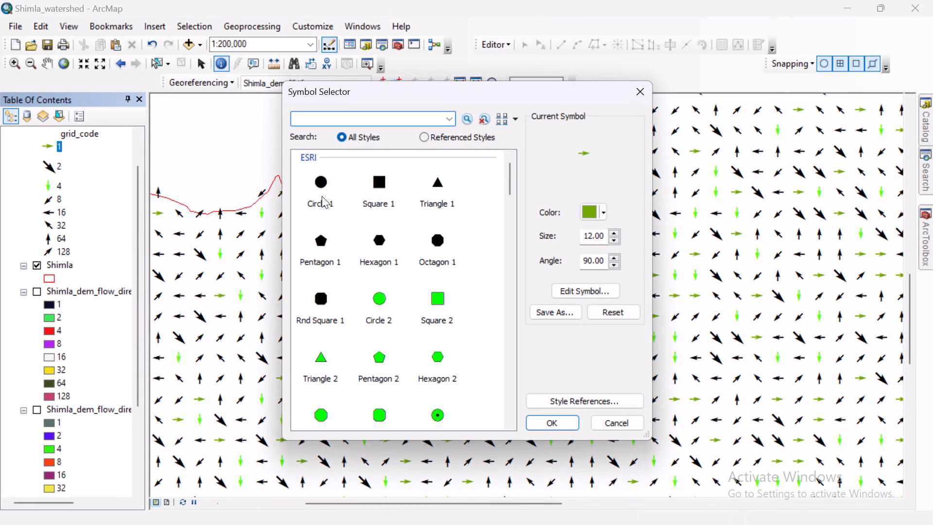
pyautogui.click(591, 212)
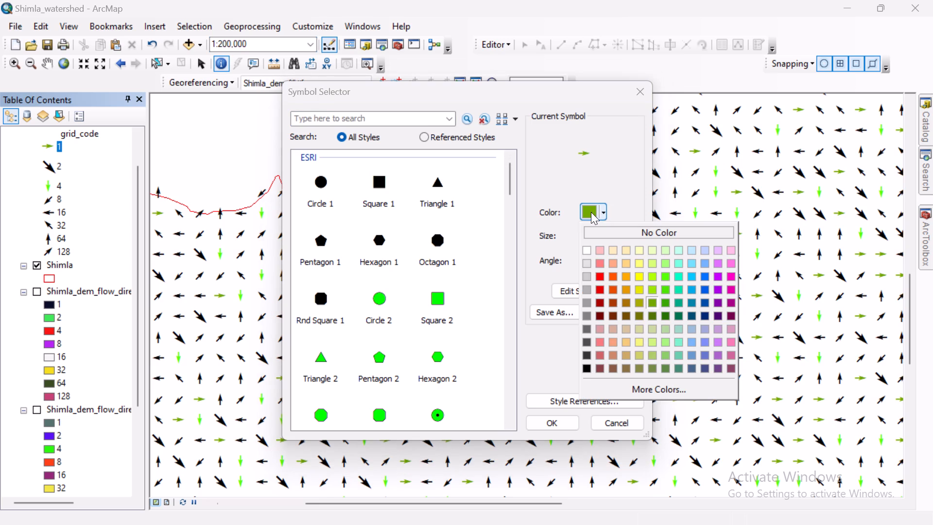
pyautogui.click(587, 369)
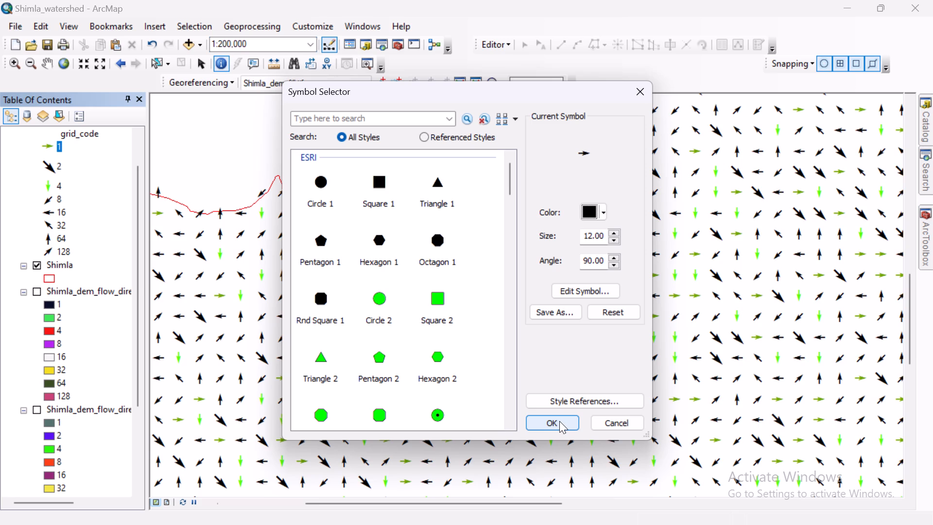
pyautogui.click(559, 421)
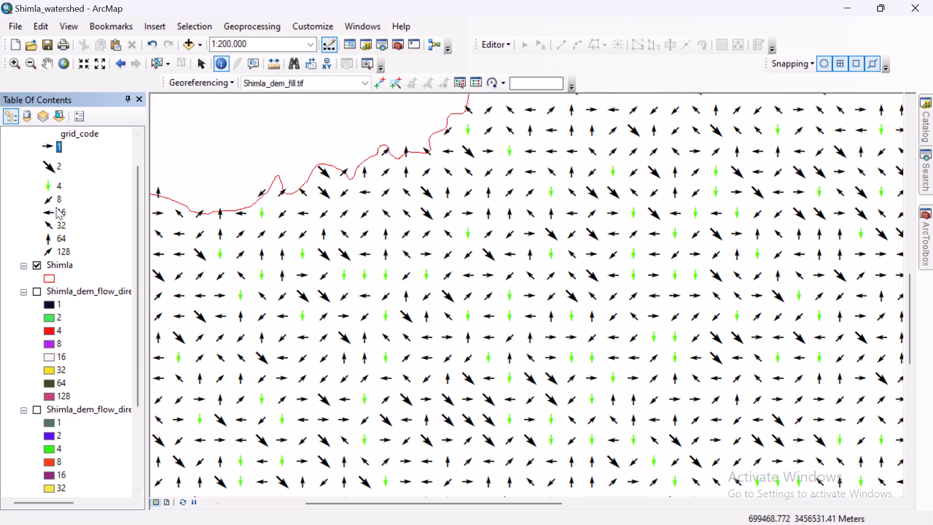
# Recolor the grid_code 2 arrow bright green and apply the symbol.
pyautogui.click(49, 165)
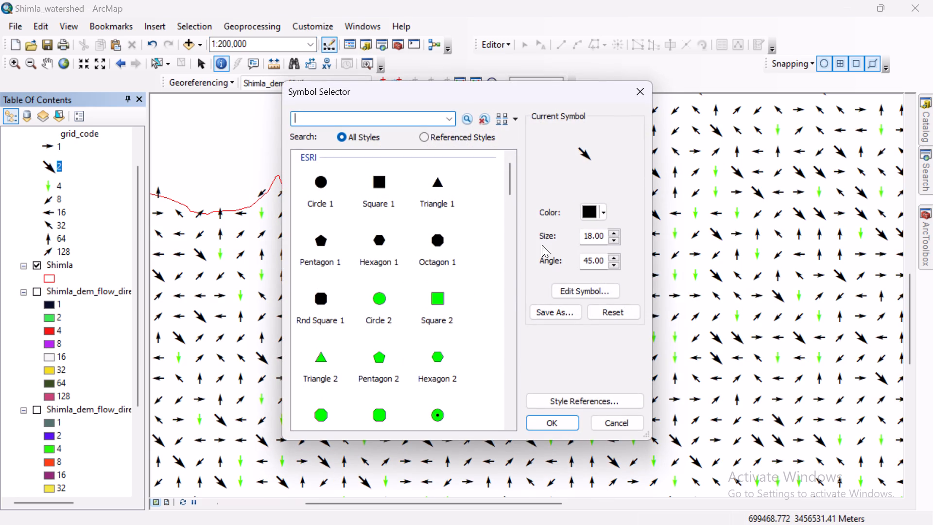
pyautogui.click(585, 213)
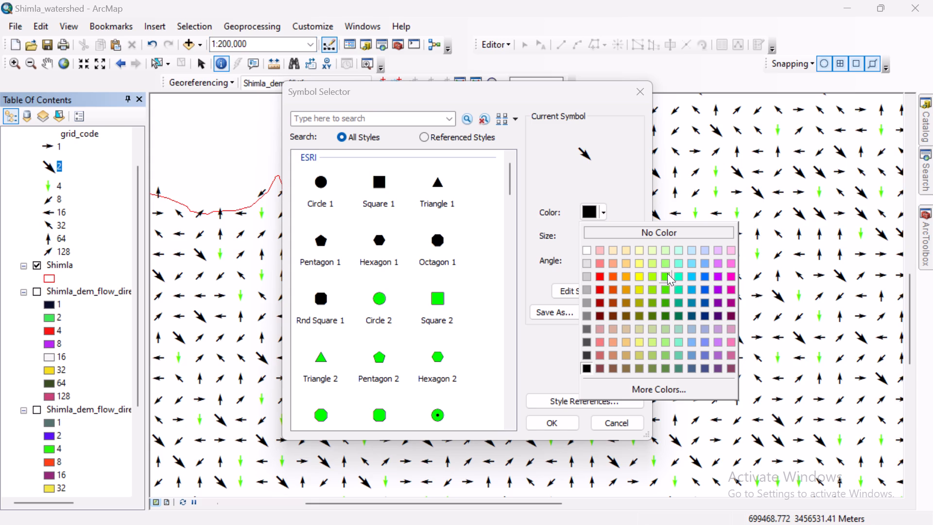
pyautogui.click(661, 291)
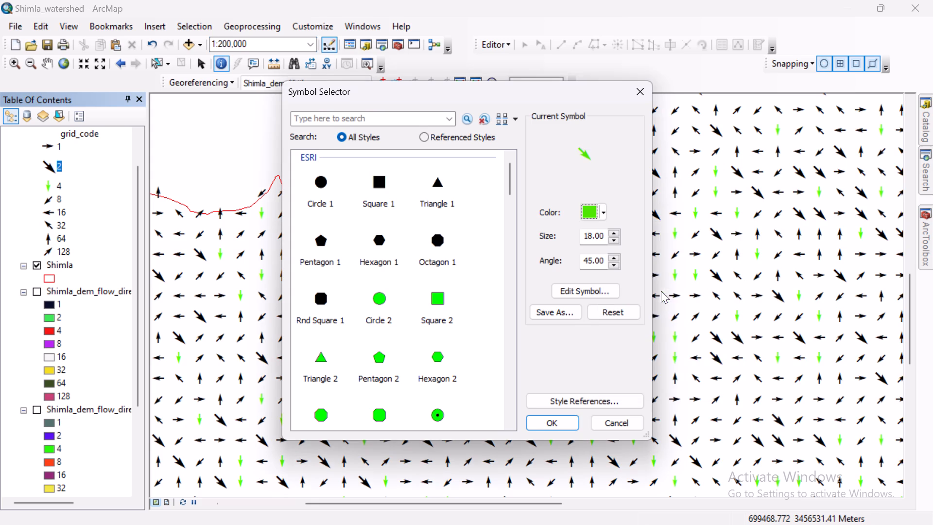
pyautogui.click(563, 423)
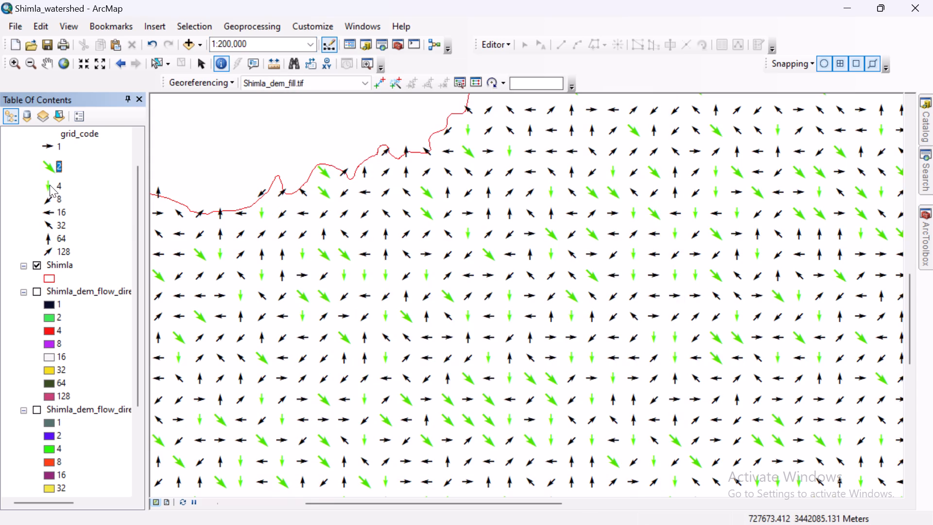
# Recolor the grid_code 4 arrow a slightly darker shade of bright red and apply the symbol.
pyautogui.click(47, 183)
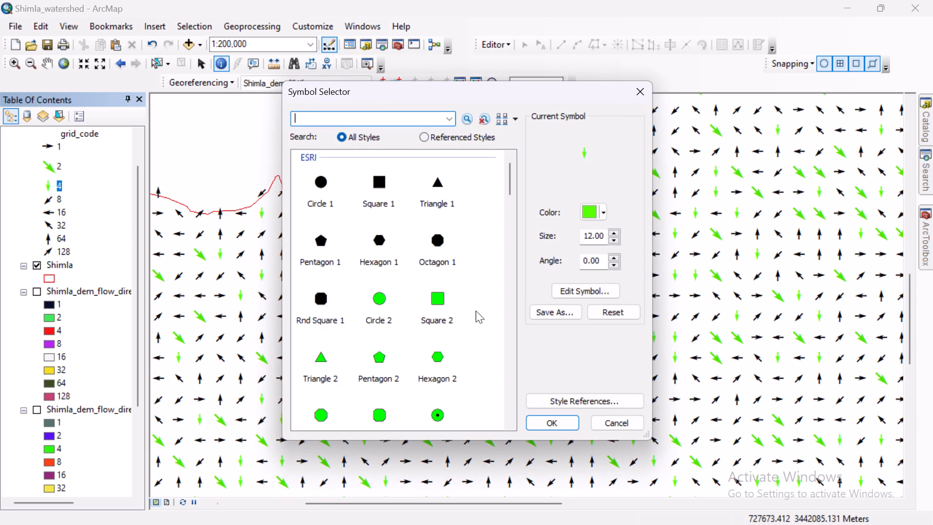
pyautogui.click(589, 212)
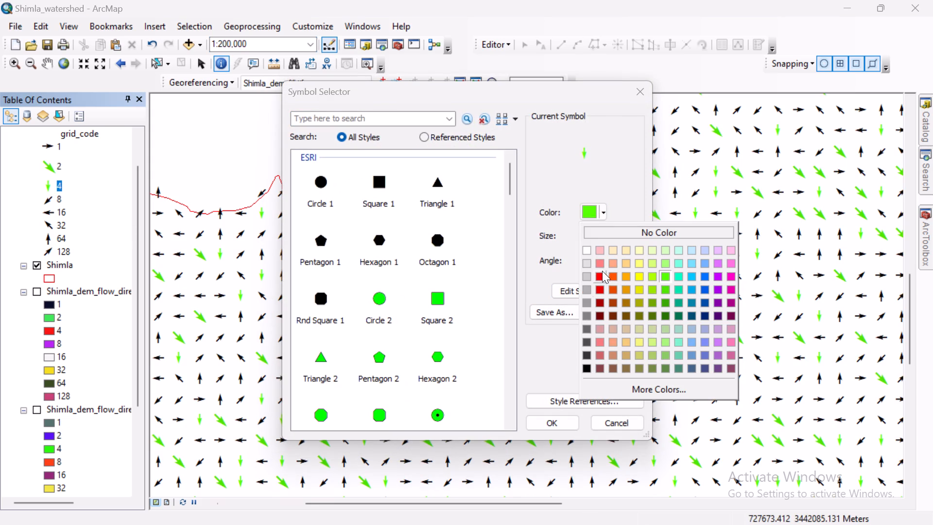
pyautogui.click(602, 271)
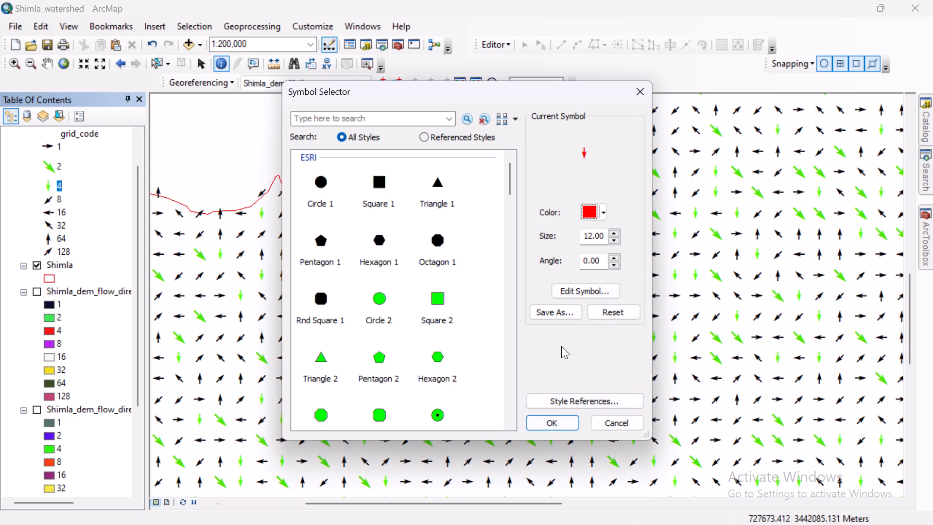
pyautogui.click(590, 212)
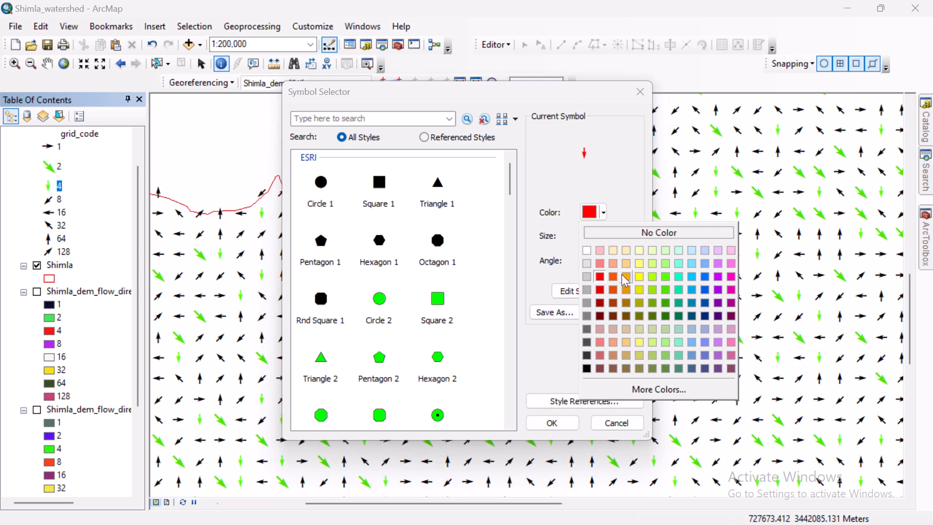
pyautogui.click(603, 287)
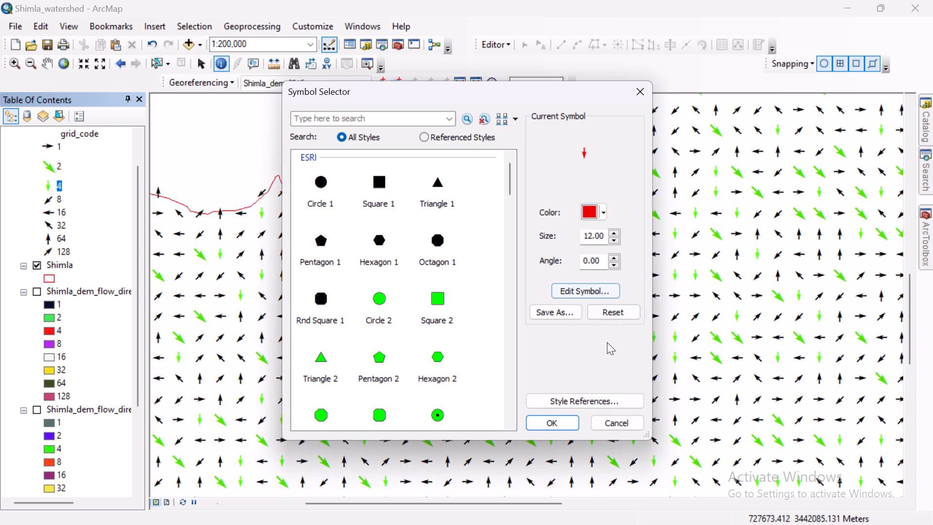
pyautogui.click(570, 422)
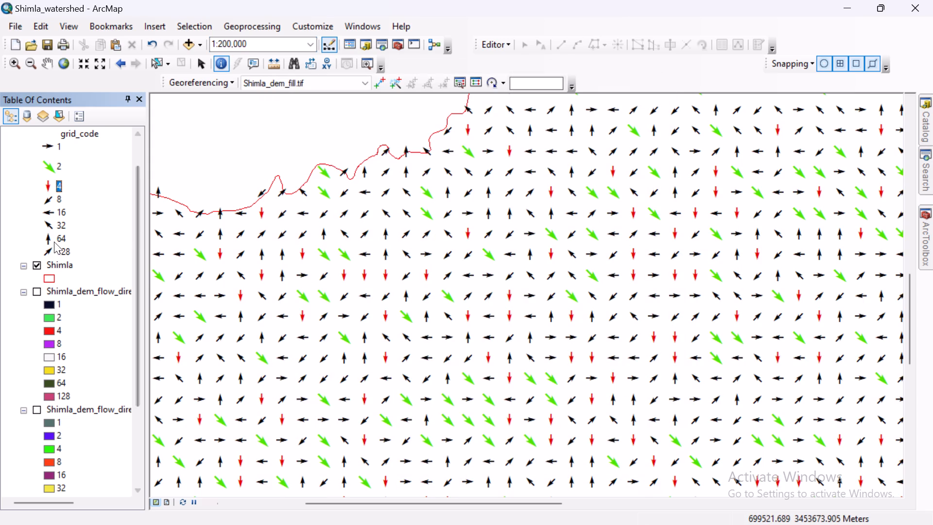
# Recolor the grid_code 8 arrow bright purple and apply the symbol.
pyautogui.click(48, 201)
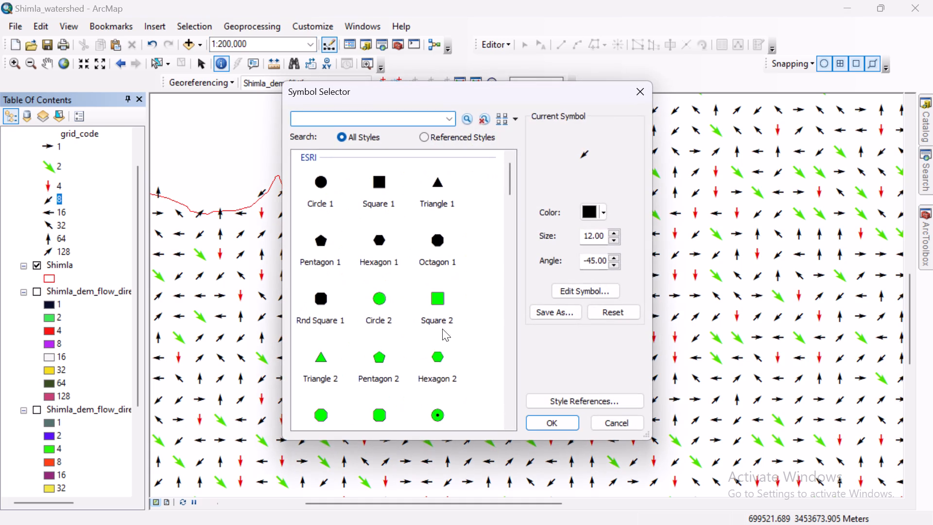
pyautogui.click(590, 214)
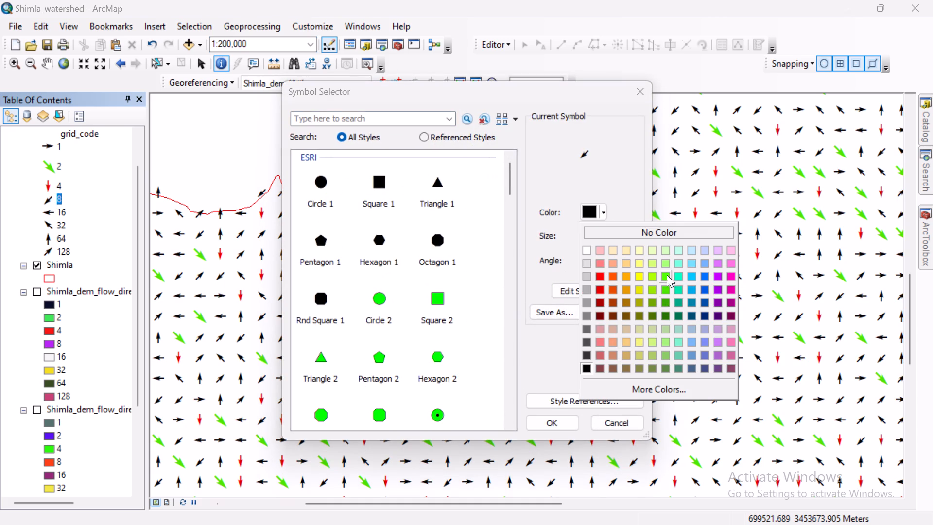
pyautogui.click(718, 274)
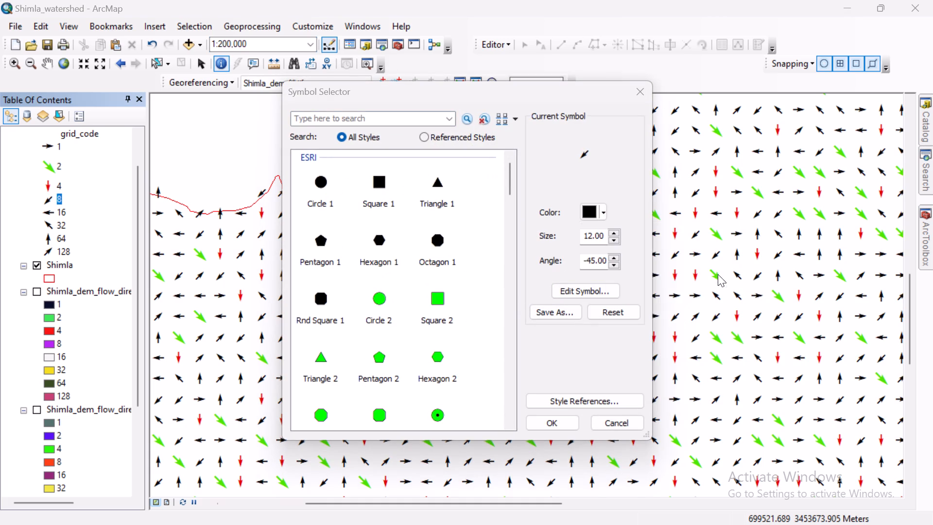
pyautogui.click(566, 424)
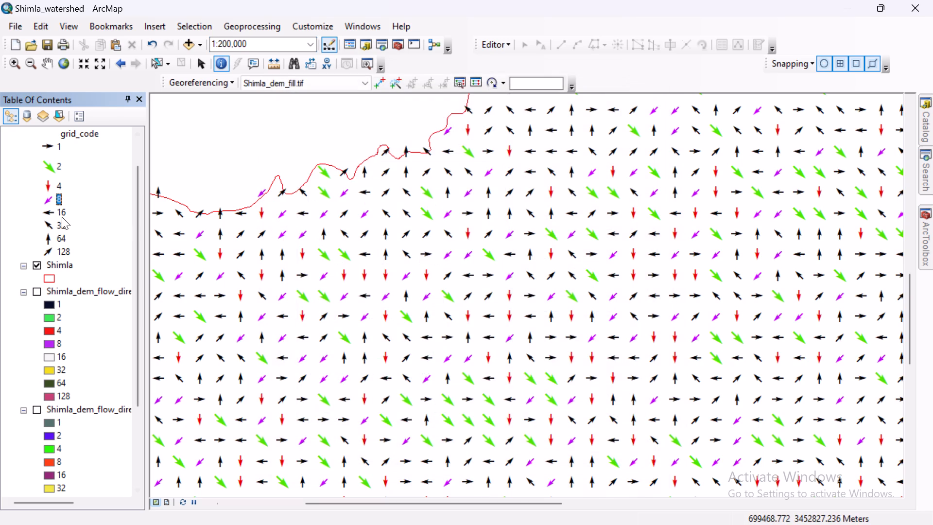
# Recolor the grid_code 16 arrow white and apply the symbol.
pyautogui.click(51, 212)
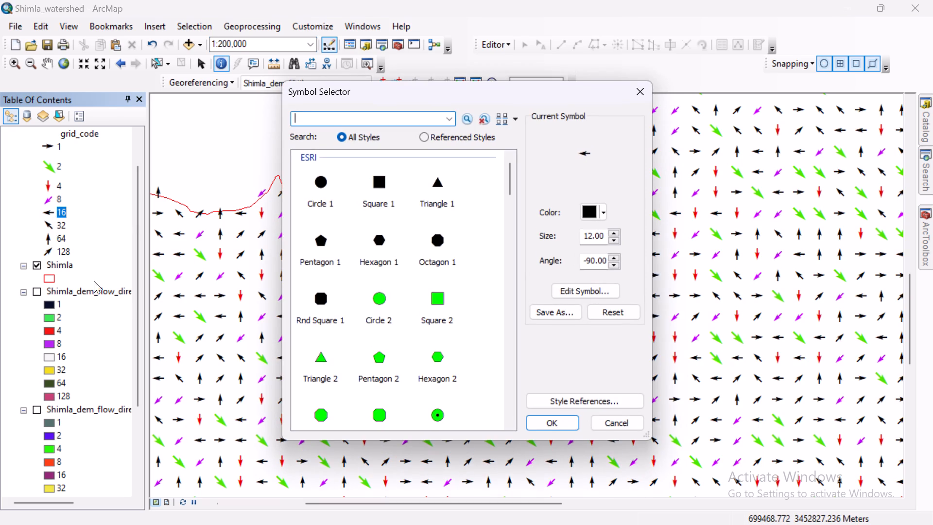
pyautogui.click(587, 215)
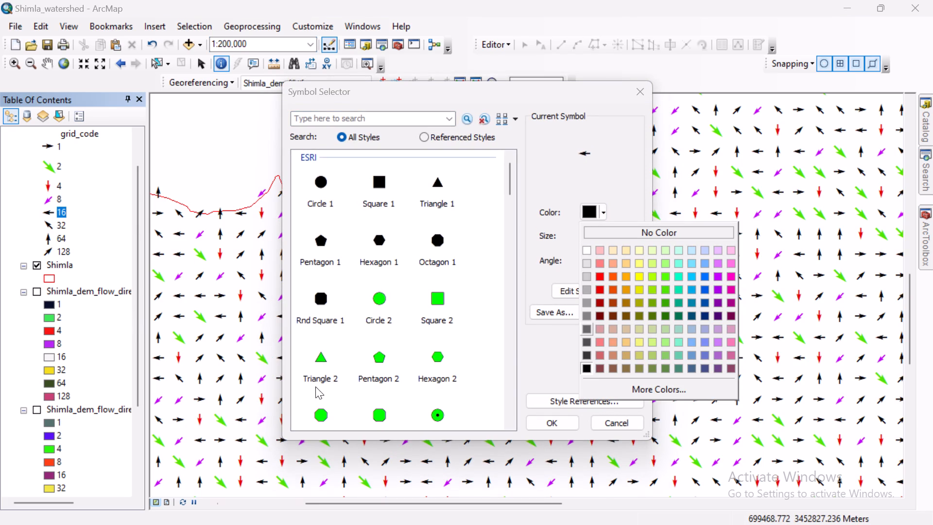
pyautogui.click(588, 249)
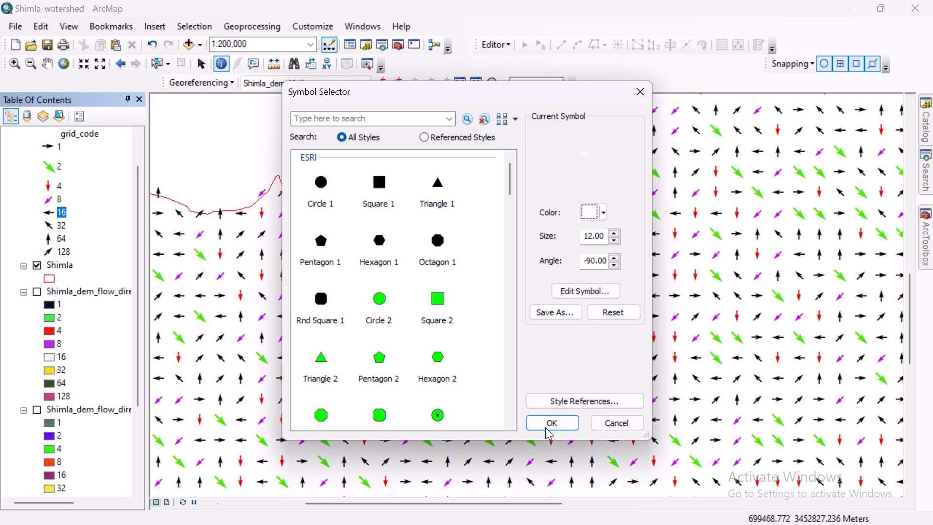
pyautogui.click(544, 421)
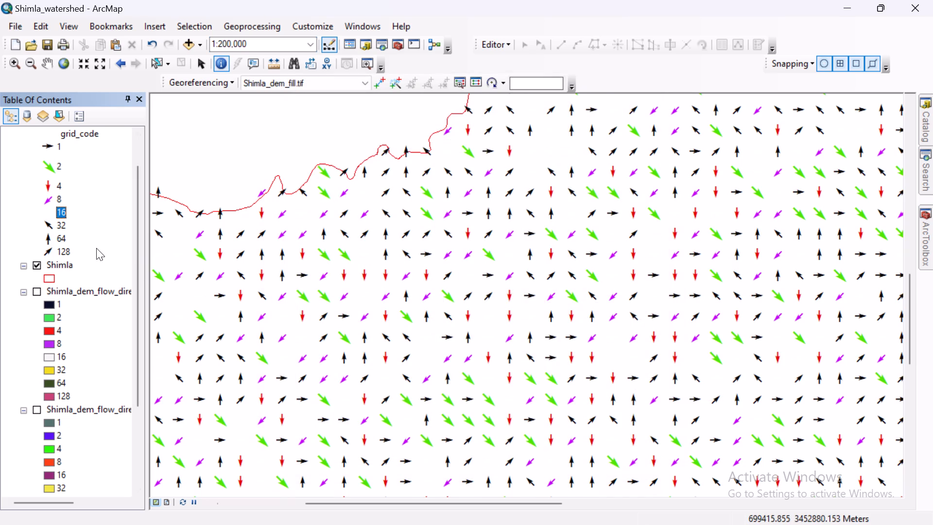
# Recolor the grid_code 16 arrow the lightest gray and apply the symbol.
pyautogui.click(50, 211)
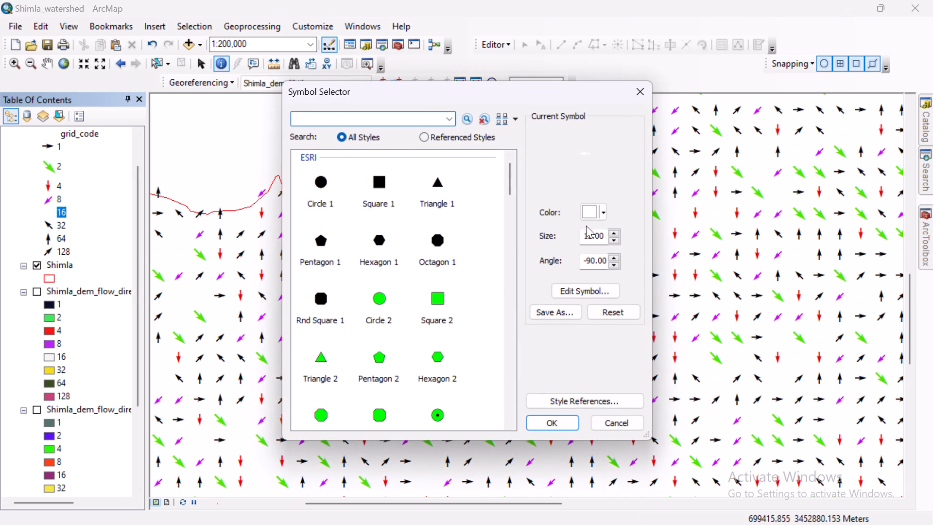
pyautogui.click(587, 215)
pyautogui.click(587, 262)
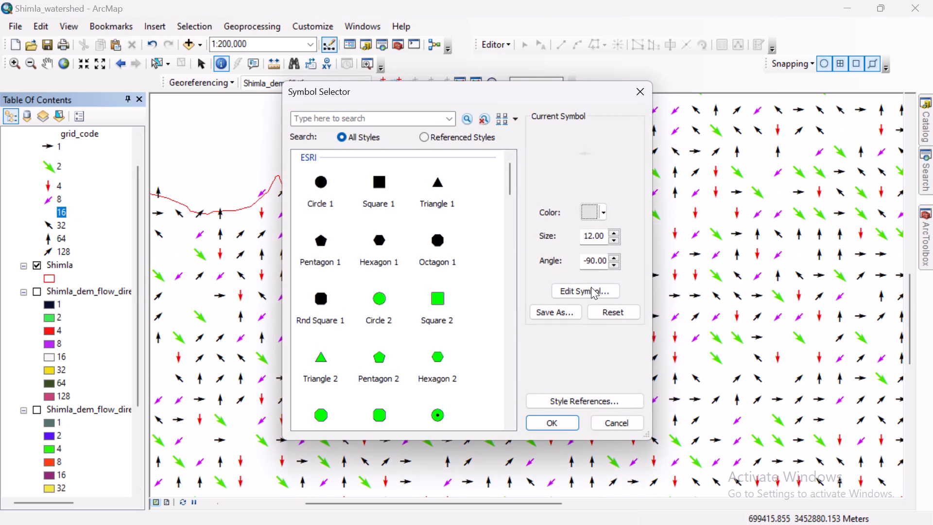
pyautogui.click(566, 424)
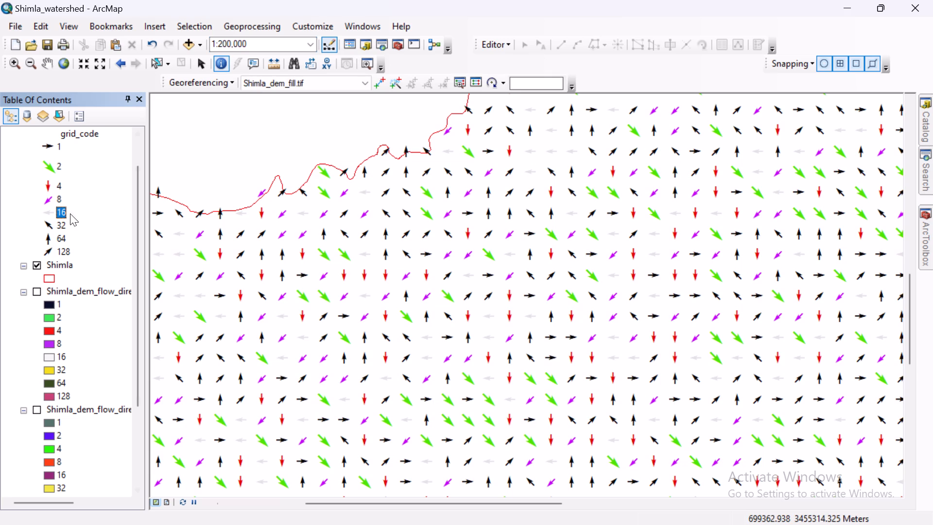
# Recolor the grid_code 32 arrow light orange and apply the symbol.
pyautogui.click(48, 223)
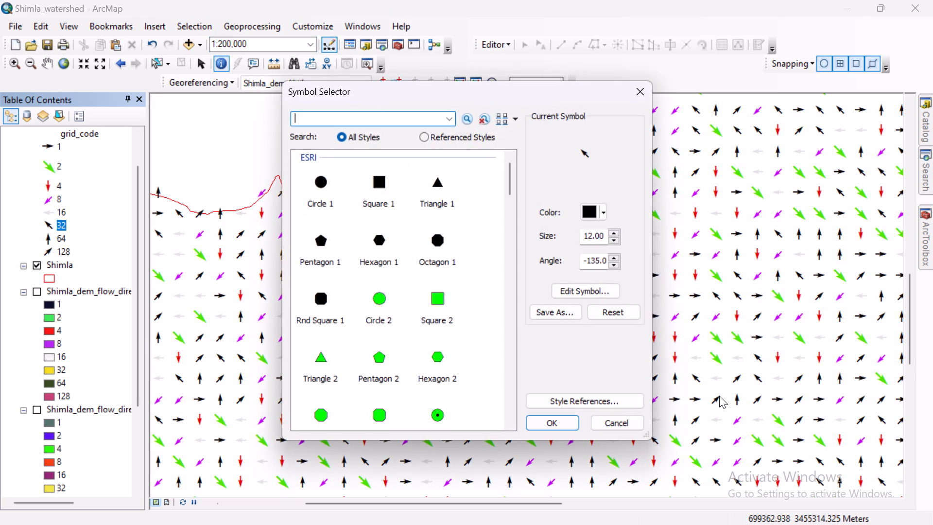
pyautogui.click(587, 208)
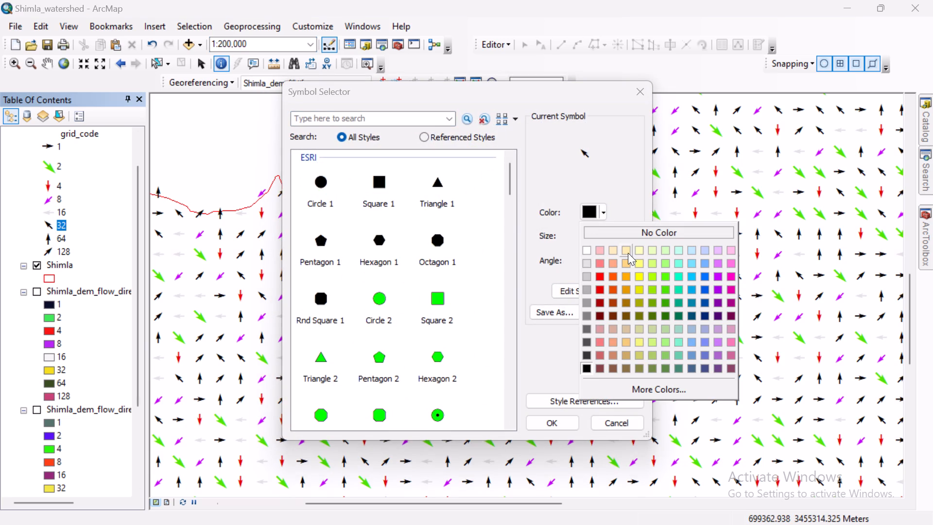
pyautogui.click(628, 261)
pyautogui.click(556, 422)
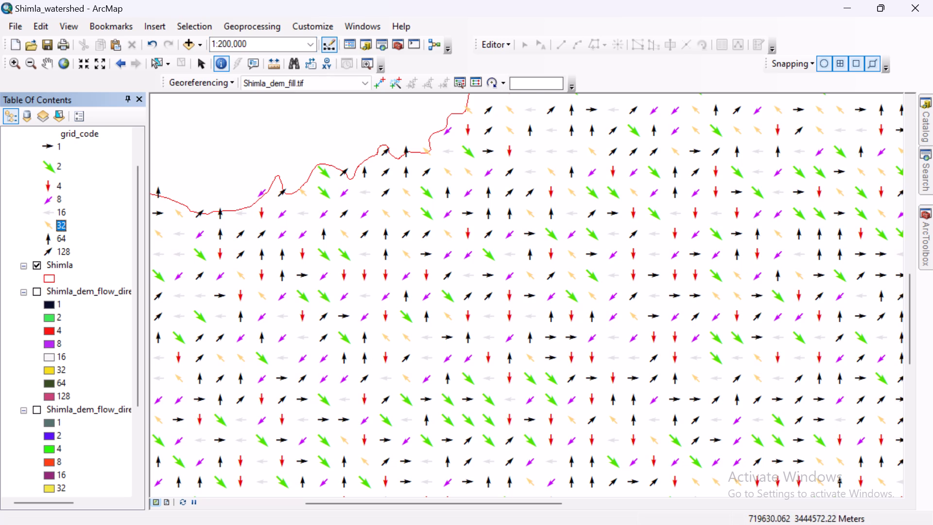
# Recolor the grid_code 64 arrow very dark gray, one shade lighter than black, and apply the symbol.
pyautogui.click(47, 239)
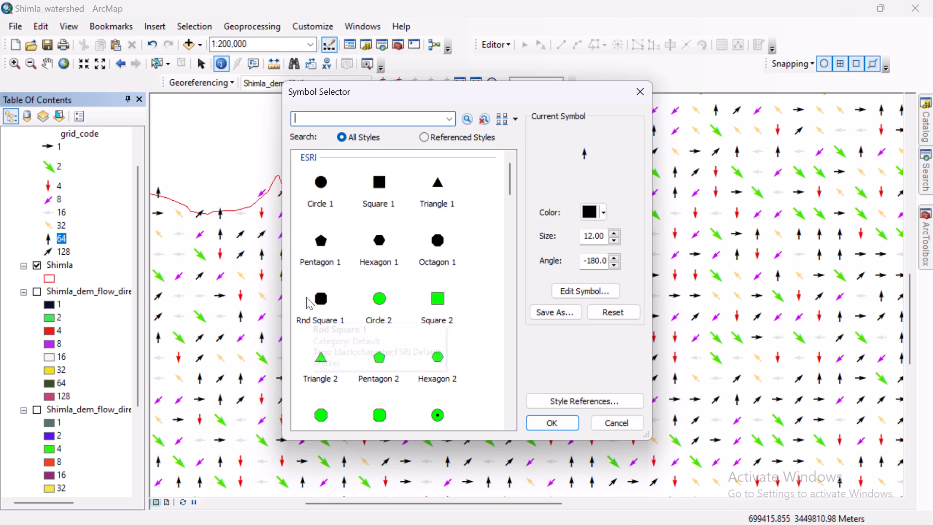
pyautogui.click(51, 251)
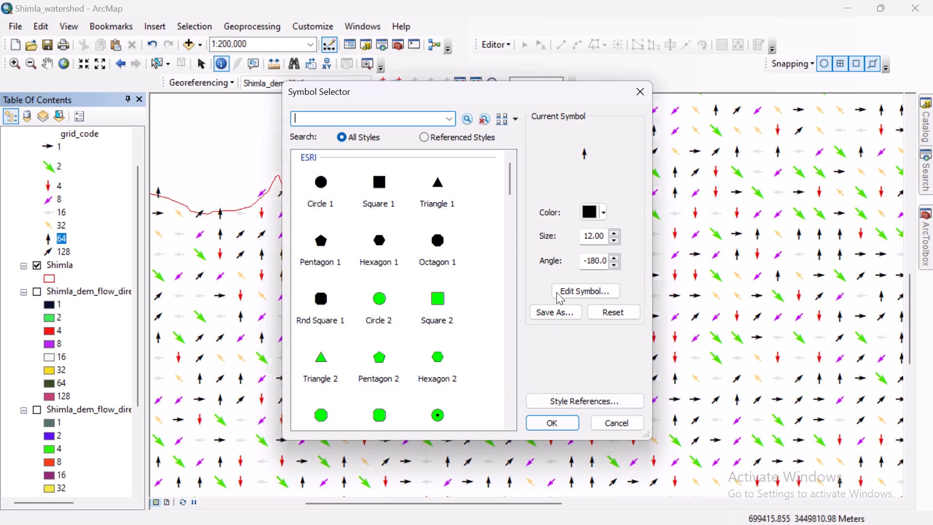
pyautogui.click(589, 210)
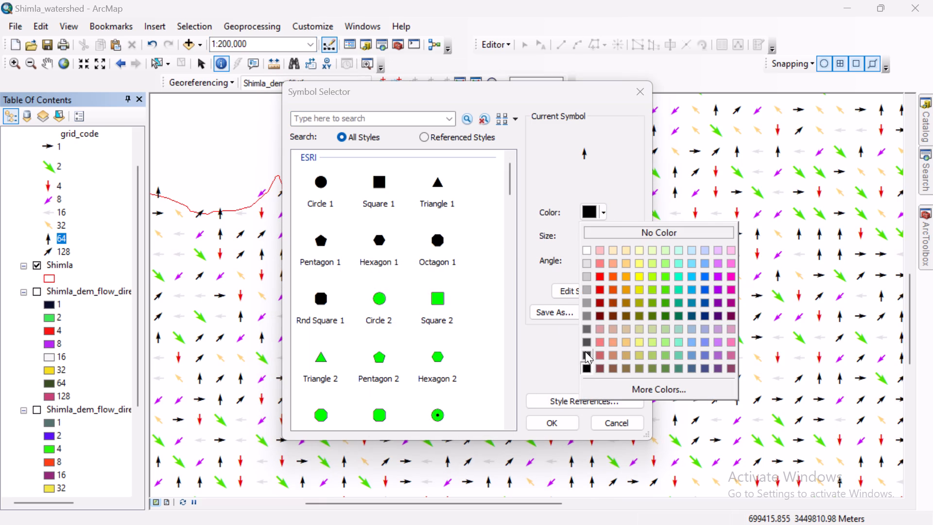
pyautogui.click(585, 351)
pyautogui.click(566, 422)
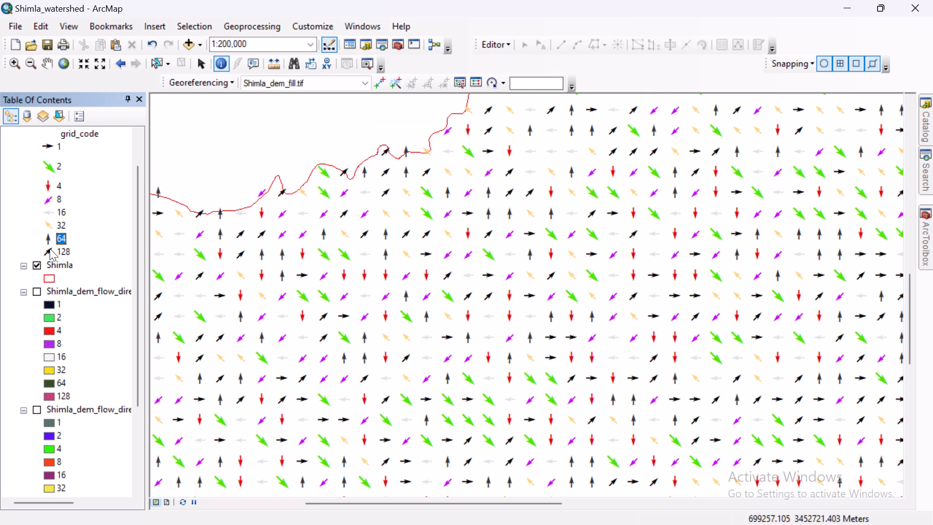
# Recolor the grid_code 128 arrow Tulip Pink and apply the symbol.
pyautogui.click(50, 248)
pyautogui.click(591, 215)
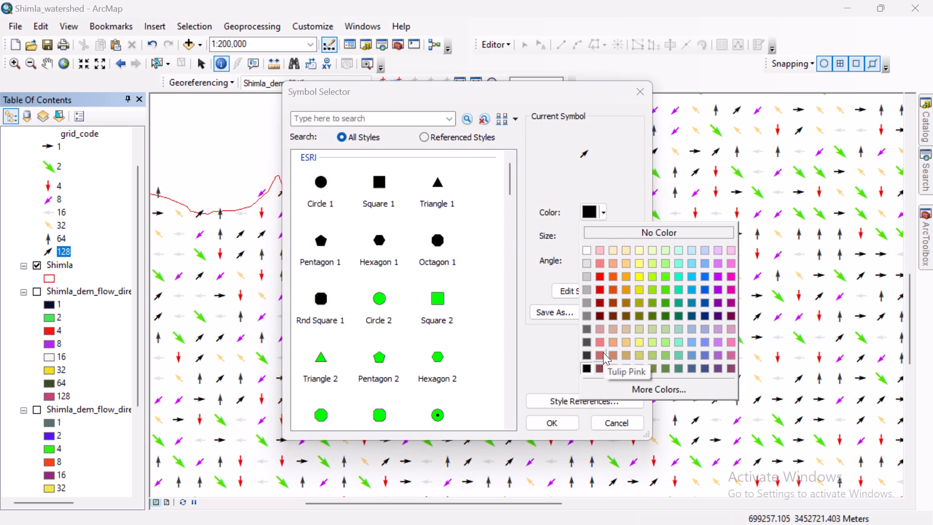
pyautogui.click(603, 352)
pyautogui.click(570, 423)
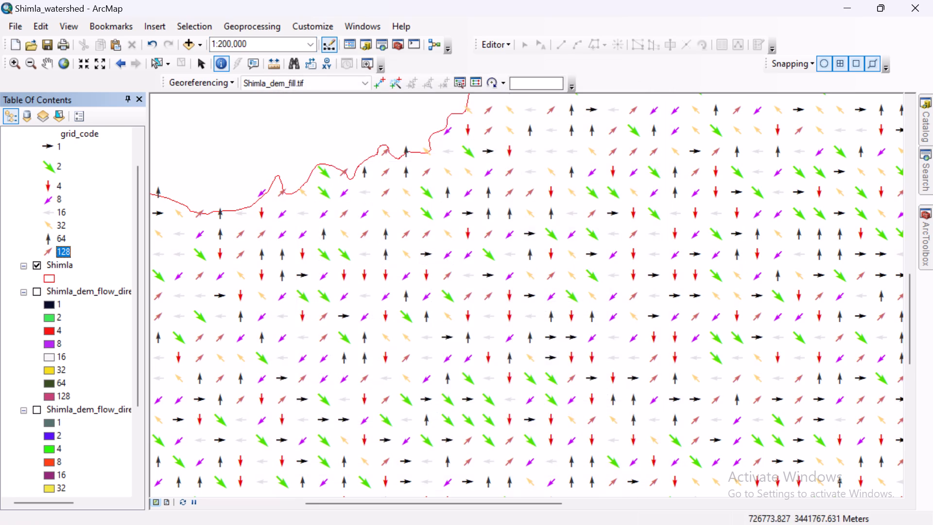
# Turn on the Shimla_dem_flow_direction_resampled_1500.tif raster beneath the colored arrows across the whole district.
pyautogui.scroll(-3, 402, 356)
pyautogui.scroll(6, 425, 336)
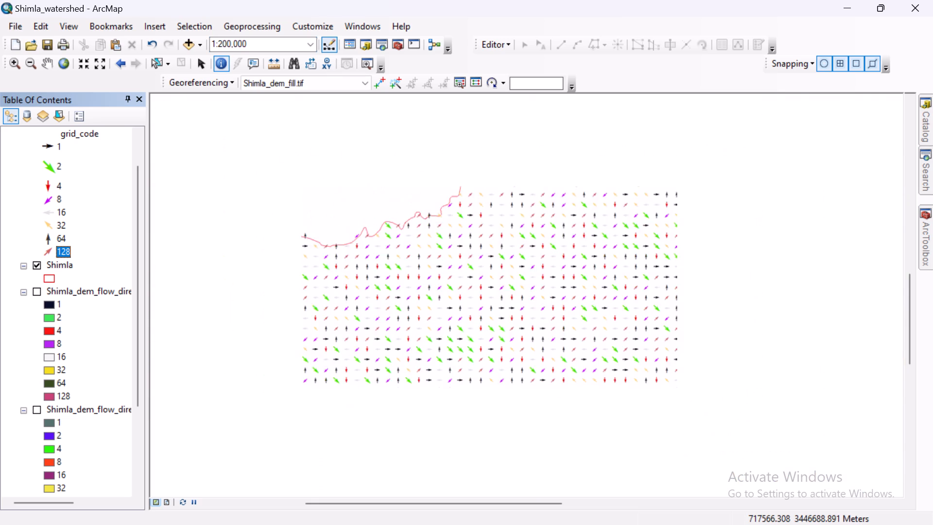
pyautogui.scroll(4, 415, 328)
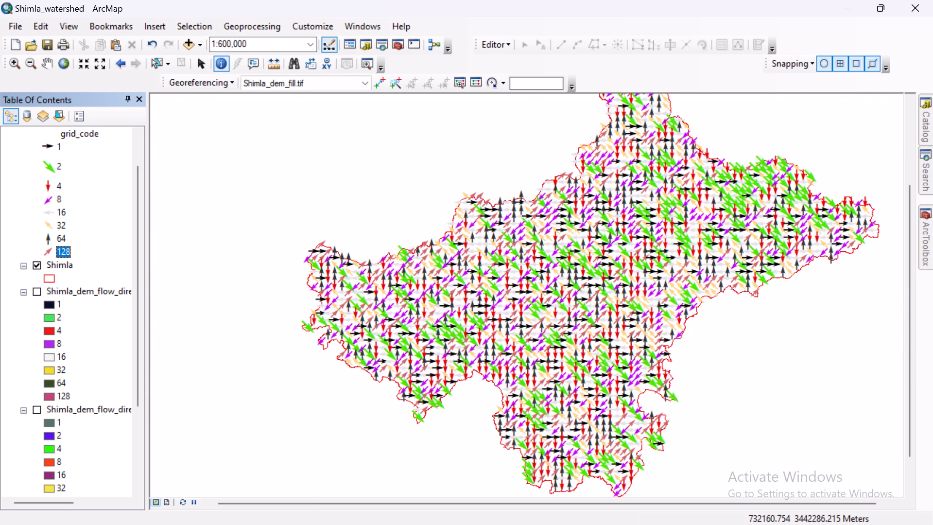
pyautogui.moveTo(831, 294); pyautogui.dragTo(777, 322, button='middle')
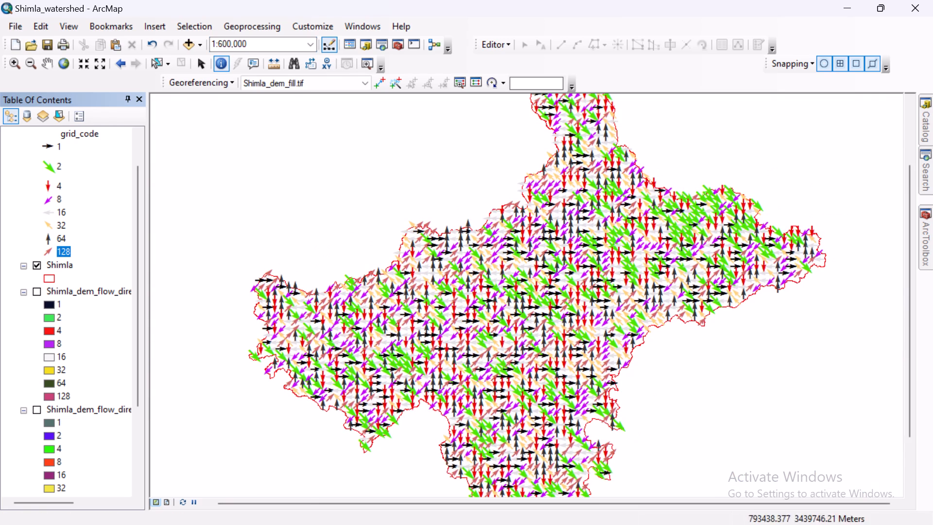
pyautogui.moveTo(760, 348); pyautogui.dragTo(718, 362, button='middle')
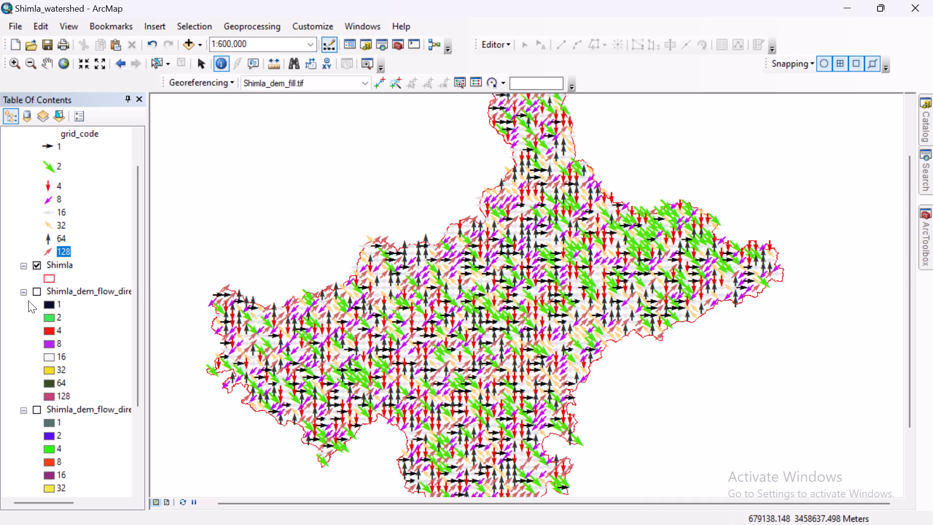
pyautogui.click(35, 290)
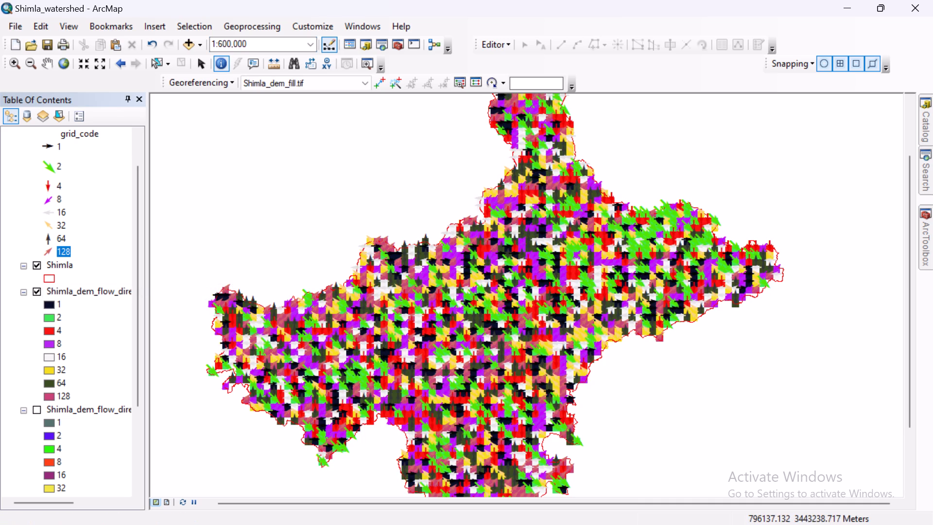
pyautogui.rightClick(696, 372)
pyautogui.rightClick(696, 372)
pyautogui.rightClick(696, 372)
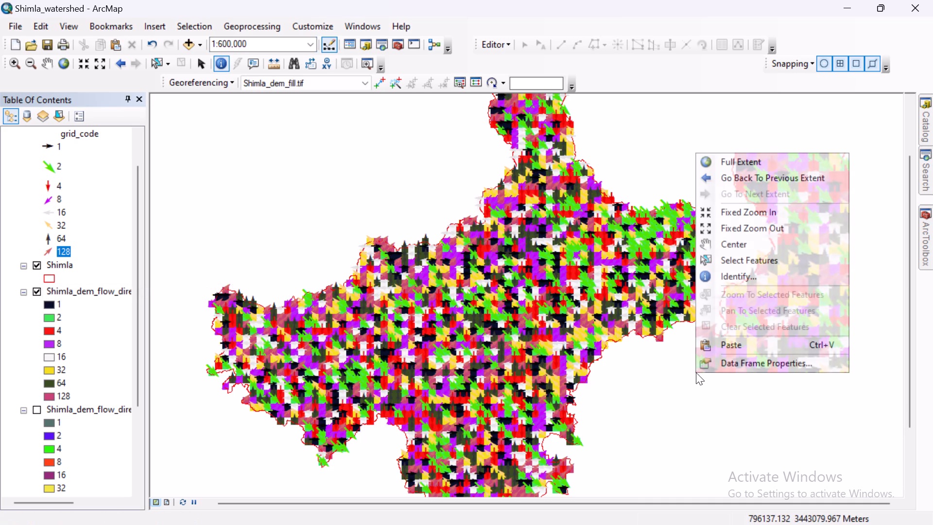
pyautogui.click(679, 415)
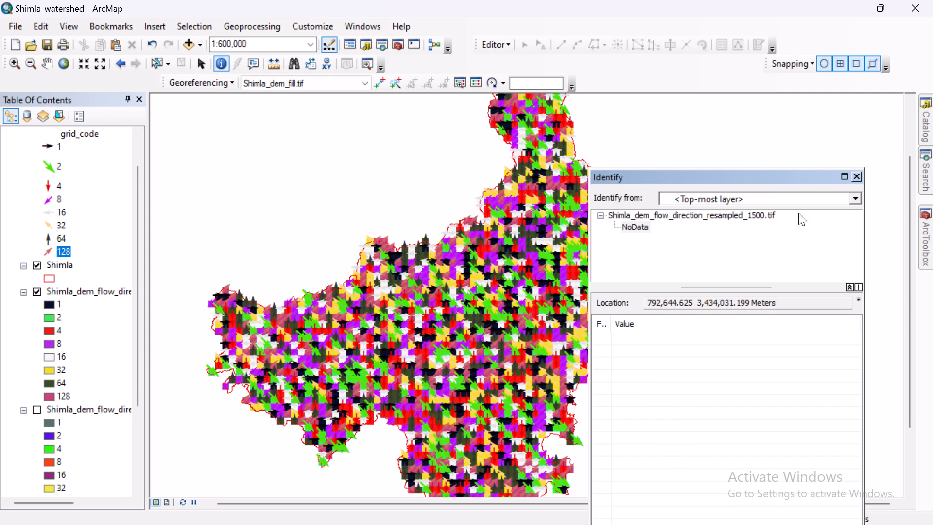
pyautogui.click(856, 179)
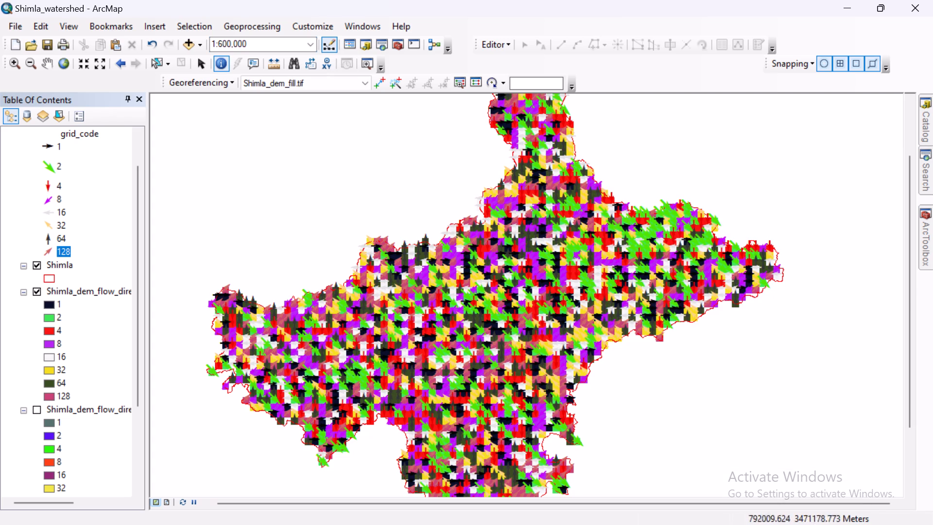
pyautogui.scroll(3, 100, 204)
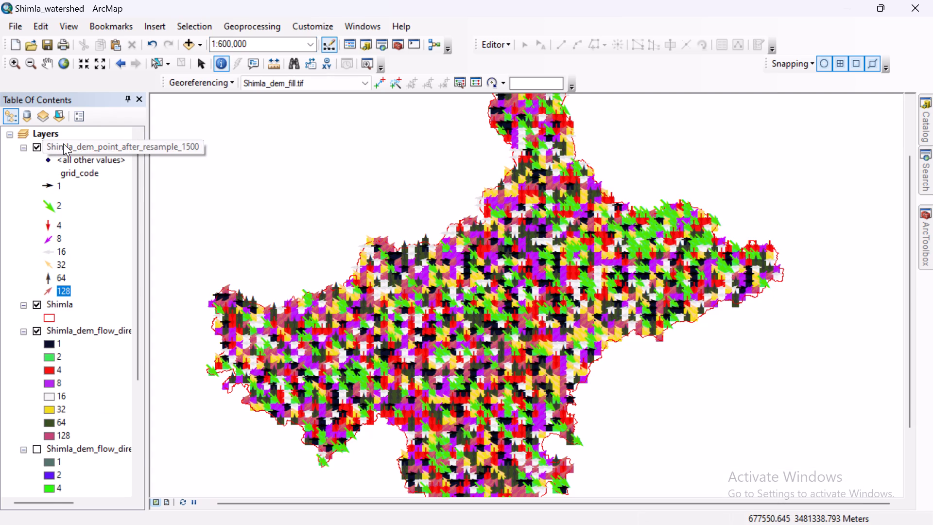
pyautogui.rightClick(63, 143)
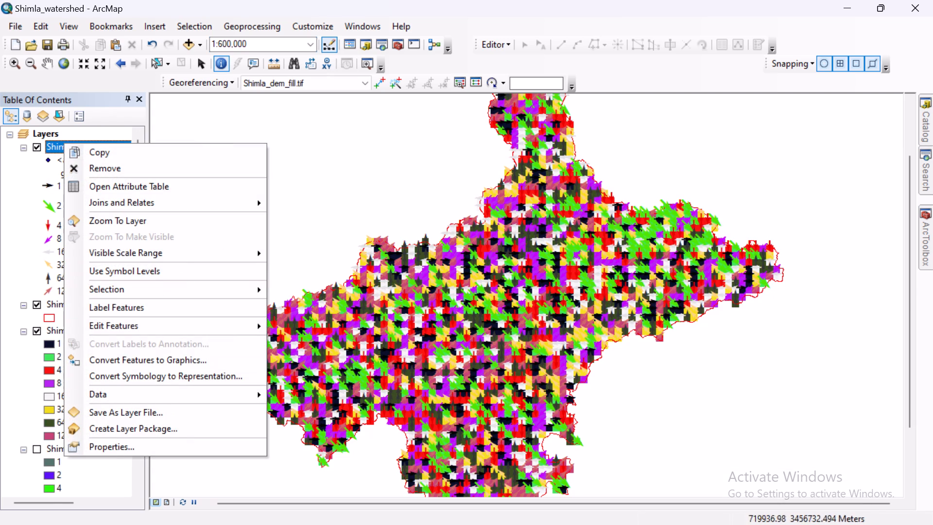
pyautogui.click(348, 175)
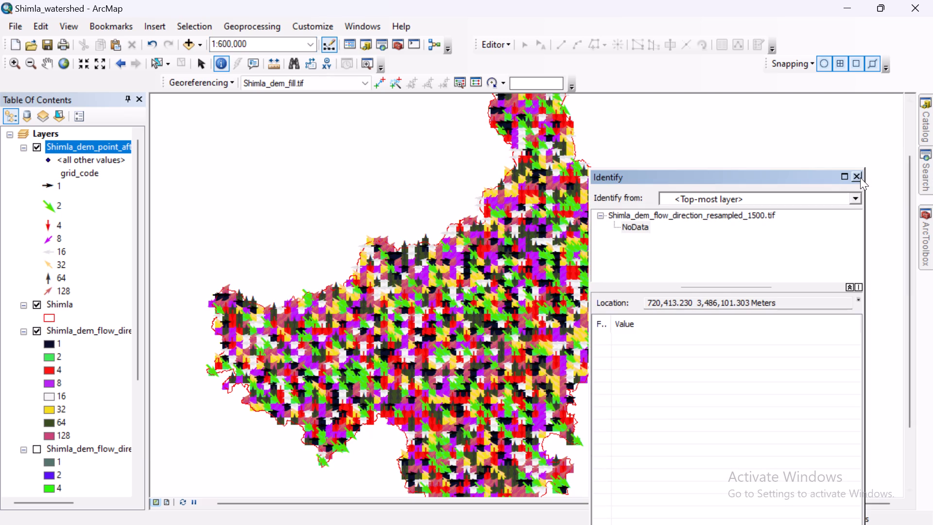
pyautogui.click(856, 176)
# Start the Basin hydrology tool with Shimla_dem_flow_direction.tif as the input flow direction raster.
pyautogui.click(932, 225)
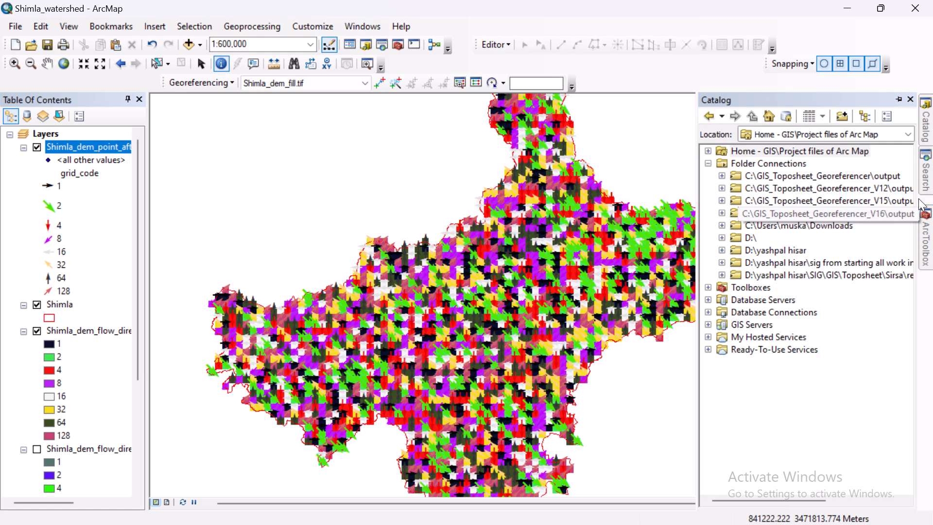
pyautogui.click(931, 236)
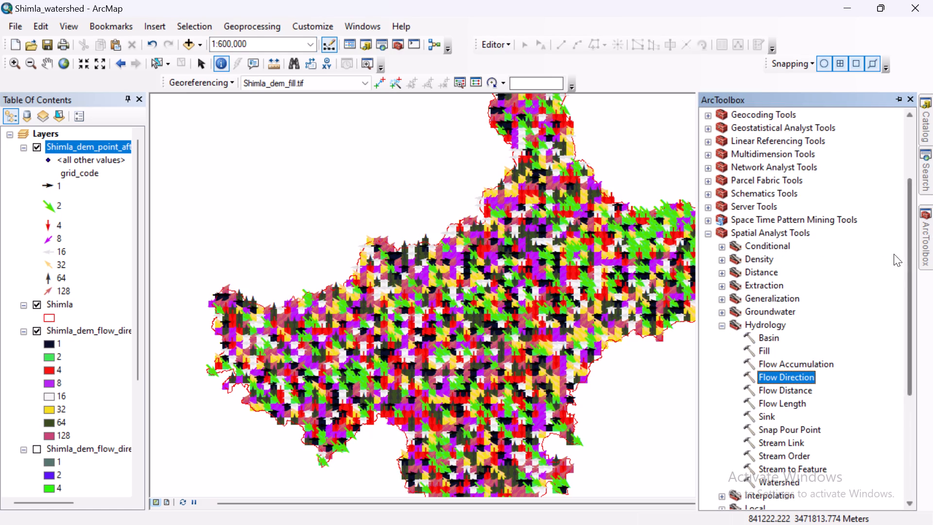
pyautogui.doubleClick(775, 334)
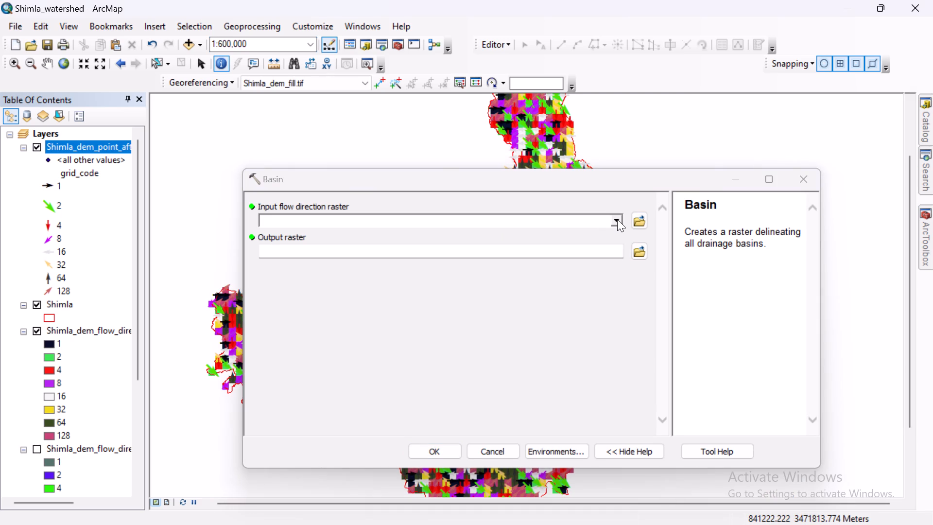
pyautogui.click(617, 219)
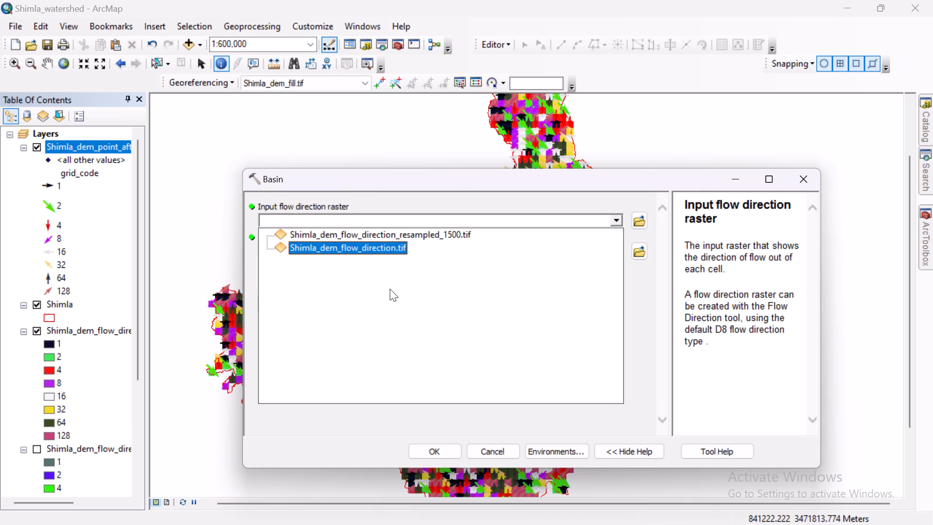
pyautogui.click(395, 245)
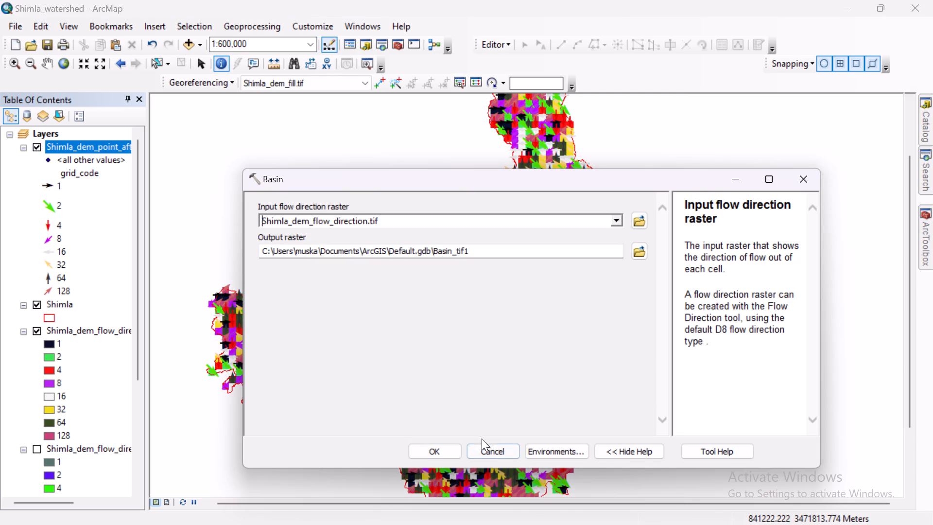
# Set the output raster to Shimla_dem_basin.tif in the ALOS PALSAR folder and run the Basin tool.
pyautogui.click(643, 252)
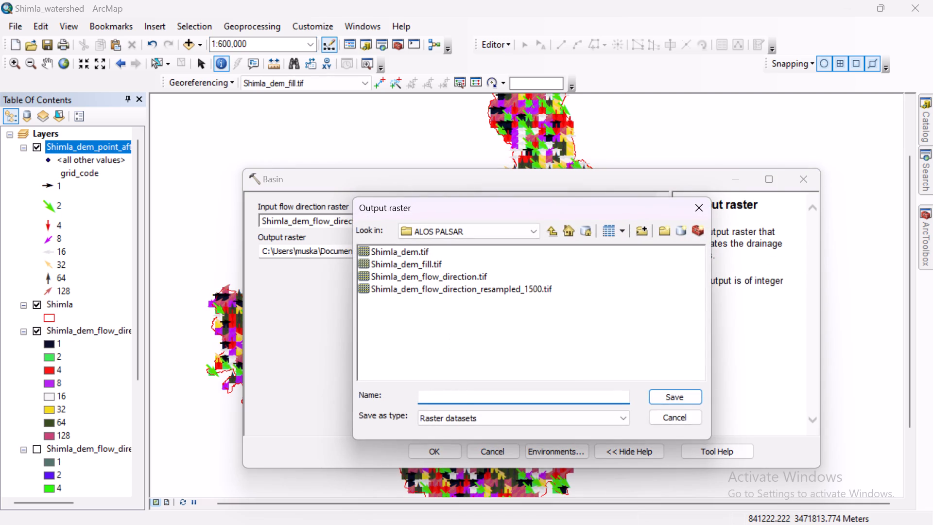
pyautogui.click(417, 250)
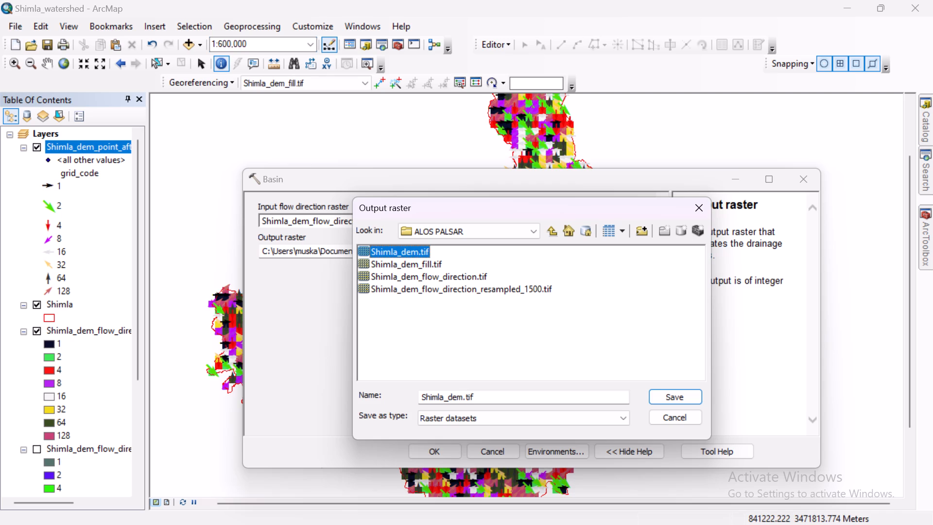
pyautogui.click(463, 402)
pyautogui.hotkey('shift', '_')
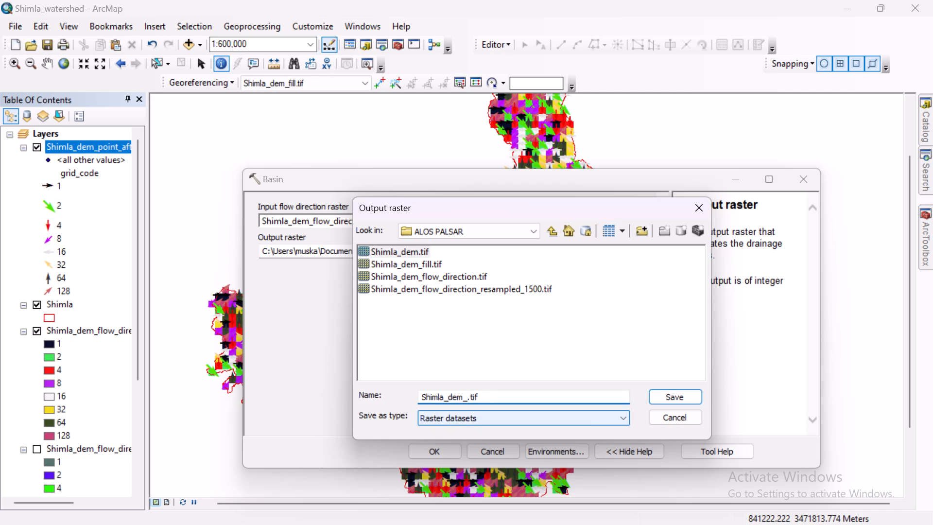
pyautogui.write('basin')
pyautogui.click(673, 393)
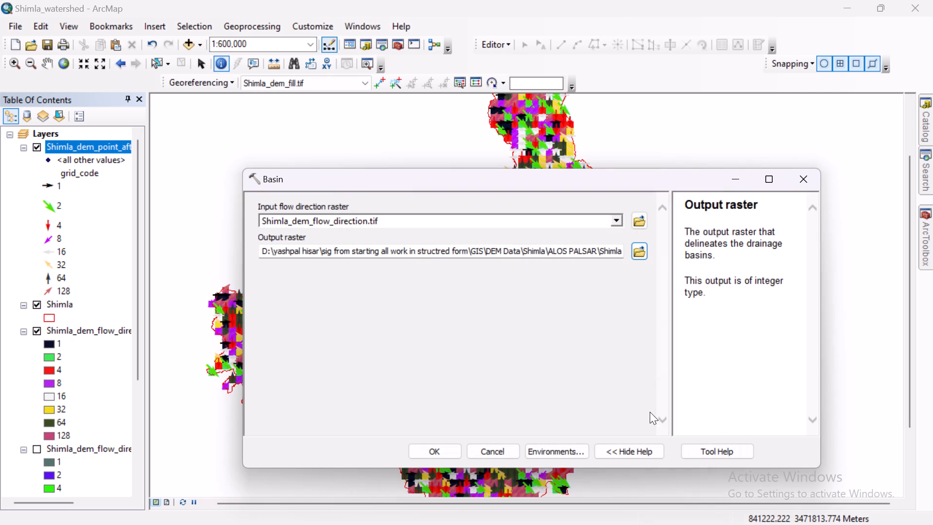
pyautogui.click(433, 453)
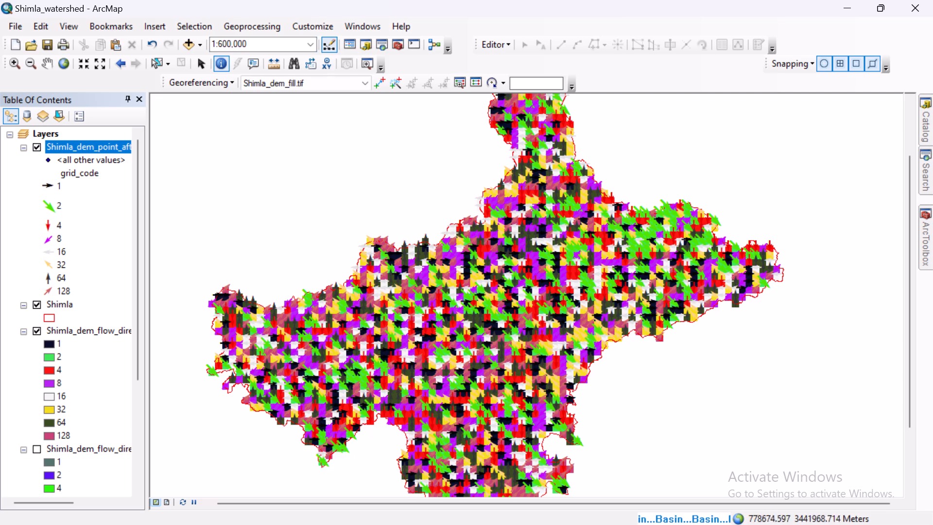
# Turn off the flow direction arrow points and the Shimla_dem_flow_direction_resampled_1500.tif raster, with the whole district boundary in view.
pyautogui.click(35, 146)
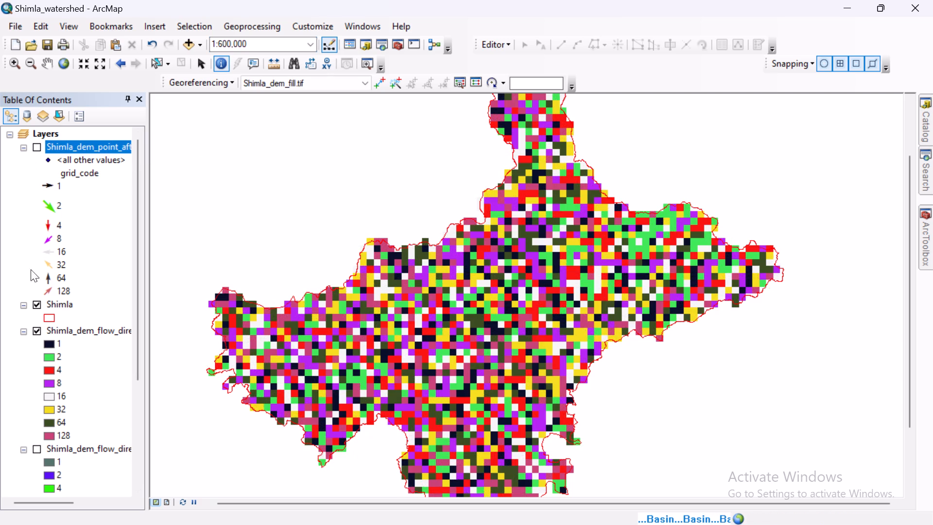
pyautogui.click(36, 329)
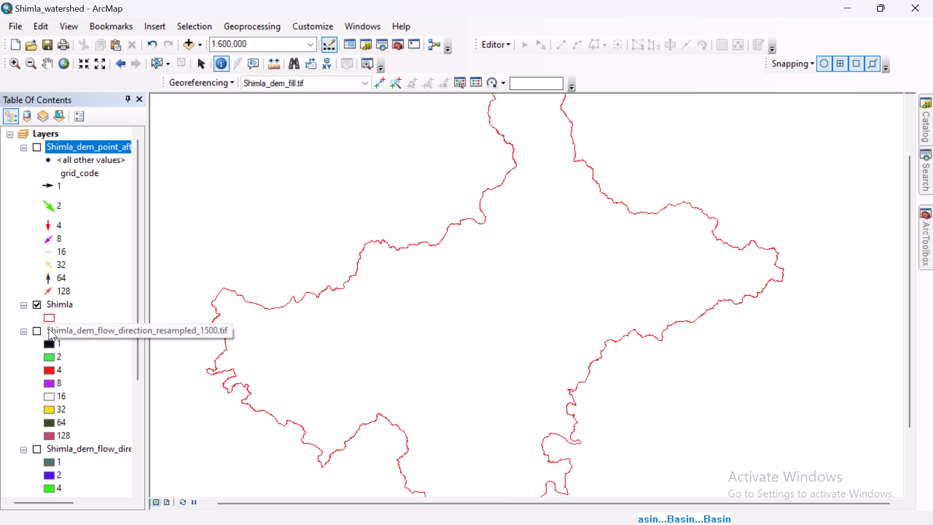
pyautogui.scroll(-6, 53, 255)
pyautogui.scroll(7, 53, 255)
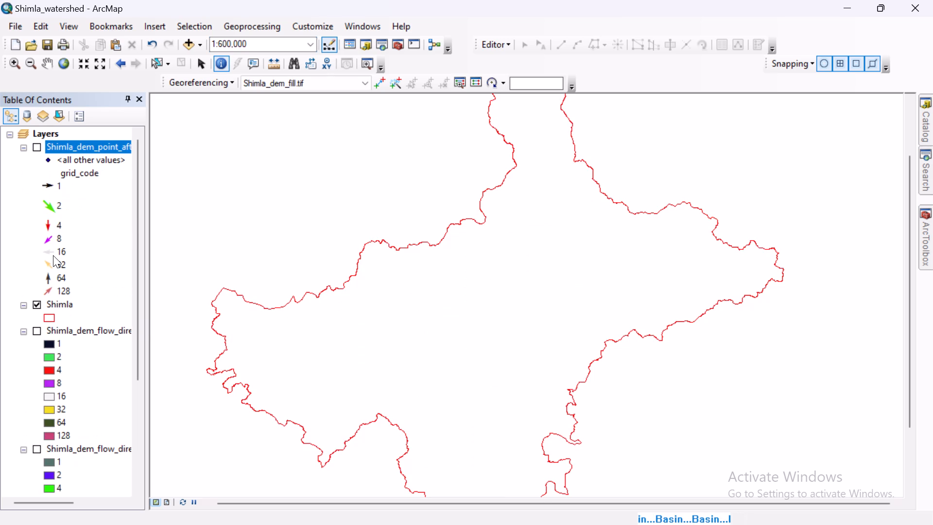
pyautogui.scroll(-5, 60, 276)
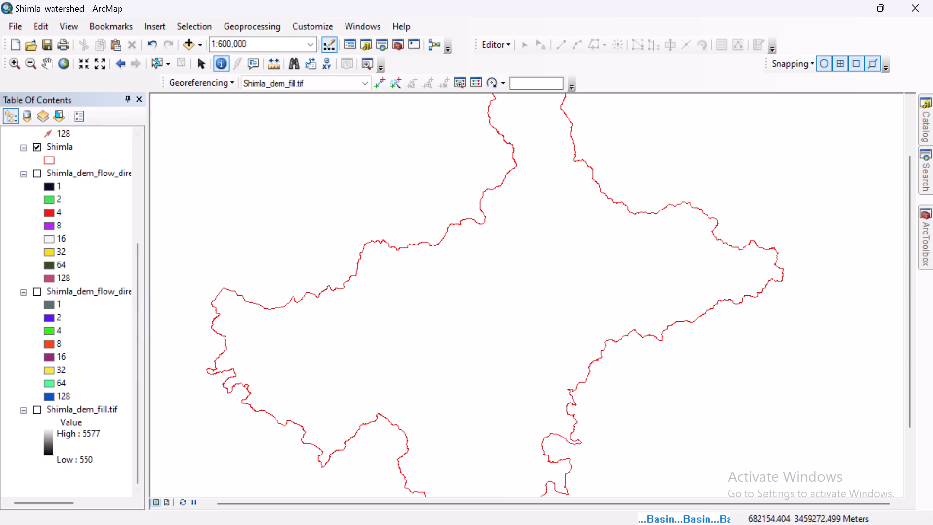
pyautogui.scroll(-2, 318, 263)
pyautogui.scroll(4, 318, 263)
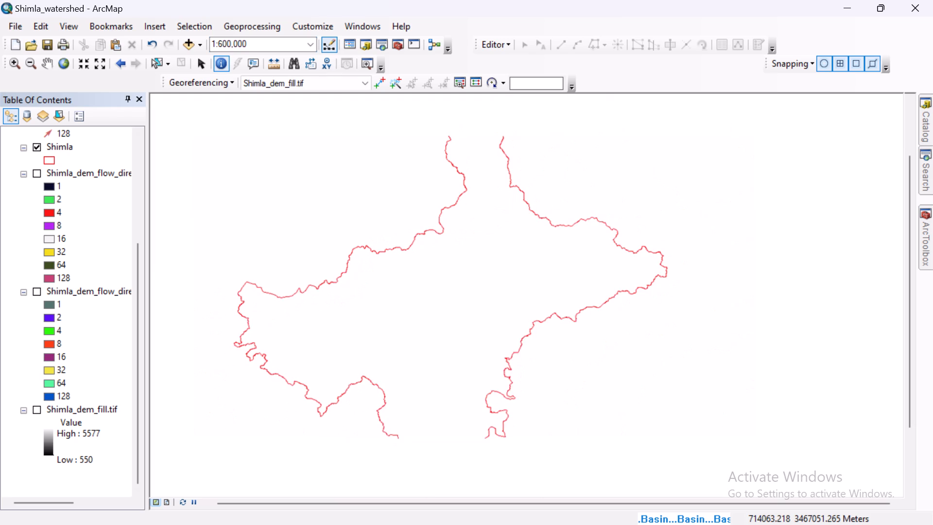
pyautogui.scroll(1, 318, 263)
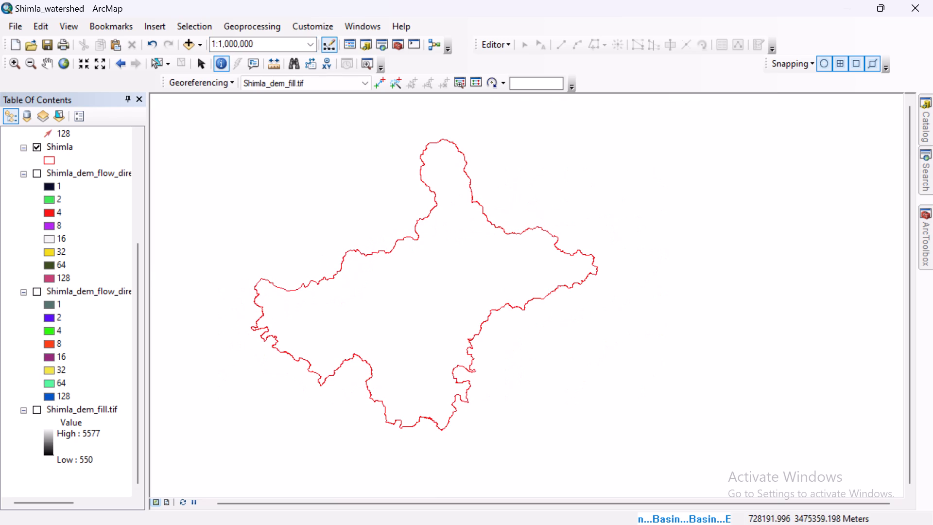
pyautogui.moveTo(348, 226); pyautogui.dragTo(404, 223, button='middle')
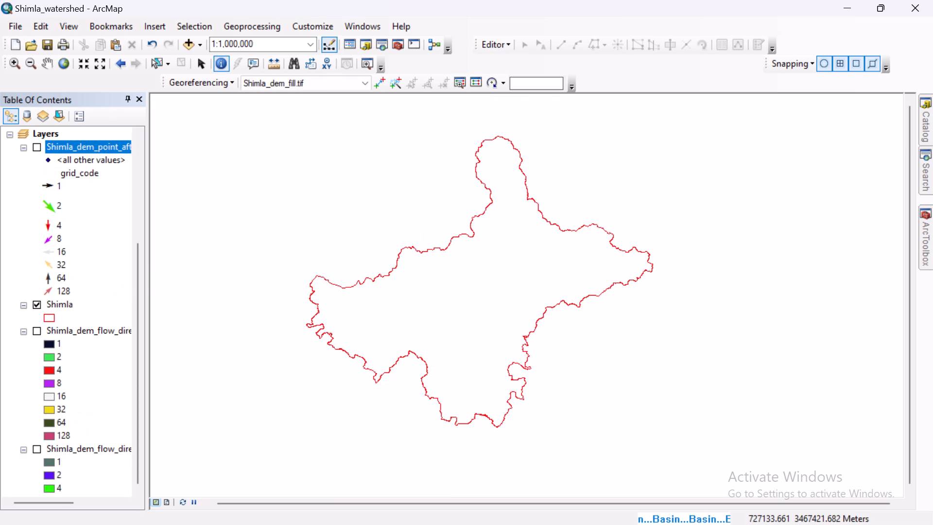
pyautogui.scroll(2, 94, 197)
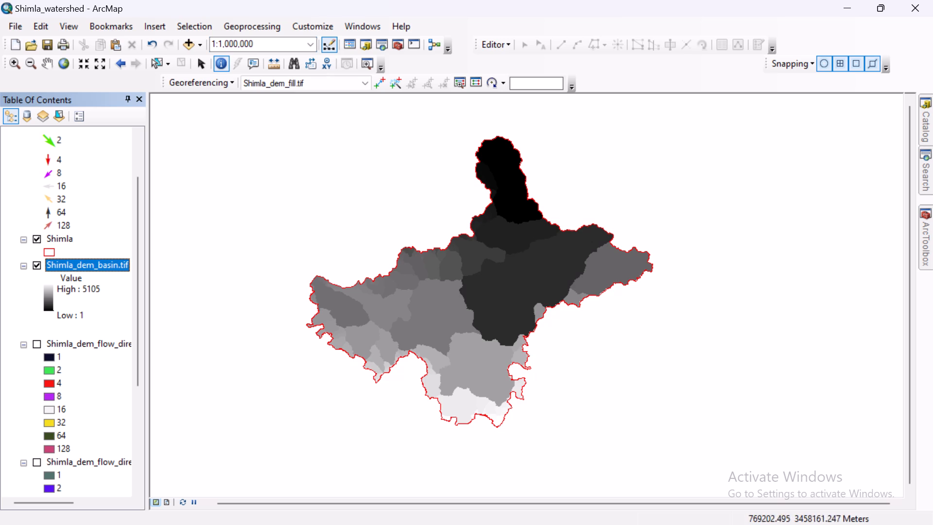
# Identify the large dark basin in the middle of the district and dismiss the attributes.
pyautogui.click(512, 292)
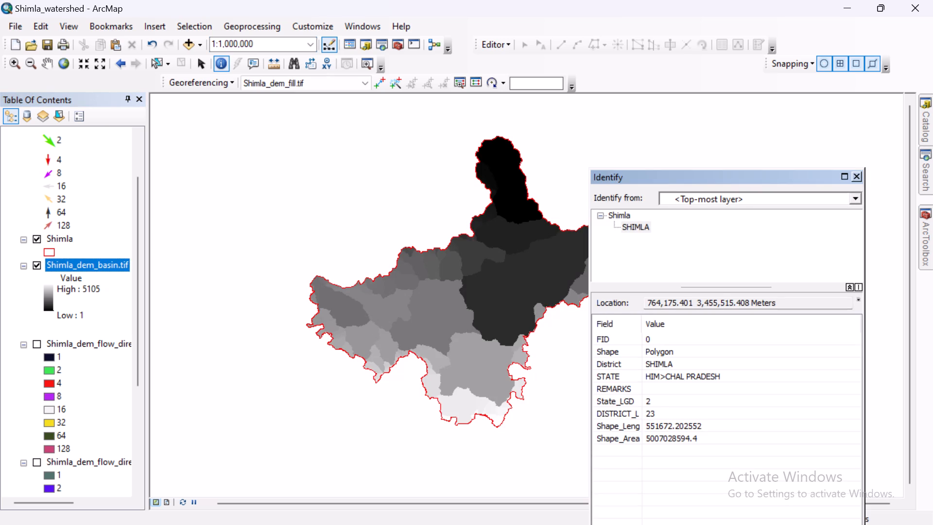
pyautogui.click(855, 177)
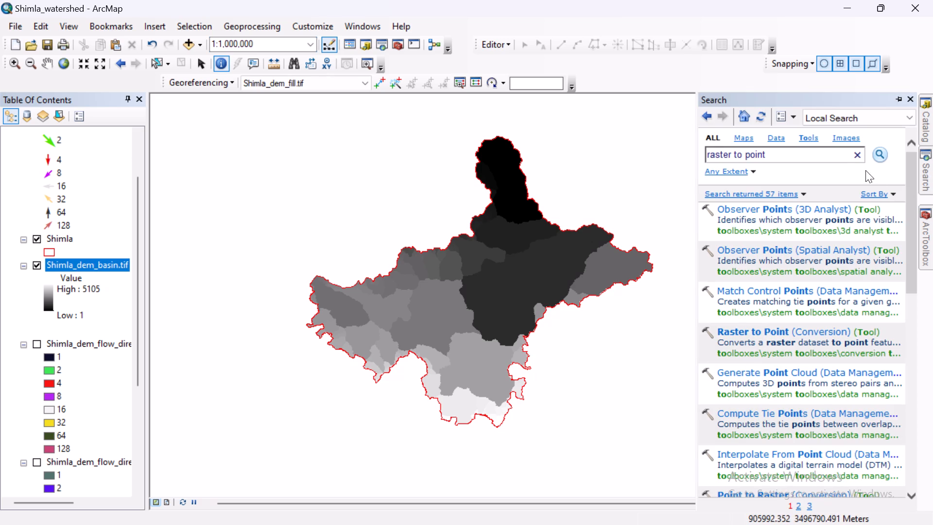
# Find and start the Raster to Polygon conversion tool with Shimla_dem_basin.tif as the input raster.
pyautogui.click(802, 155)
pyautogui.press('BackSpace')
pyautogui.press('BackSpace')
pyautogui.press('BackSpace')
pyautogui.press('BackSpace')
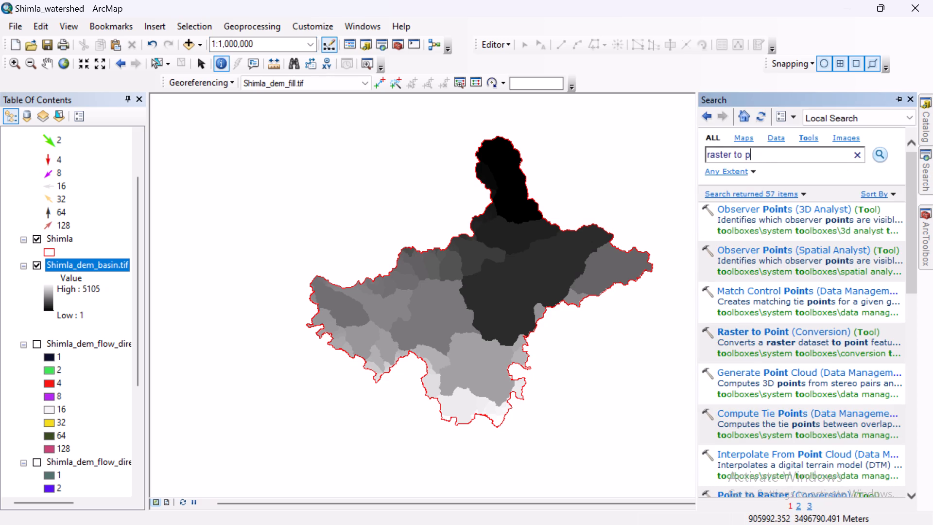
pyautogui.write('oly')
pyautogui.write('gon')
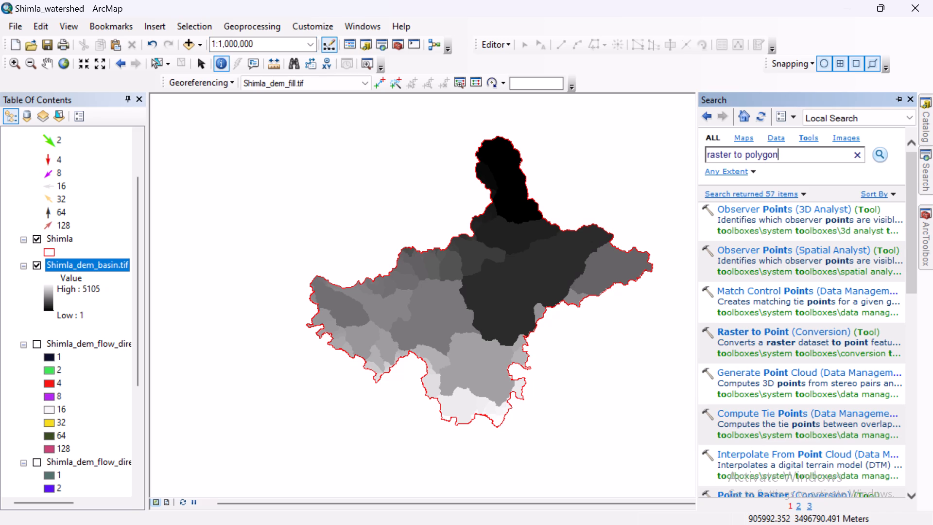
pyautogui.press('Return')
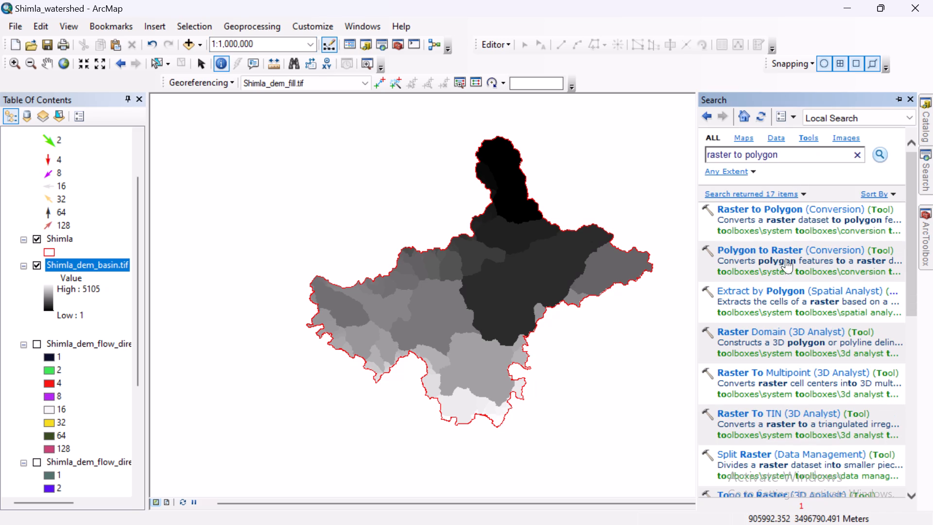
pyautogui.click(790, 210)
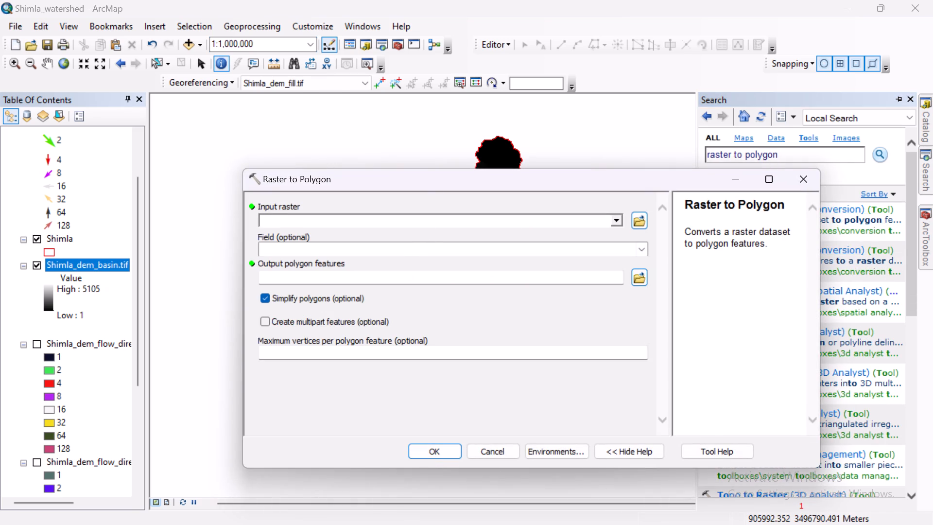
pyautogui.click(619, 223)
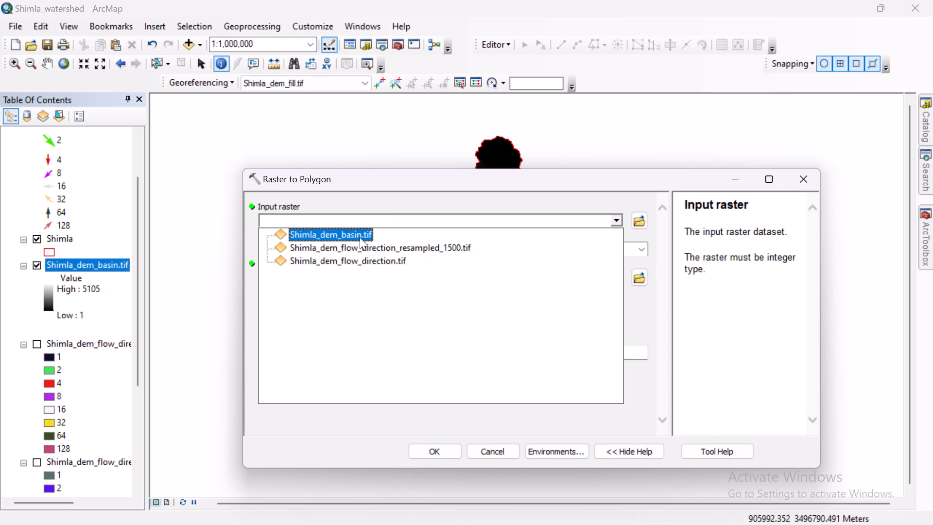
pyautogui.click(360, 237)
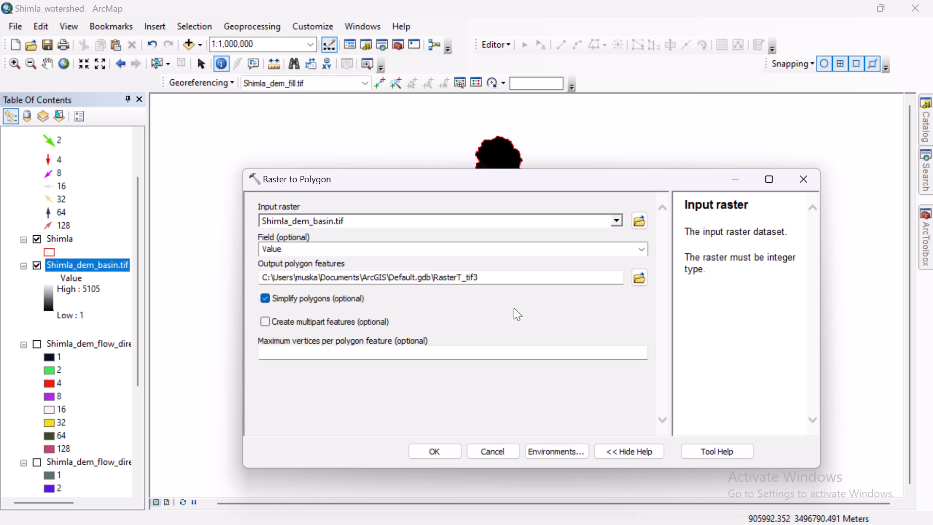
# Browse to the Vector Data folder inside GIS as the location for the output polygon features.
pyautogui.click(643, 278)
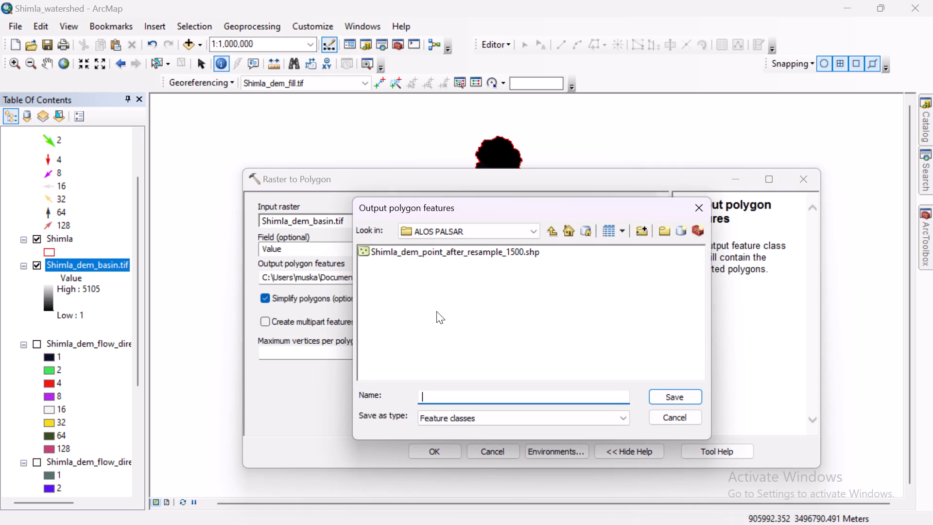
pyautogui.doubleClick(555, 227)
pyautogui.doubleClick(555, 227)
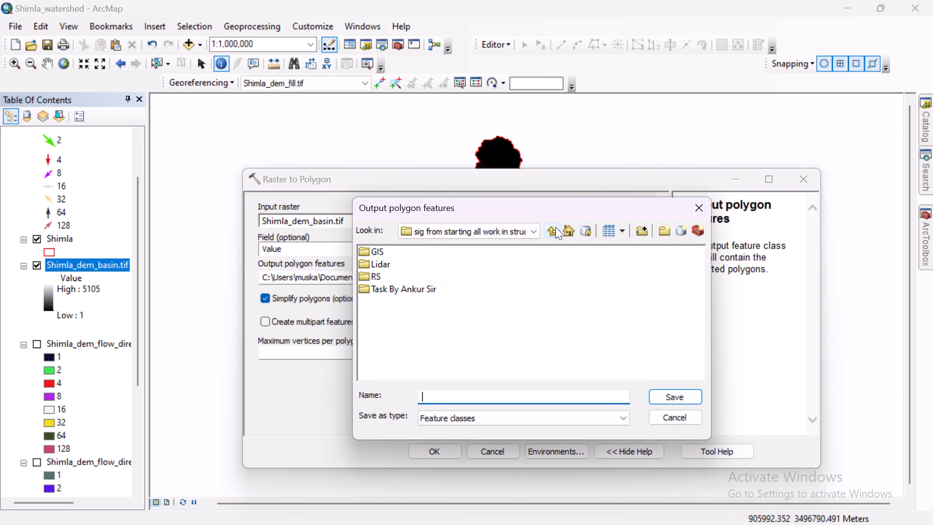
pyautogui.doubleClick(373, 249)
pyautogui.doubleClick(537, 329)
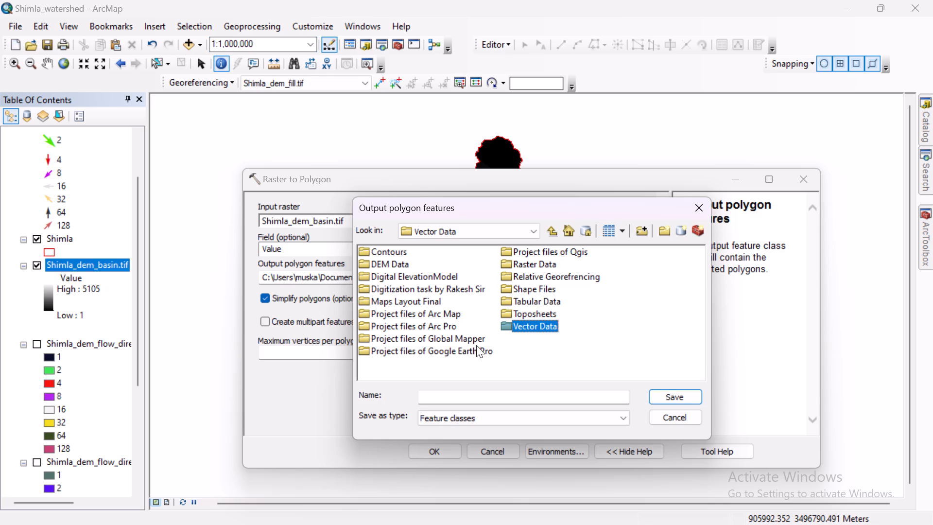
# Switch to File Explorer and create a folder named Shimla inside the GIS Vector Data folder.
pyautogui.click(525, 511)
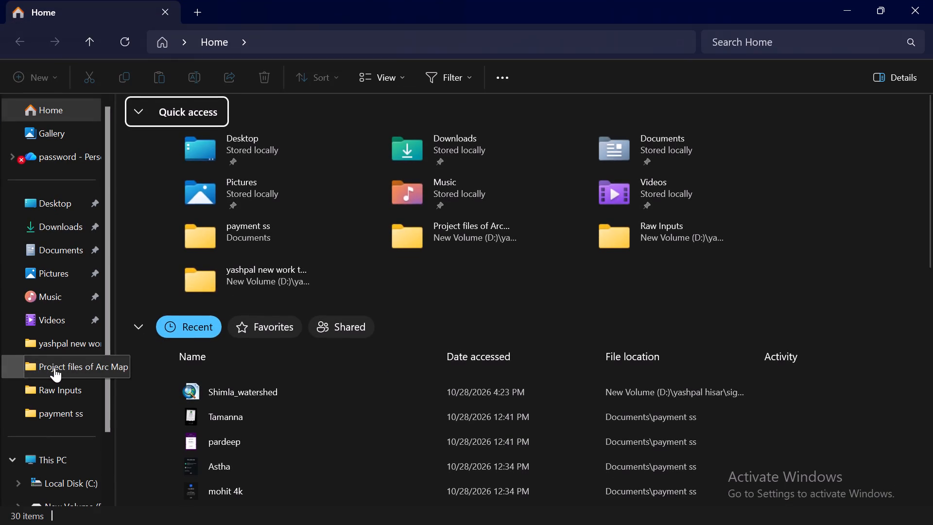
pyautogui.click(58, 368)
pyautogui.click(455, 41)
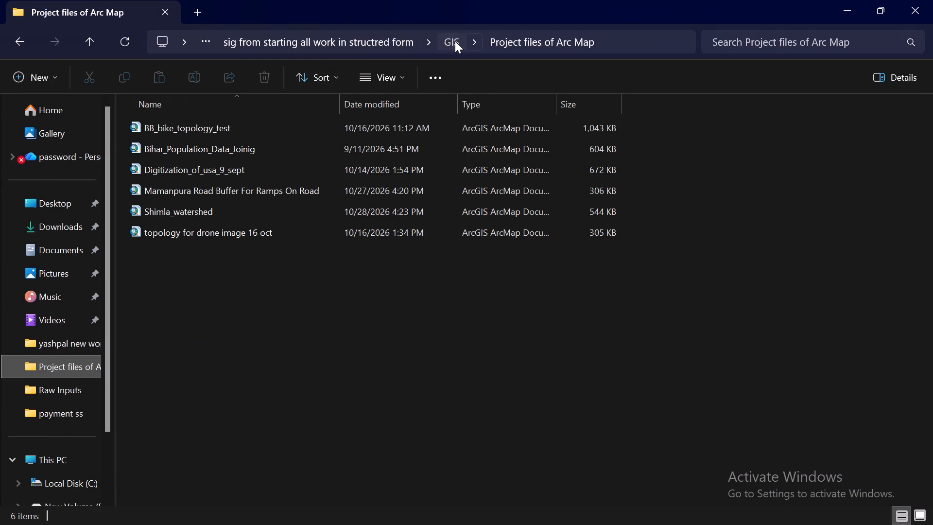
pyautogui.doubleClick(196, 434)
pyautogui.click(211, 464)
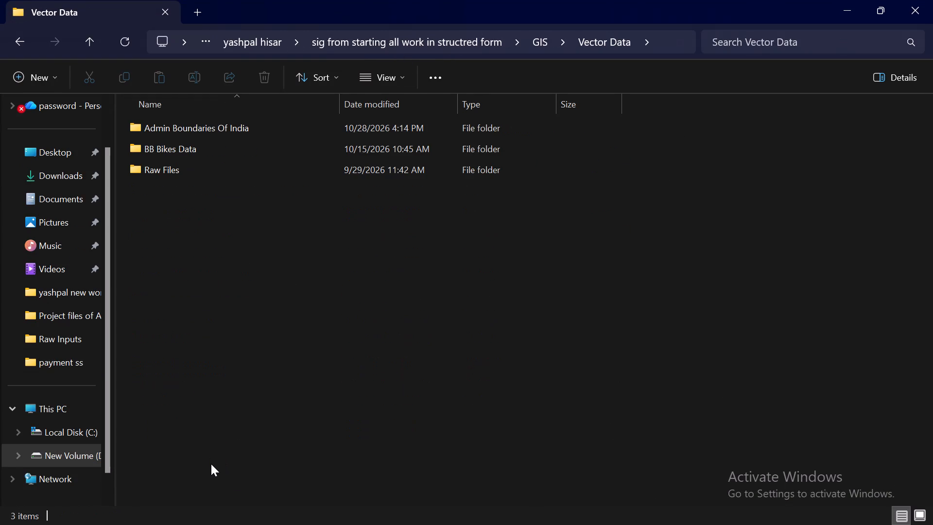
pyautogui.hotkey('ctrl', 'shift', 'n')
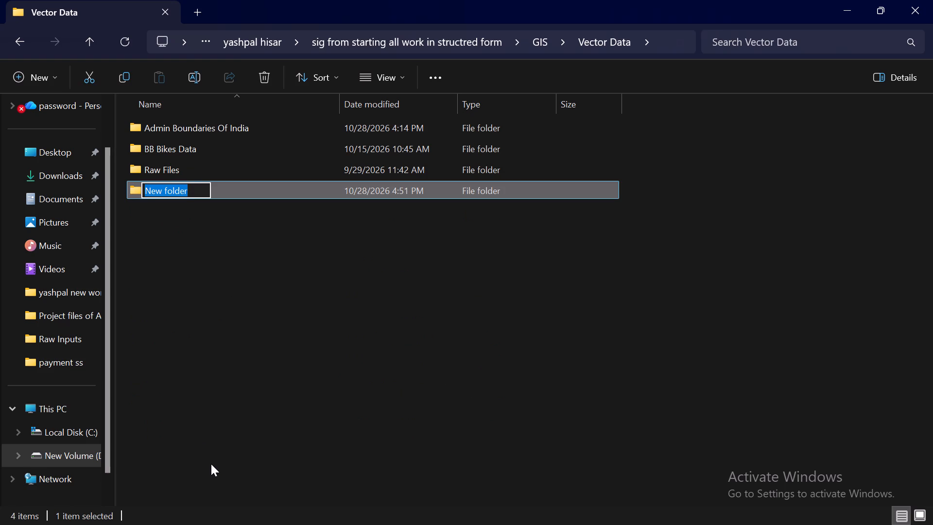
pyautogui.write('Shim')
pyautogui.write('la')
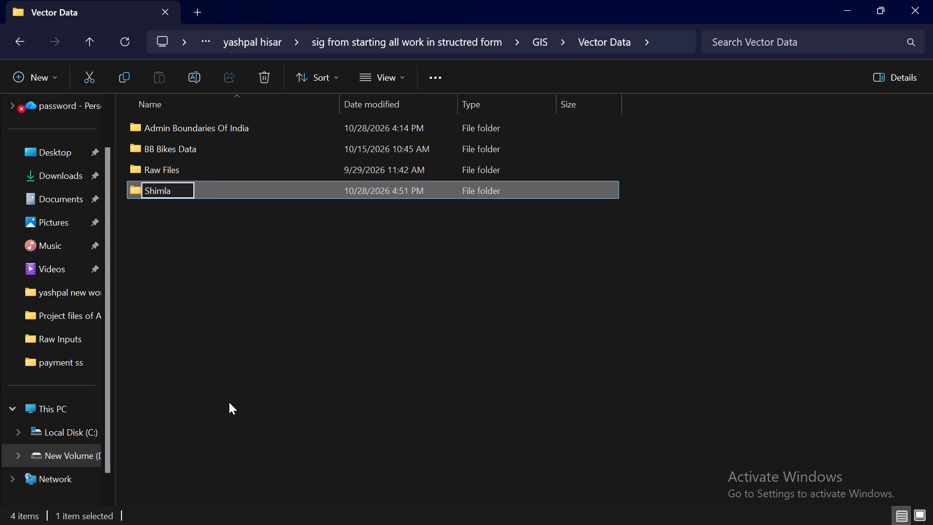
pyautogui.press('Return')
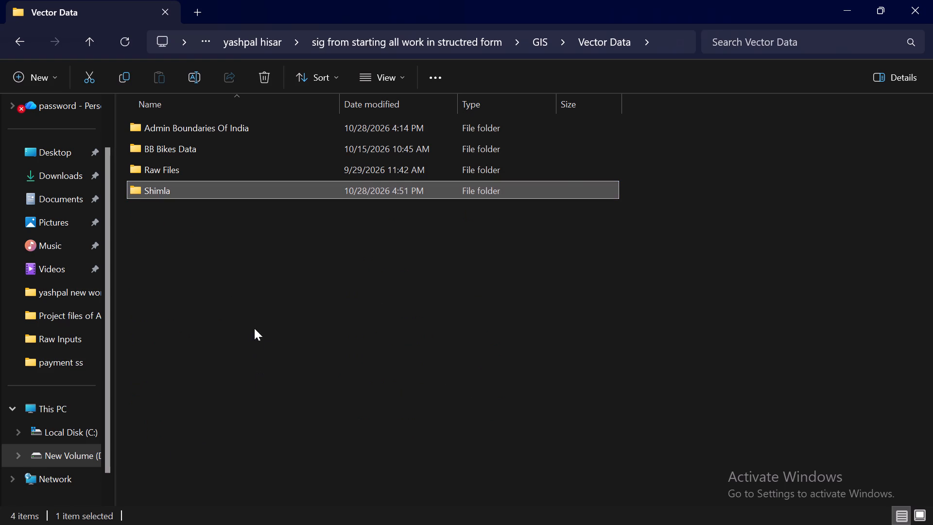
pyautogui.click(839, 0)
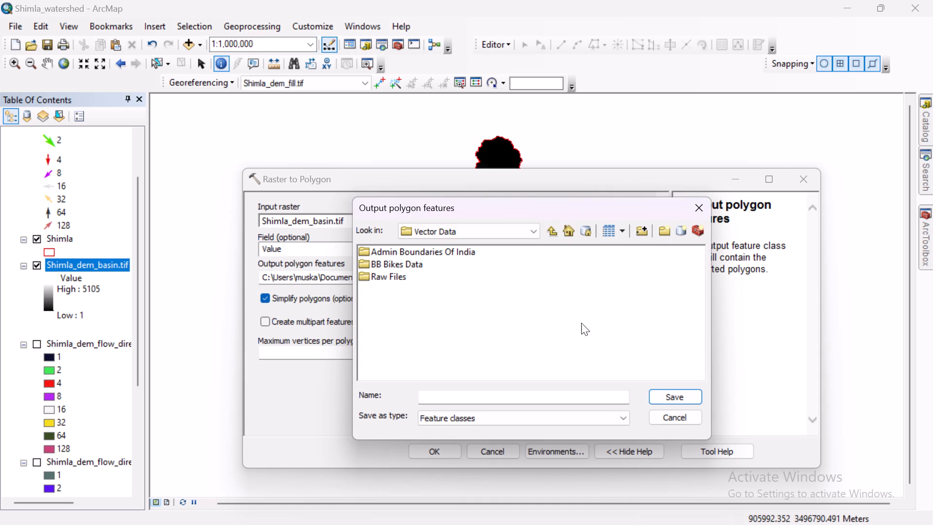
# Reload the output location browser and copy the Shimla_dem_ prefix from the existing point shapefile's name in the ALOS PALSAR folder.
pyautogui.click(551, 234)
pyautogui.doubleClick(528, 329)
pyautogui.click(671, 420)
pyautogui.click(635, 280)
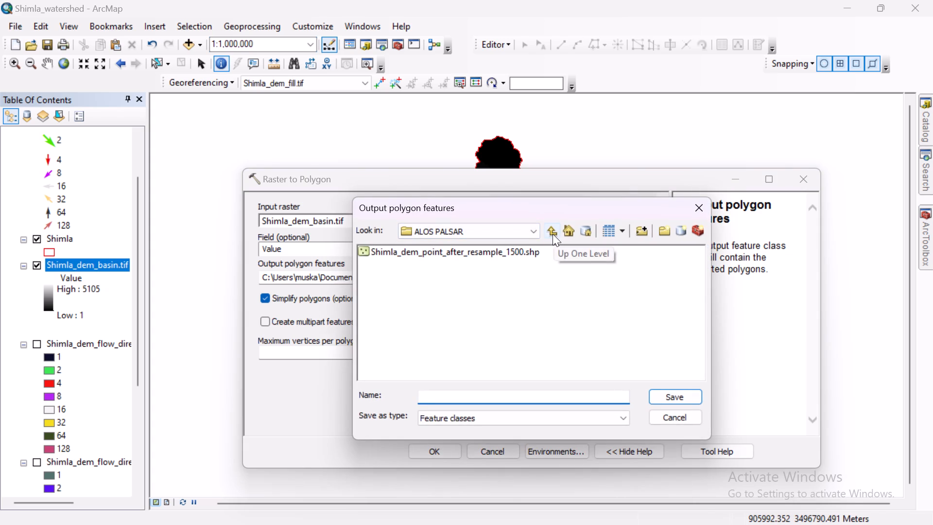
pyautogui.click(422, 252)
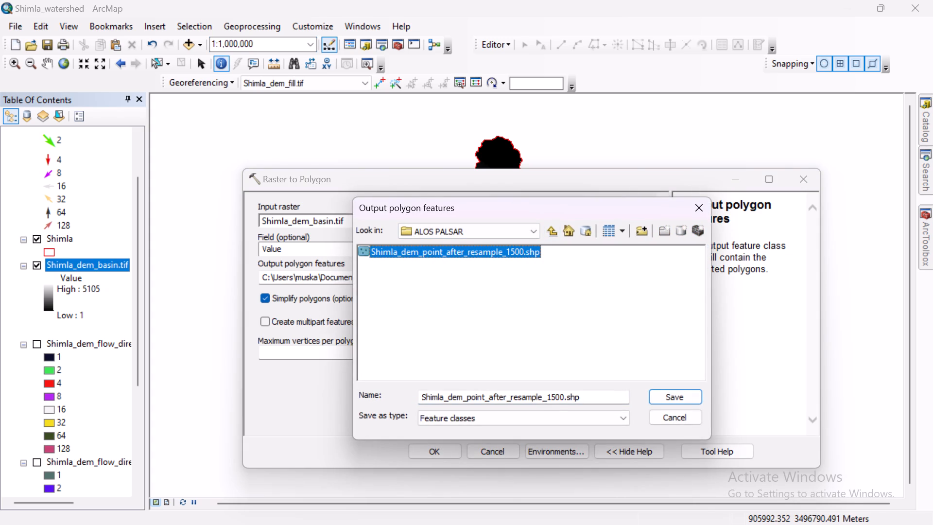
pyautogui.moveTo(466, 396); pyautogui.dragTo(423, 399)
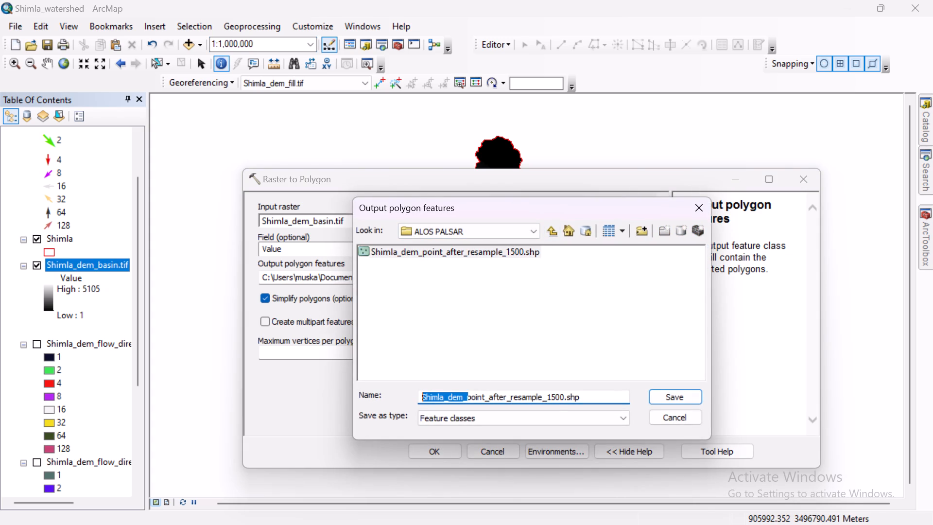
pyautogui.moveTo(423, 399); pyautogui.dragTo(415, 399)
pyautogui.hotkey('ctrl', 'c')
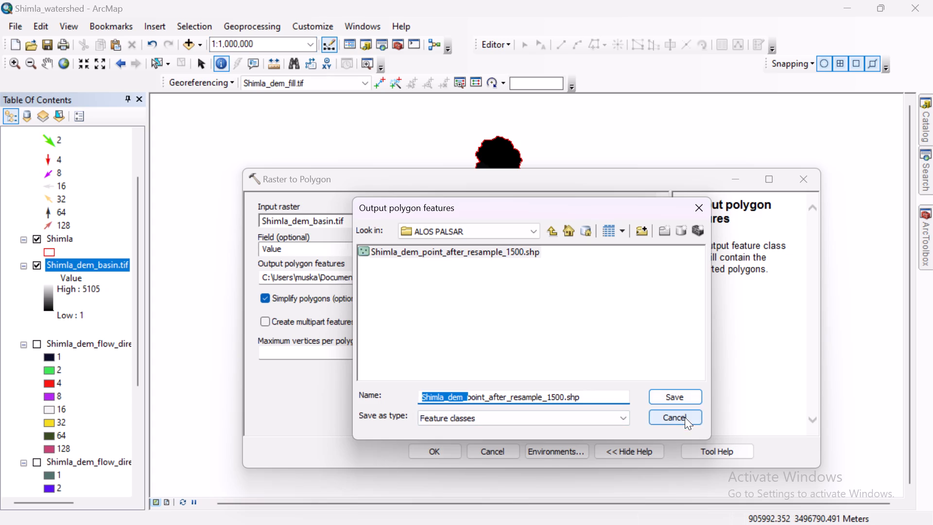
# Save the output polygons as Shimla_dem_basin_polygon in the Shimla folder under GIS Vector Data and run the Raster to Polygon conversion.
pyautogui.tripleClick(550, 227)
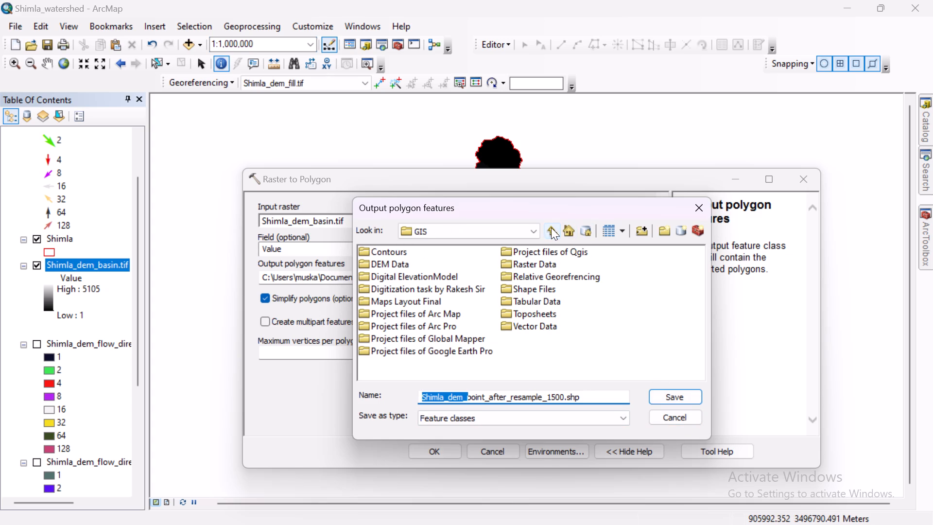
pyautogui.doubleClick(552, 326)
pyautogui.doubleClick(387, 286)
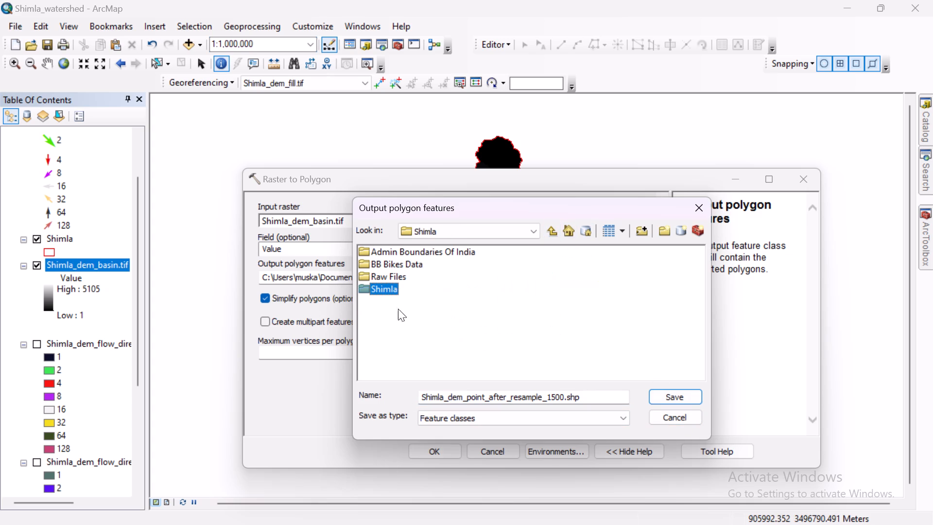
pyautogui.doubleClick(477, 394)
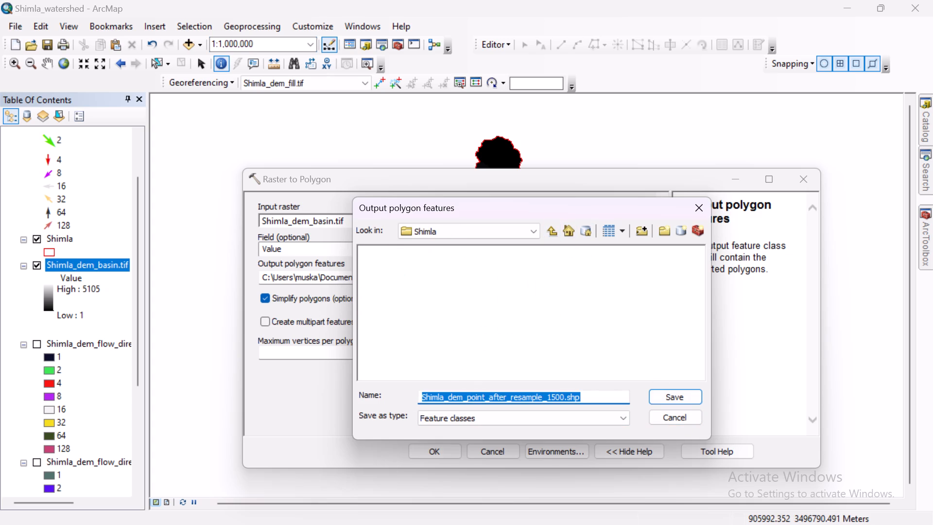
pyautogui.hotkey('ctrl', 'v')
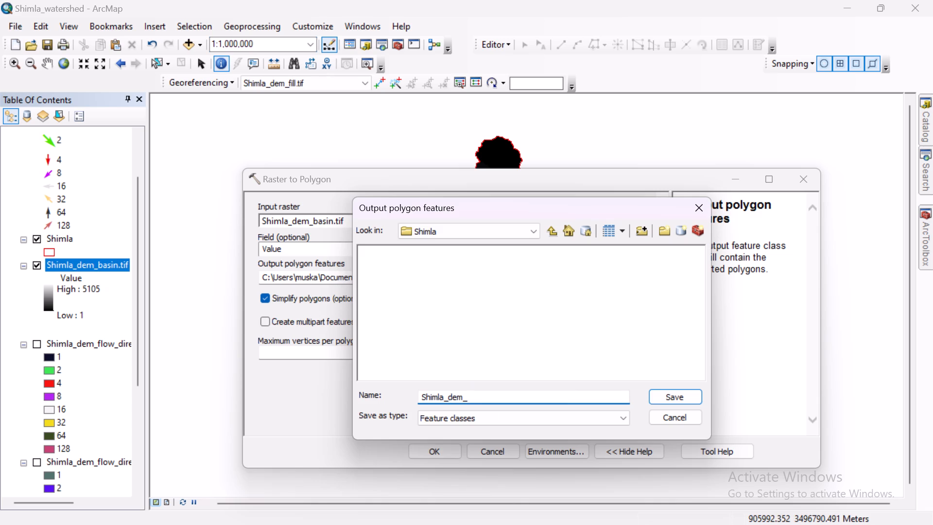
pyautogui.press('BackSpace')
pyautogui.write('_basim')
pyautogui.press('BackSpace')
pyautogui.press('n')
pyautogui.hotkey('shift', '_')
pyautogui.write('polygon')
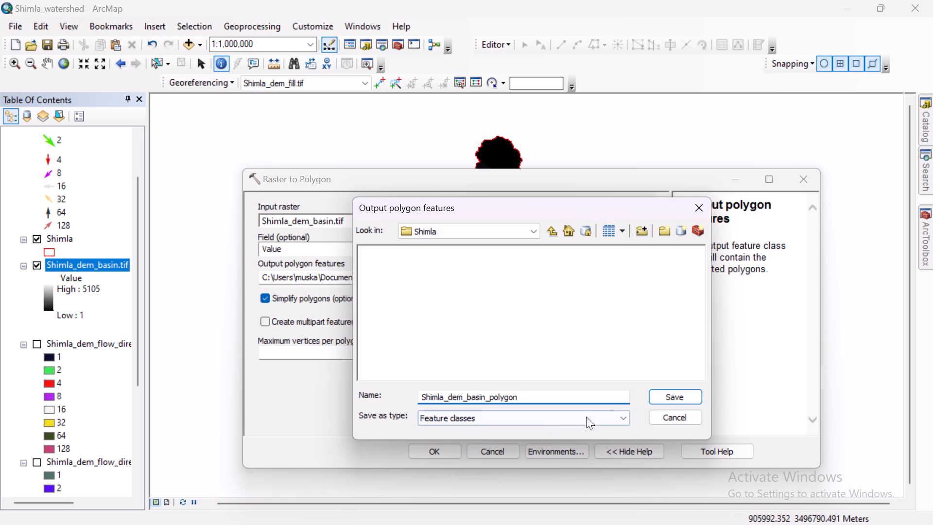
pyautogui.click(675, 392)
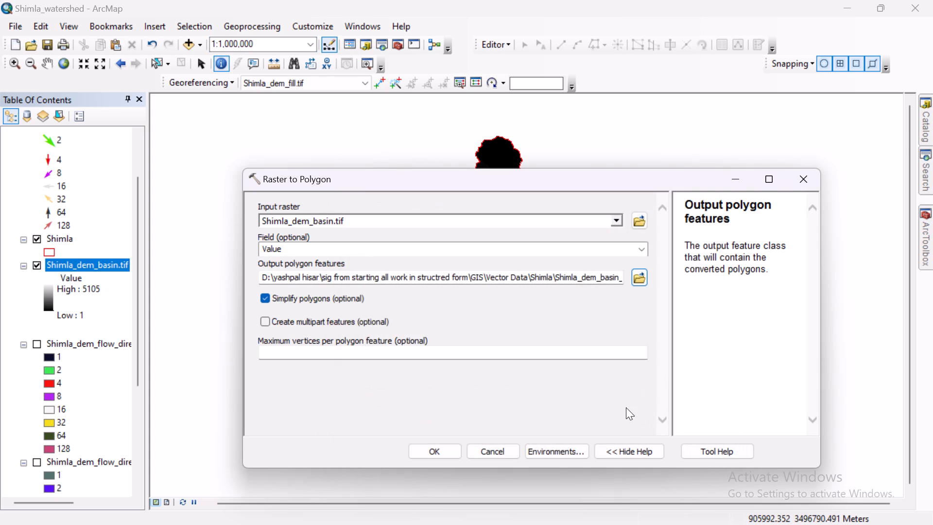
pyautogui.click(447, 452)
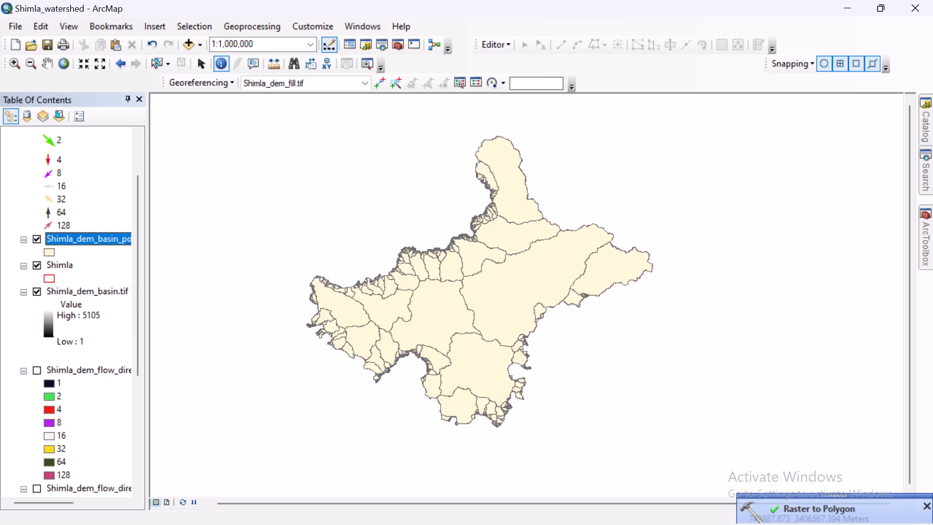
# Open the Shimla_dem_basin_polygon layer's attribute table and add a field named Area of type Double.
pyautogui.scroll(-2, 443, 339)
pyautogui.scroll(2, 443, 339)
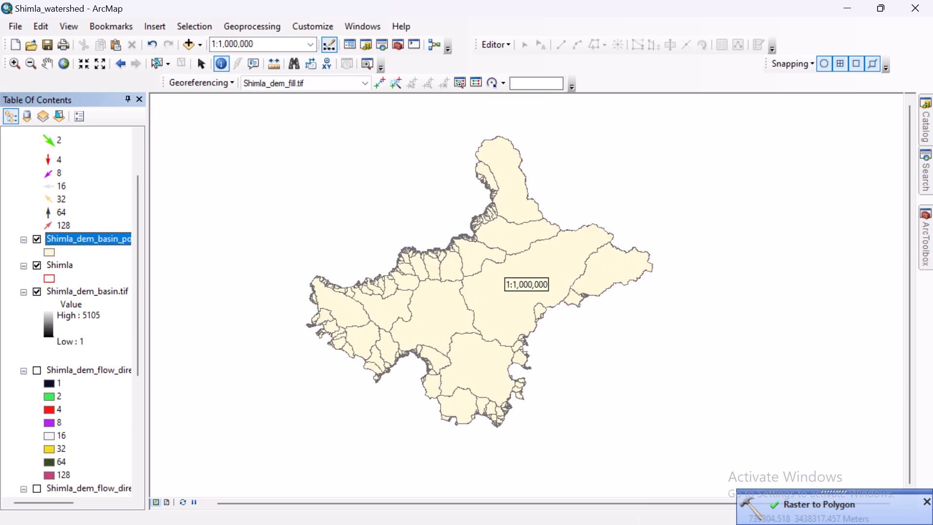
pyautogui.scroll(5, 52, 214)
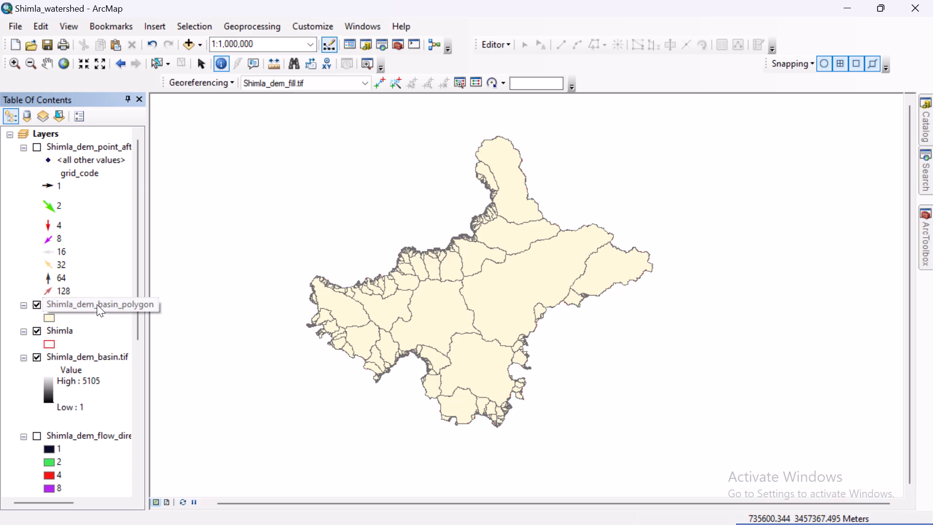
pyautogui.rightClick(97, 304)
pyautogui.click(163, 37)
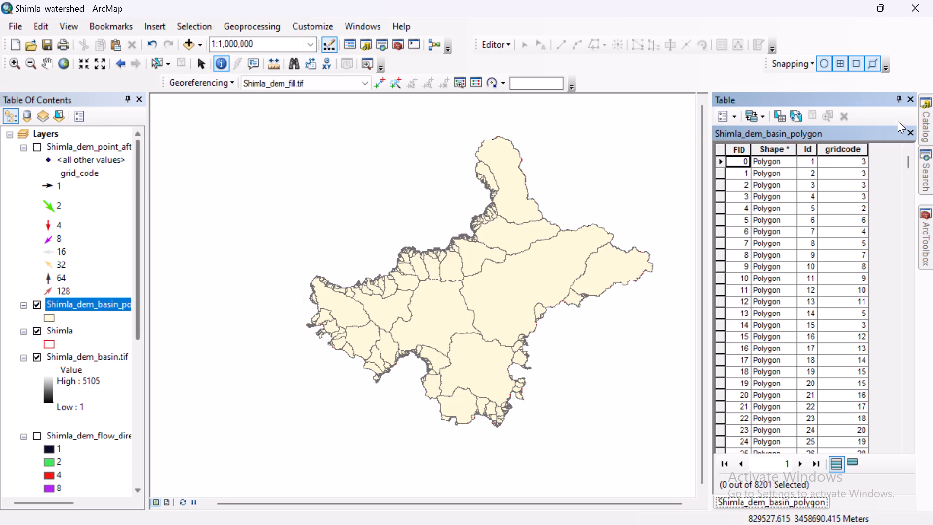
pyautogui.click(731, 115)
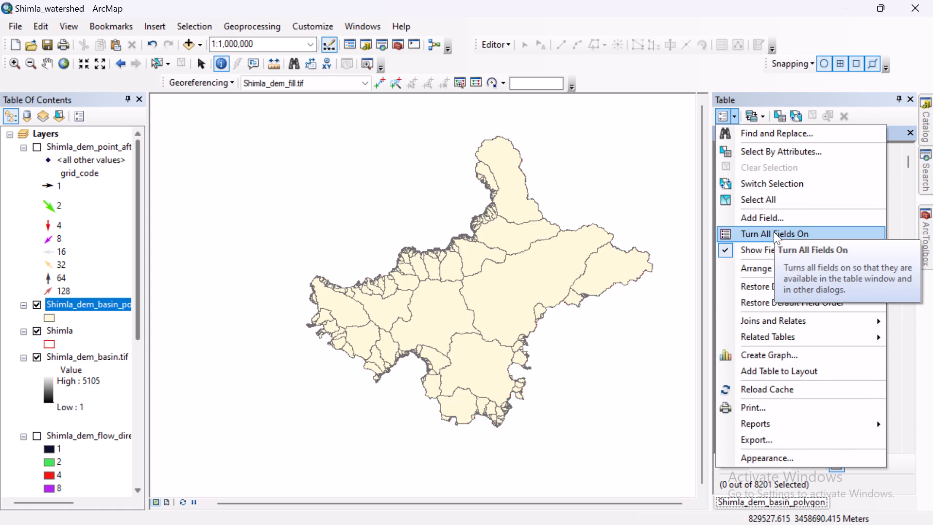
pyautogui.click(796, 217)
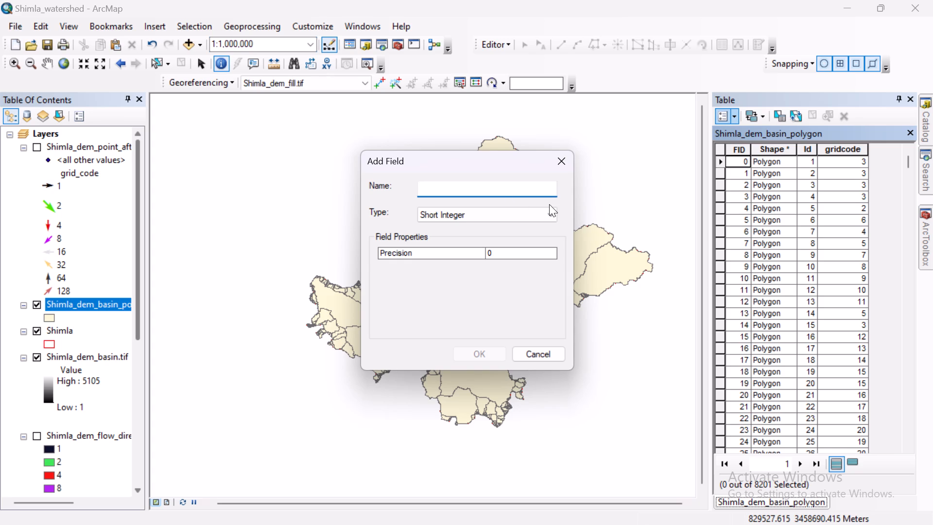
pyautogui.write('Area')
pyautogui.click(534, 219)
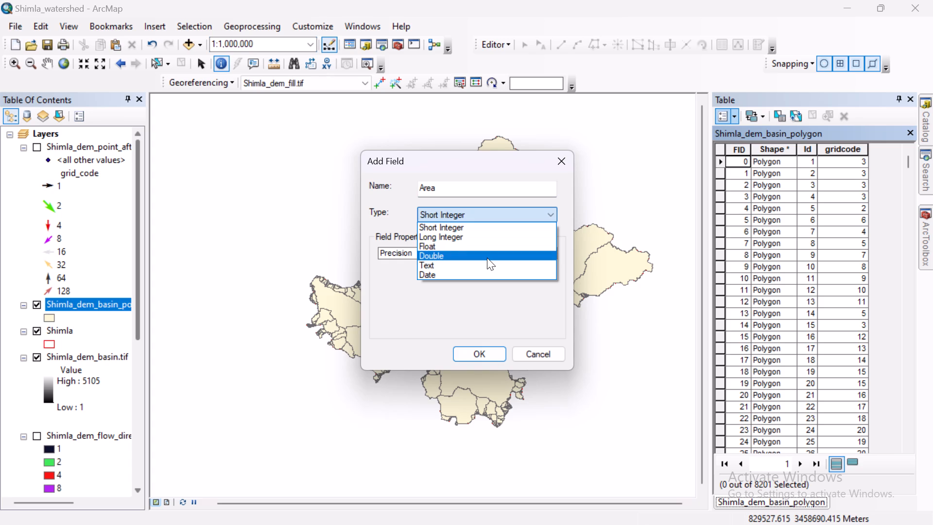
pyautogui.click(486, 256)
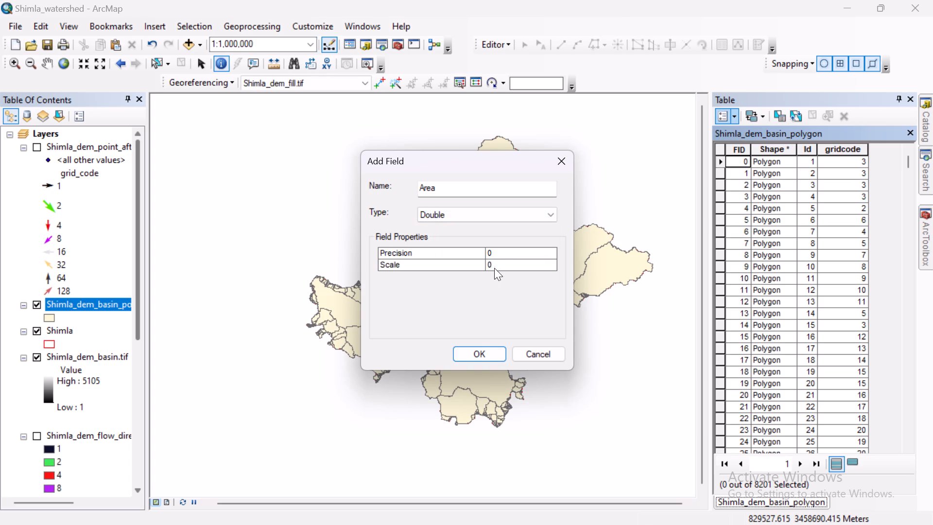
pyautogui.doubleClick(502, 259)
pyautogui.click(499, 297)
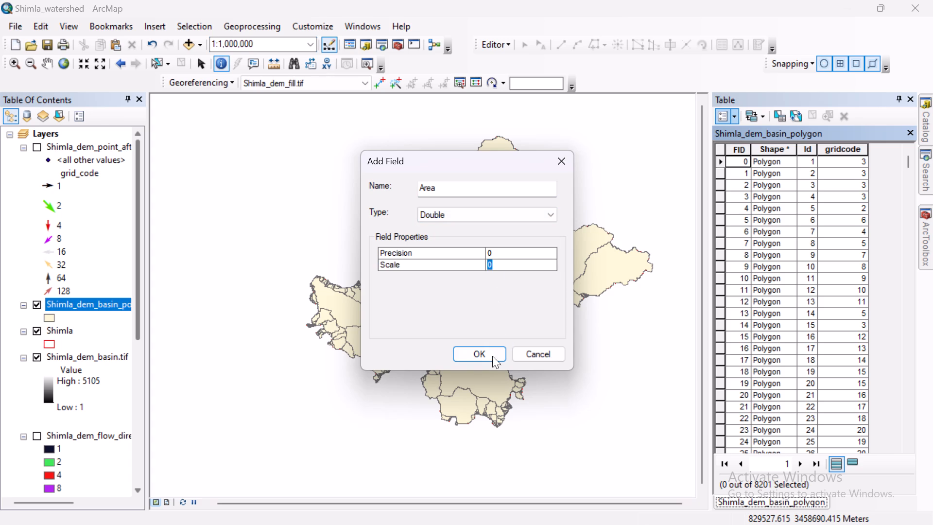
pyautogui.click(488, 356)
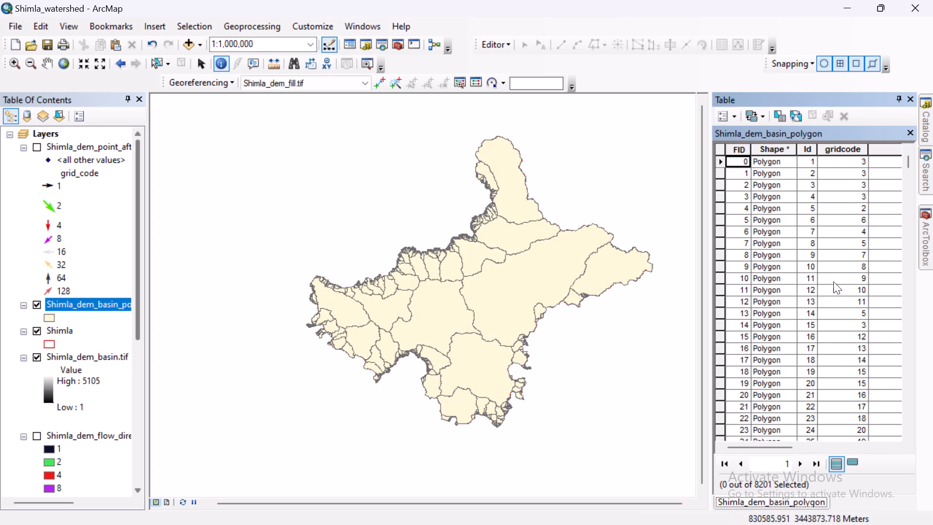
# Select the new Area column in the basin polygon attribute table.
pyautogui.moveTo(766, 446); pyautogui.dragTo(810, 446)
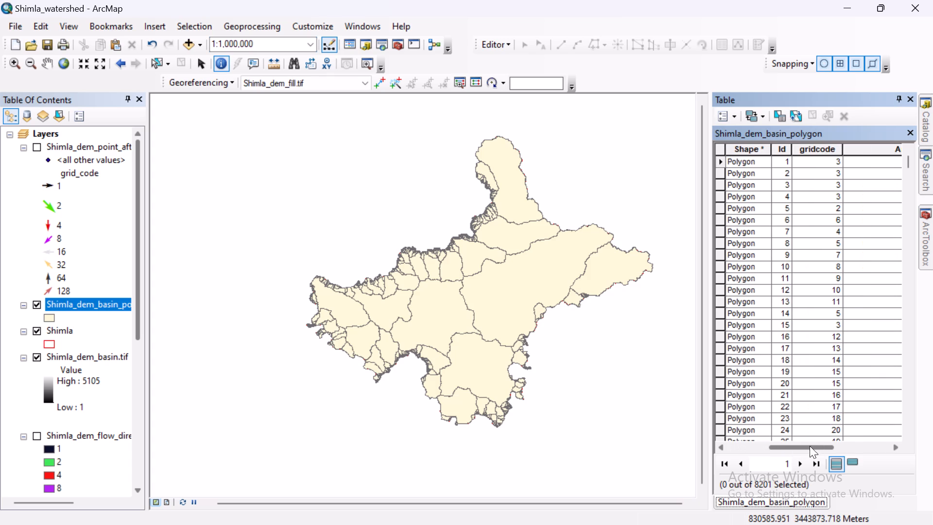
pyautogui.moveTo(810, 446); pyautogui.dragTo(912, 444)
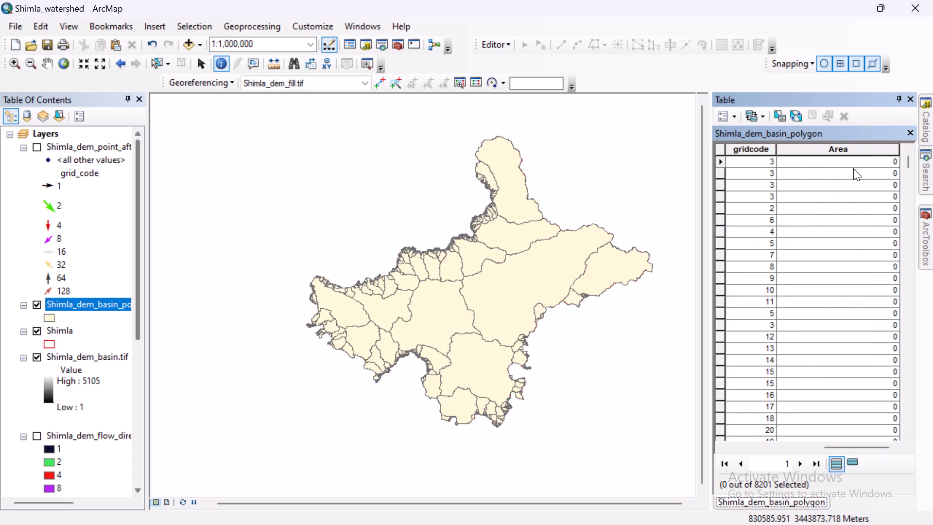
pyautogui.click(854, 164)
pyautogui.click(859, 143)
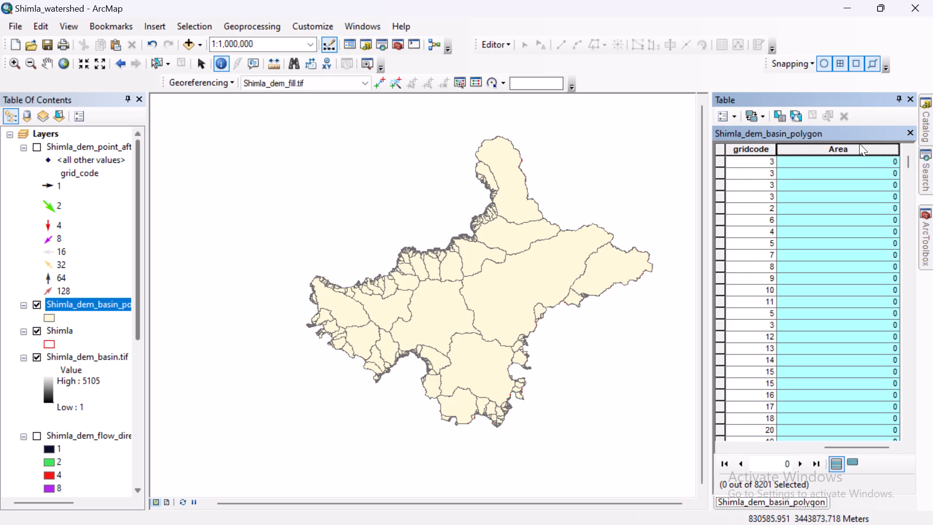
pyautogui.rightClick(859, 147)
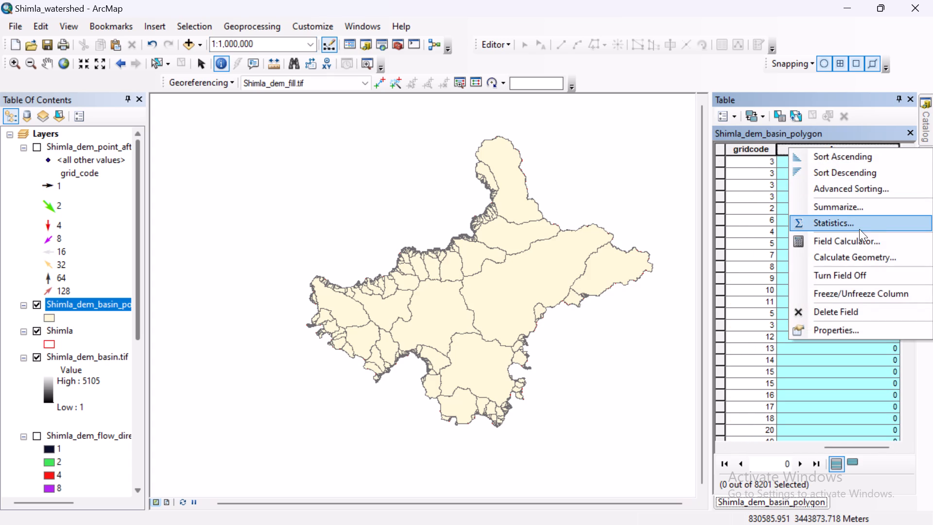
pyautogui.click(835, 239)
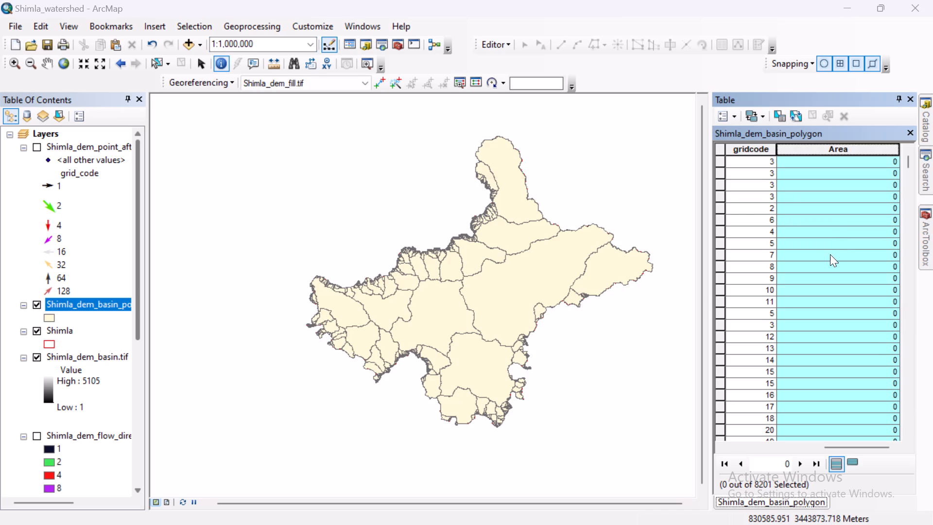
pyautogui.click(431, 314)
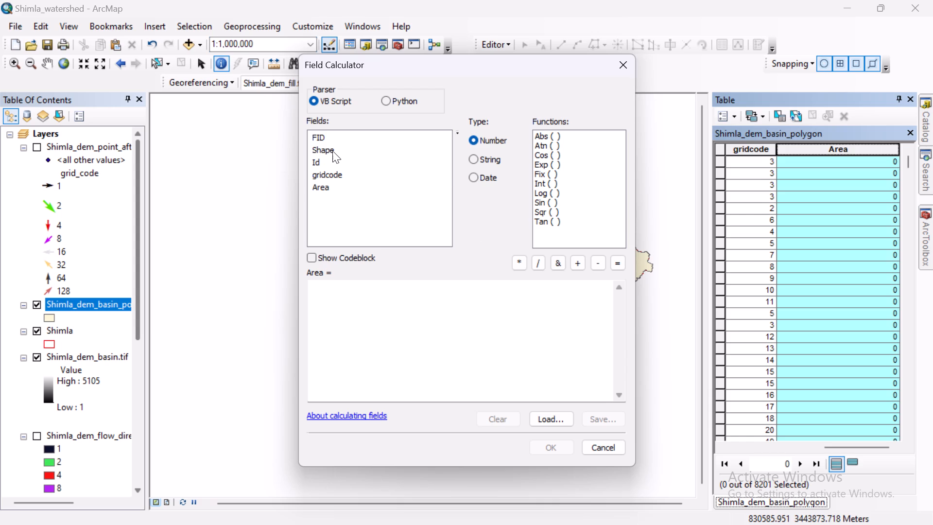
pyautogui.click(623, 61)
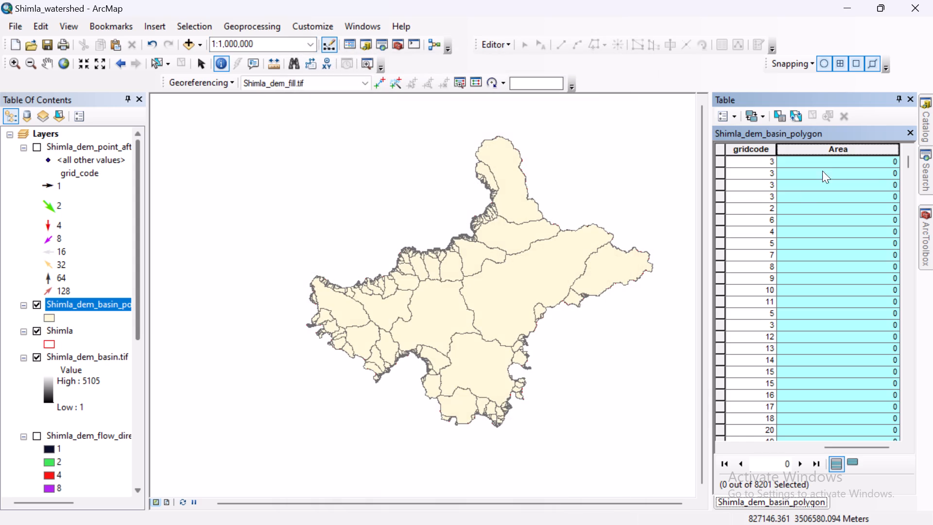
# Calculate the geometry of the Area field as polygon area in Square Meters, using the data source's coordinate system.
pyautogui.rightClick(828, 146)
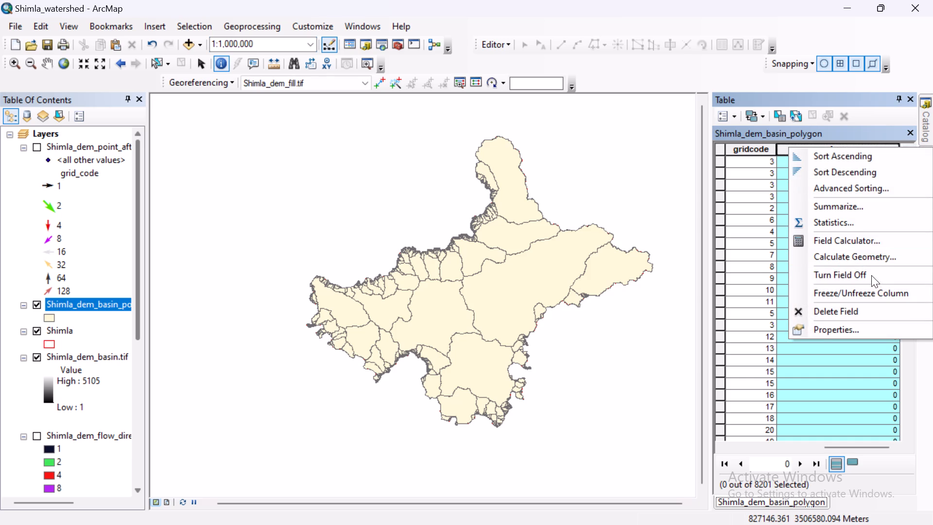
pyautogui.click(876, 258)
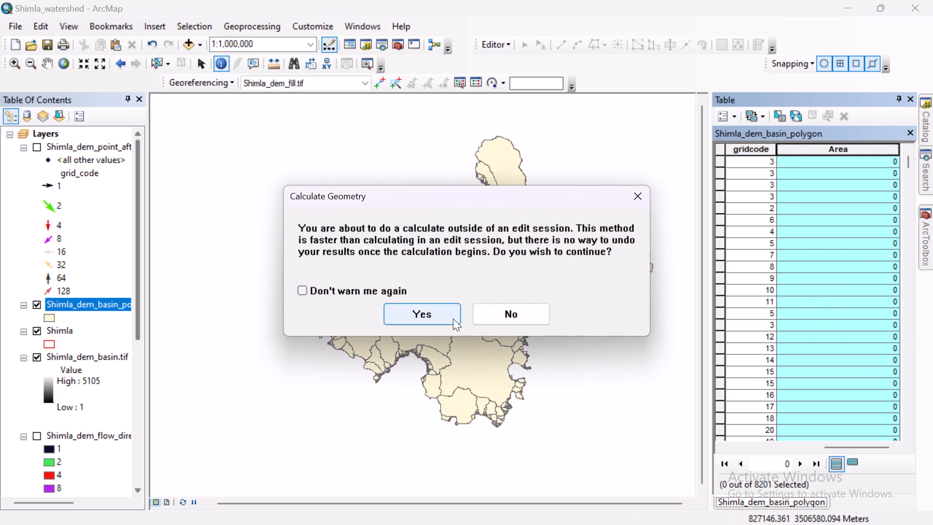
pyautogui.click(453, 318)
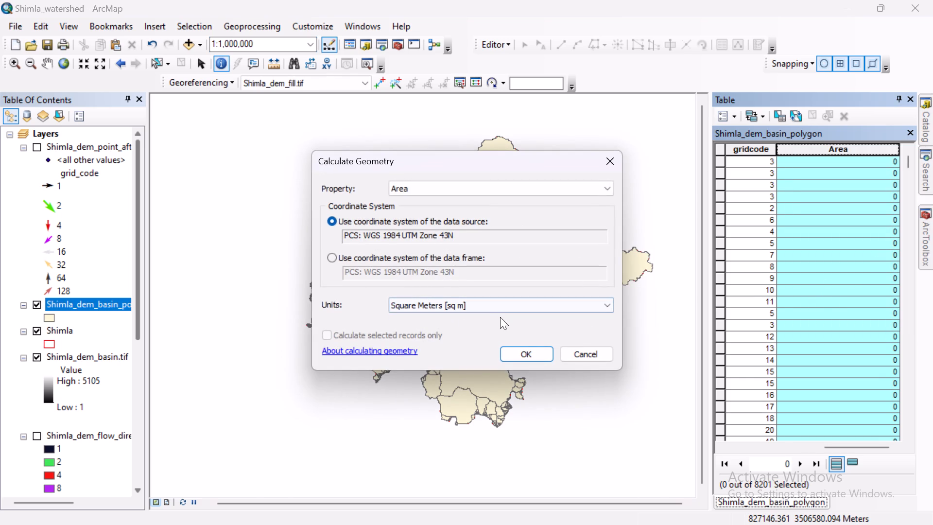
pyautogui.click(532, 306)
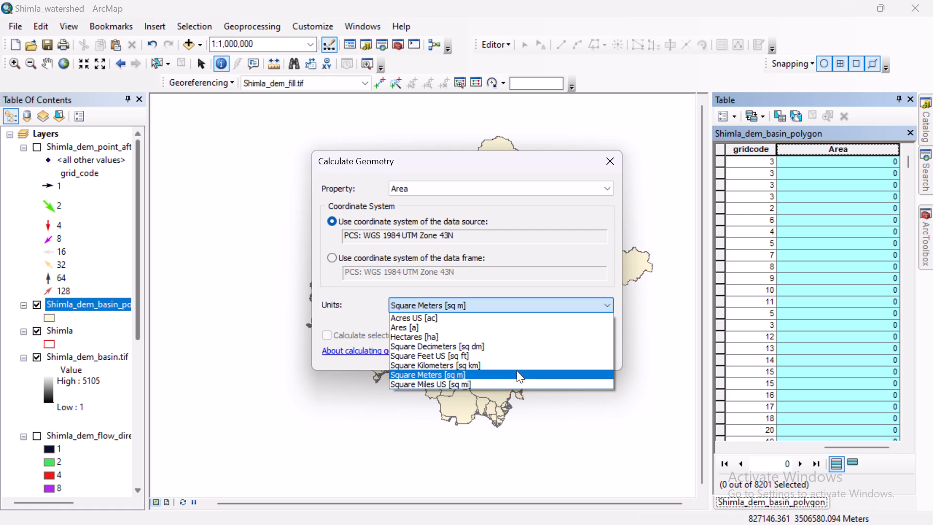
pyautogui.click(517, 370)
pyautogui.click(525, 350)
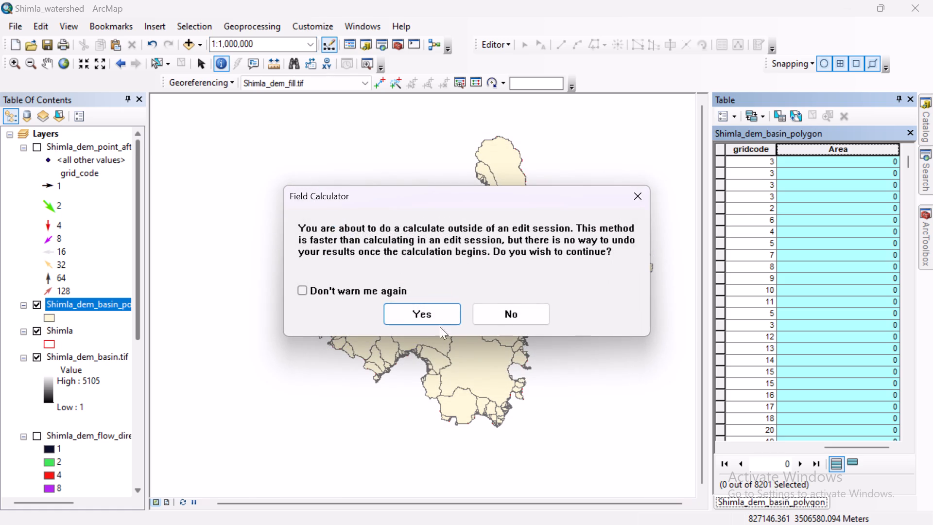
pyautogui.click(438, 318)
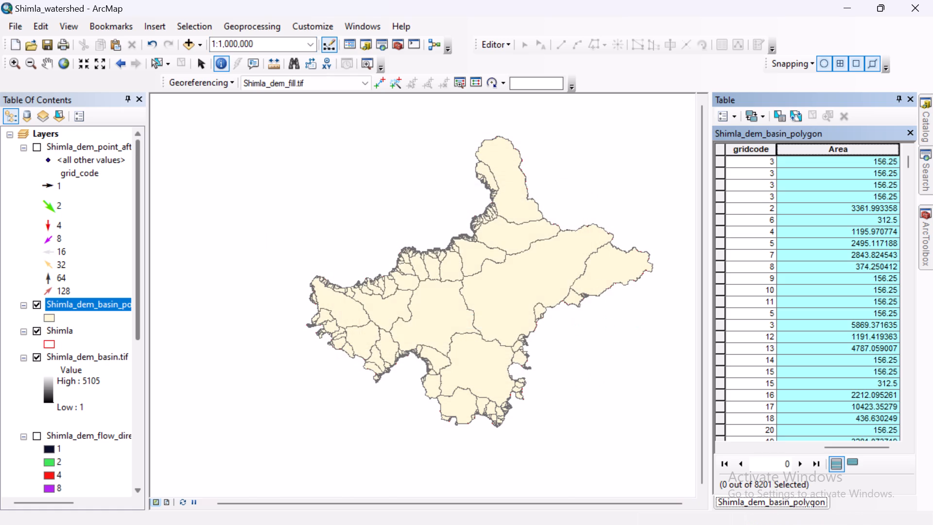
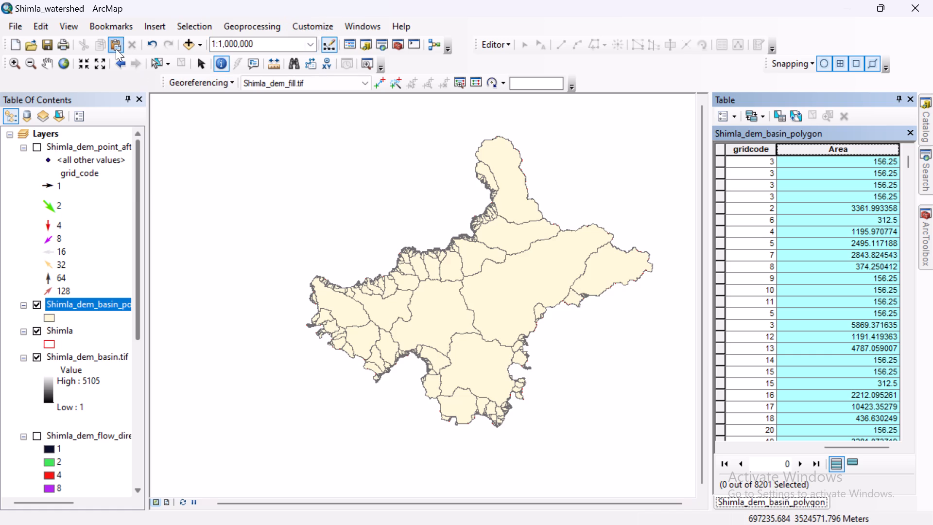
# Save the Shimla_watershed map document and minimize its window.
pyautogui.click(48, 43)
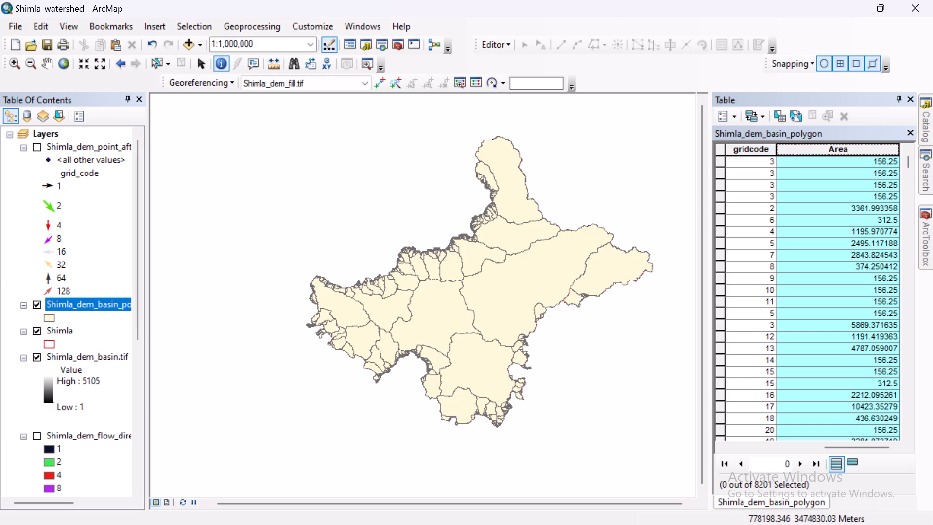
pyautogui.click(841, 0)
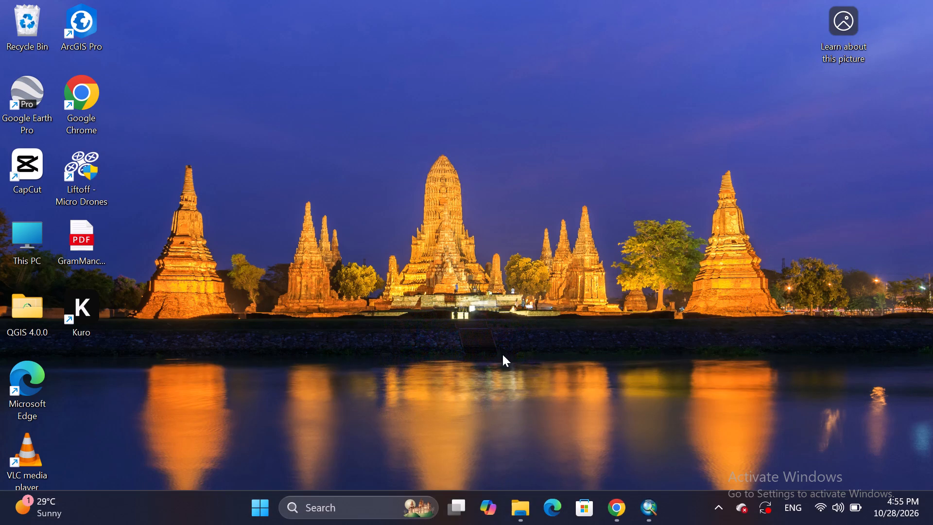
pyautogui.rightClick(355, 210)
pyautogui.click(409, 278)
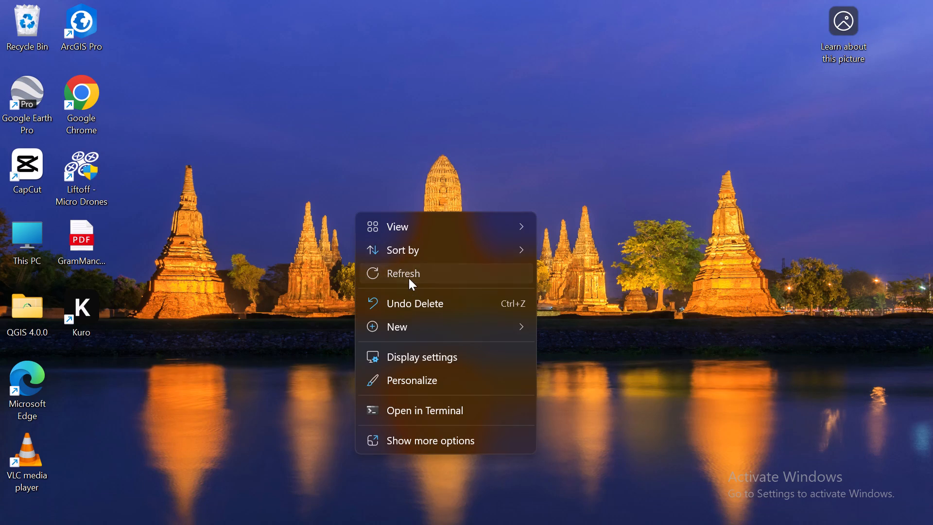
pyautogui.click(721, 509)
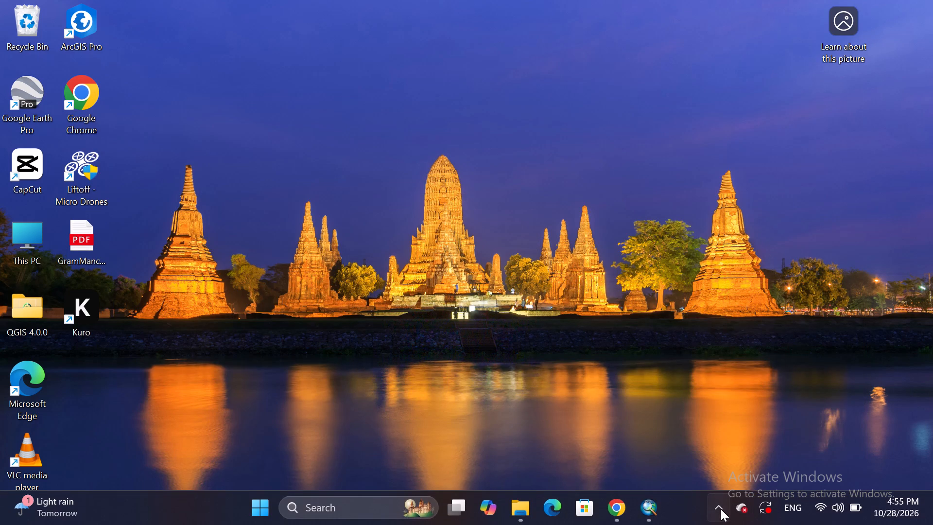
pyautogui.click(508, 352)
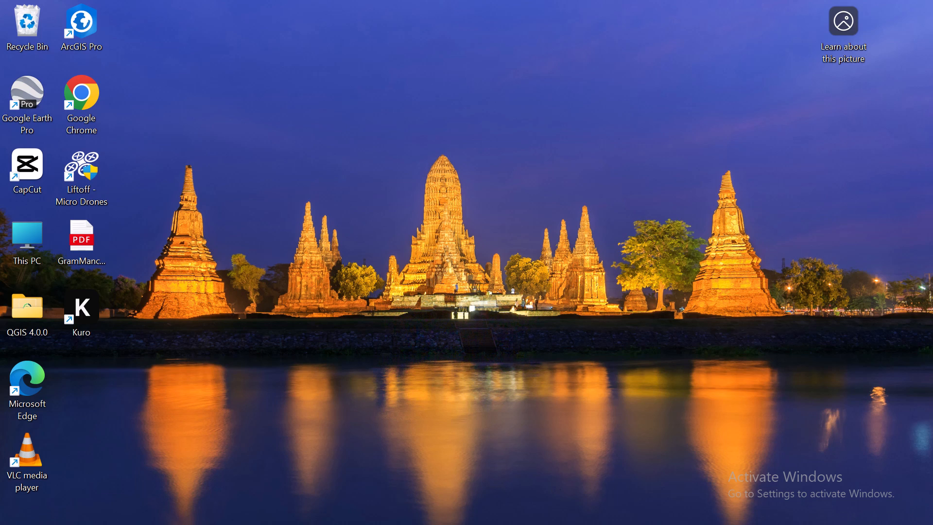
# Return to ArcMap and browse the Project files of Arc Map folder for documents to open, filtered to All Supported Map Formats.
pyautogui.click(641, 509)
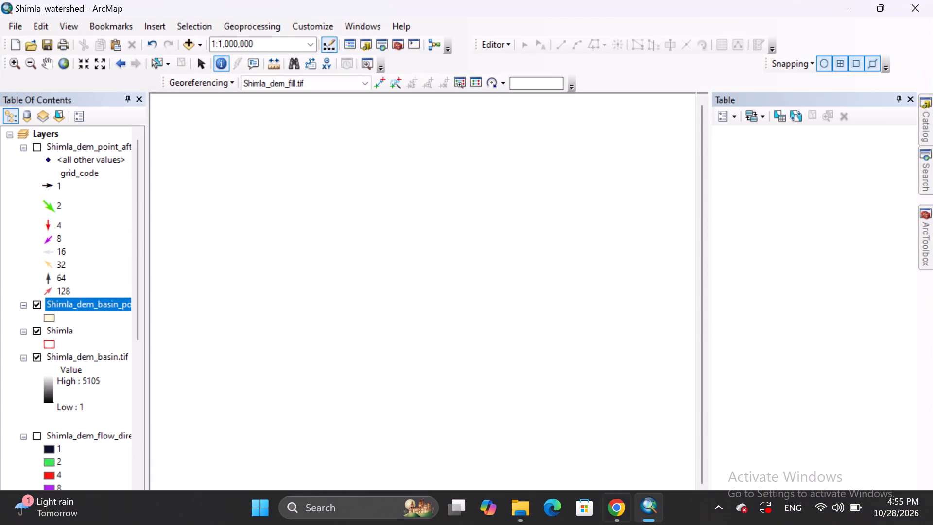
pyautogui.click(8, 24)
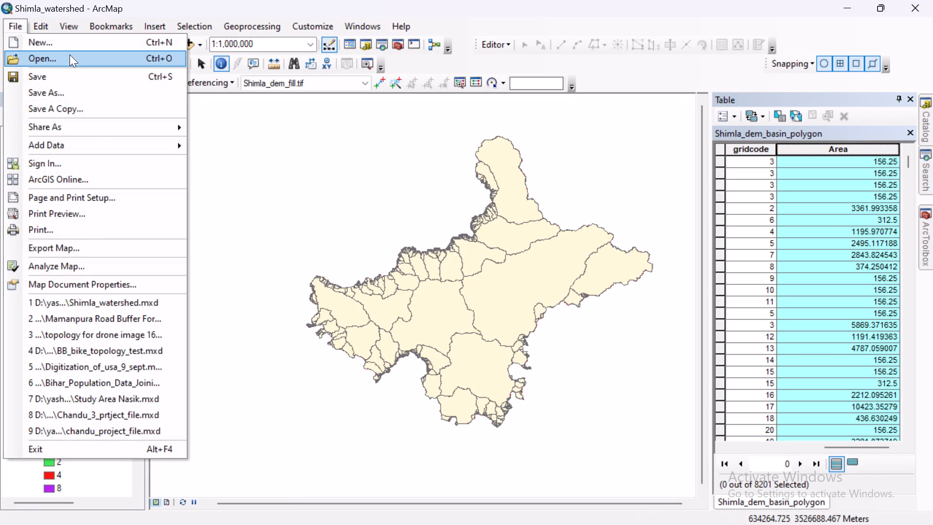
pyautogui.click(69, 54)
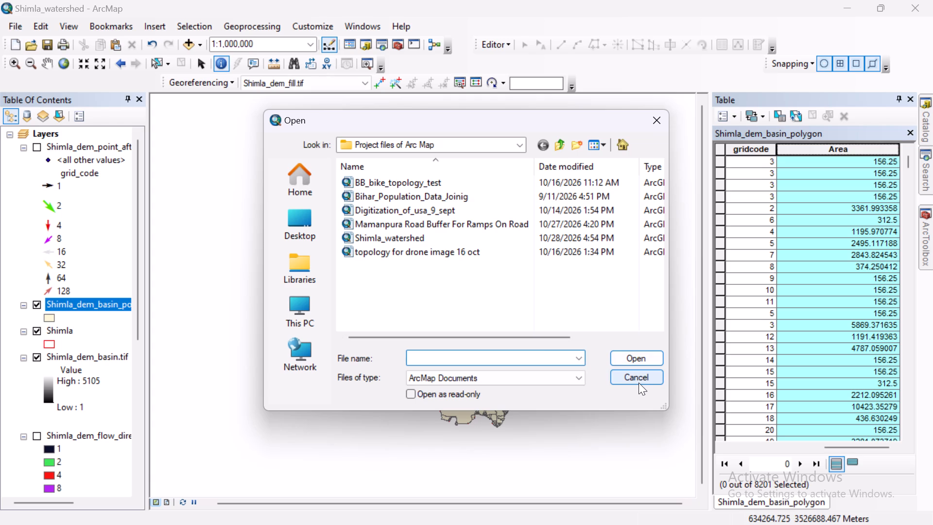
pyautogui.click(525, 375)
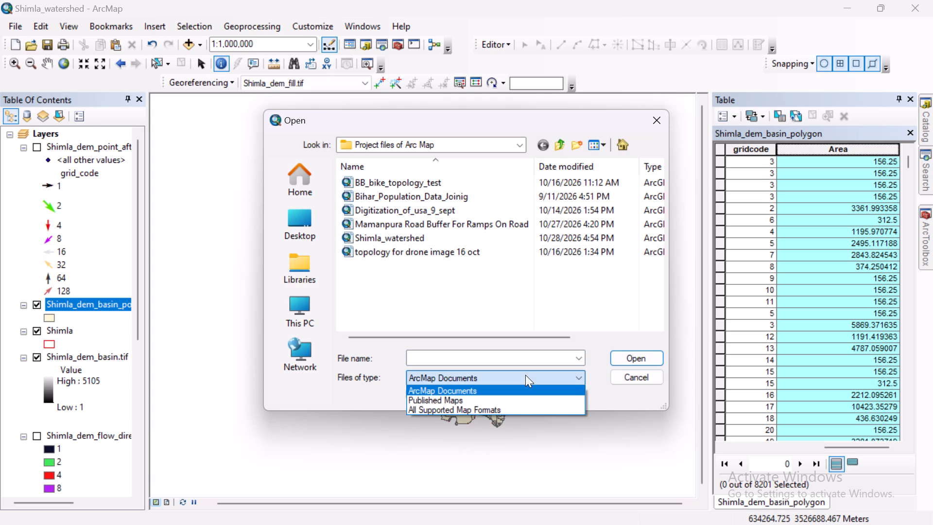
pyautogui.click(455, 408)
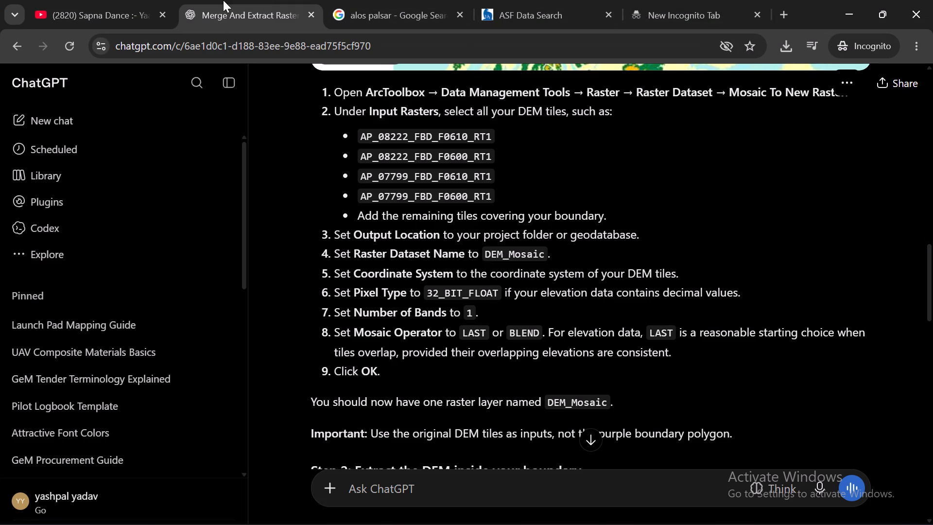
# Switch to Chrome and search the web for whatsapp in a new incognito tab.
pyautogui.click(788, 17)
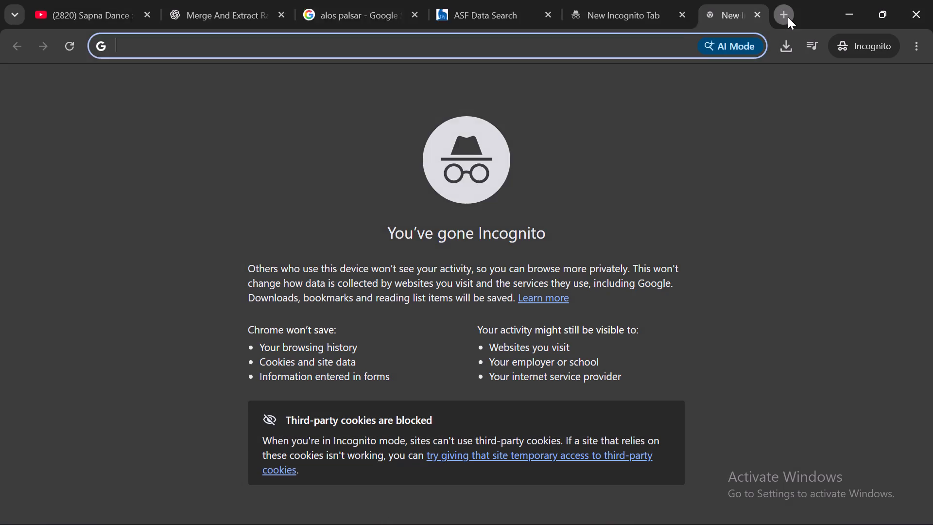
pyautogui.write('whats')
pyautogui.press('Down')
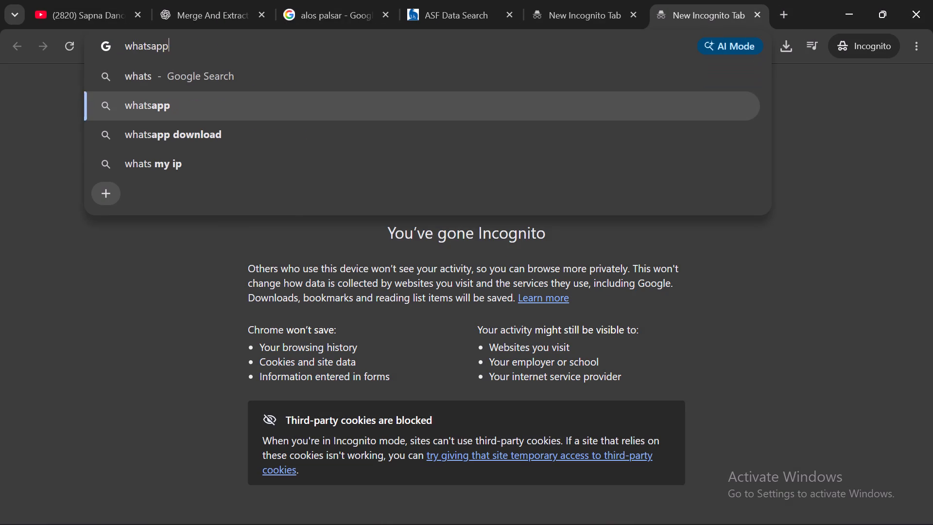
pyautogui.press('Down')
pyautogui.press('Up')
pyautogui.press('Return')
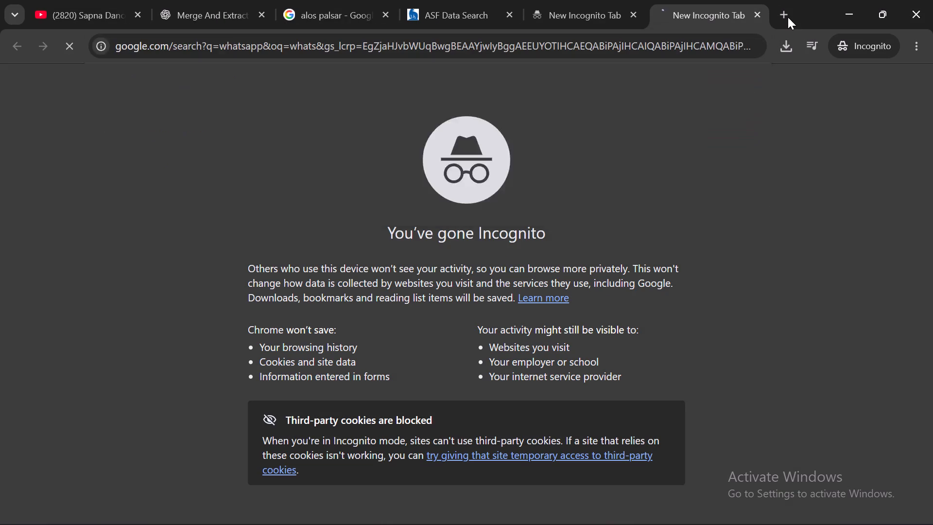